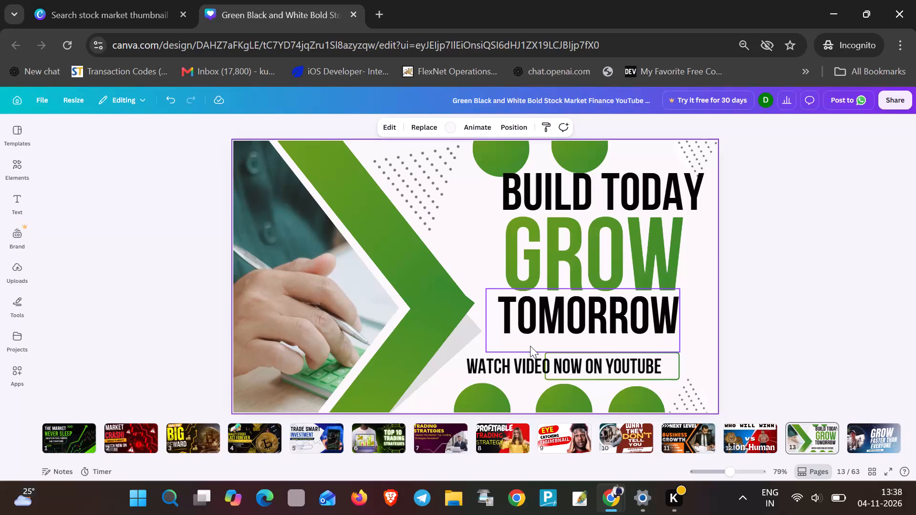
On page 13, shift the two upper green circles and both upper dotted patterns left, and lower the BUILD TODAY heading slightly.
left_click(520, 318)
left_click(323, 237)
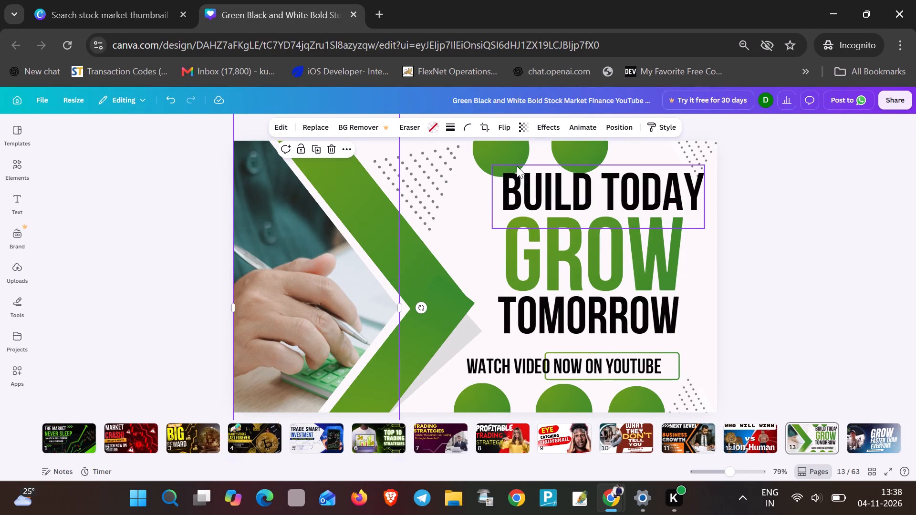
left_click_drag(513, 160, 489, 162)
left_click(423, 164)
left_click_drag(421, 164, 413, 163)
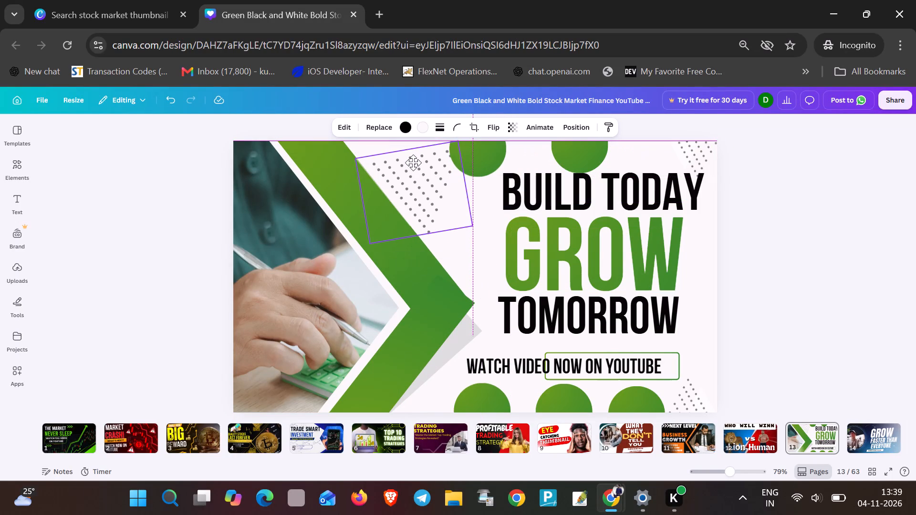
left_click_drag(413, 163, 407, 159)
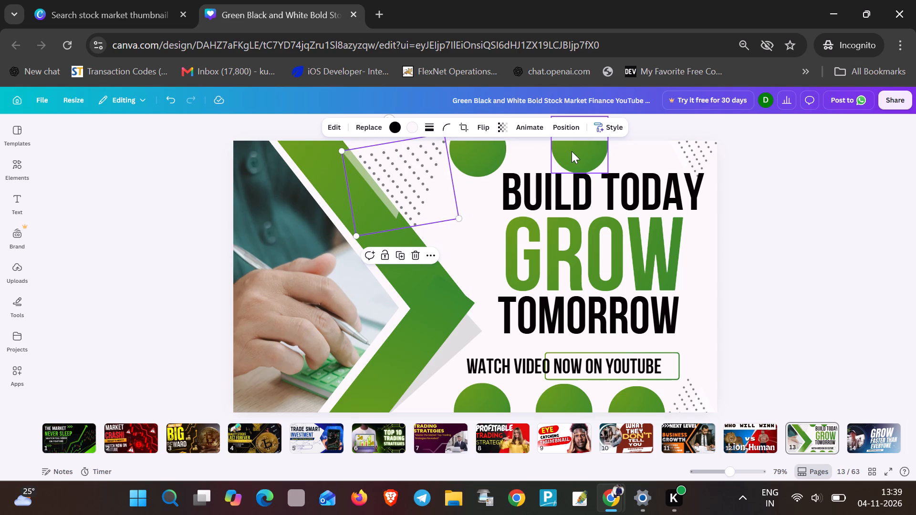
left_click_drag(575, 153, 539, 157)
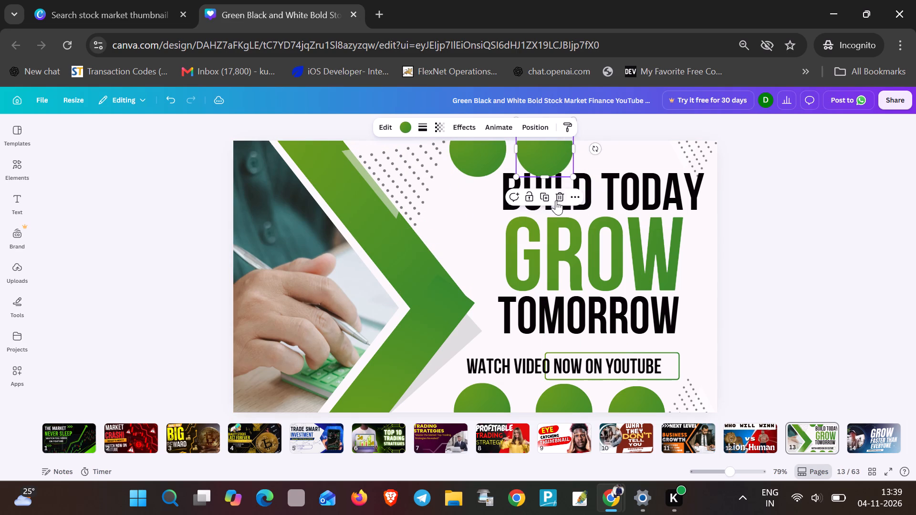
left_click_drag(615, 187, 613, 193)
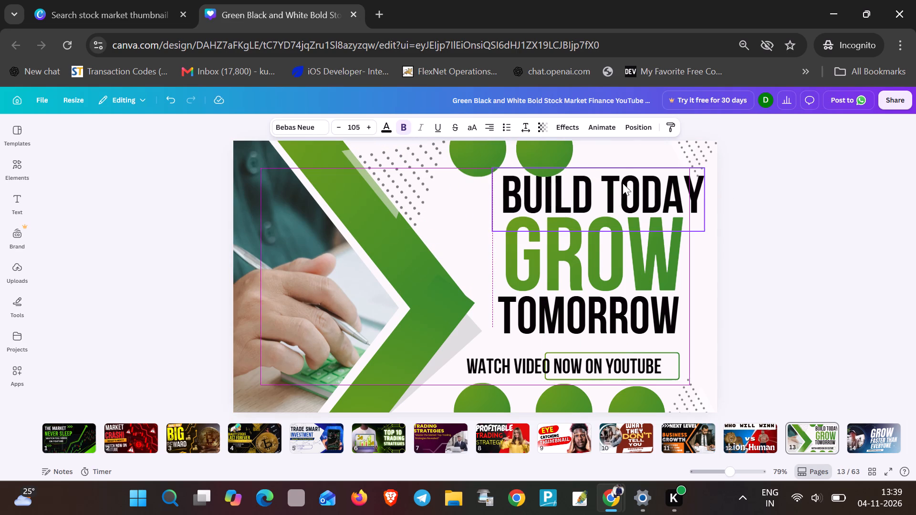
left_click_drag(689, 149, 614, 150)
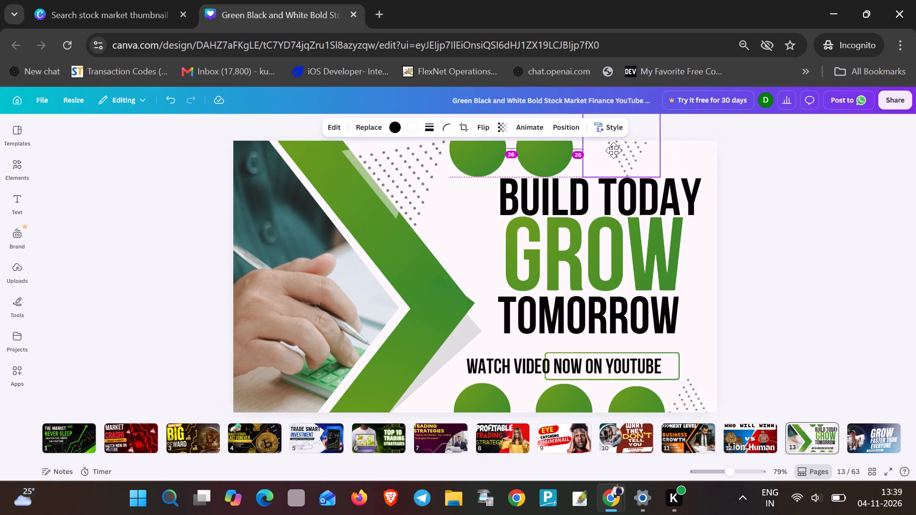
left_click_drag(614, 150, 612, 151)
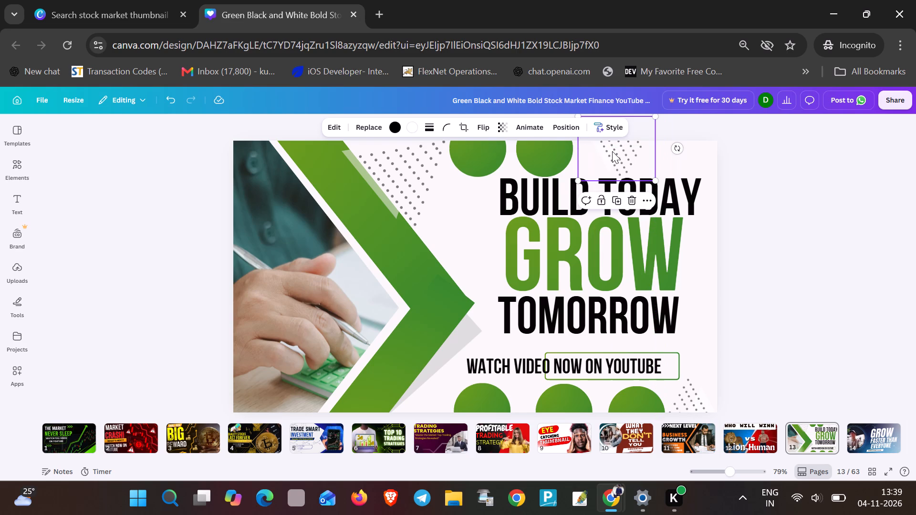
Move the BUILD TODAY, GROW and TOMORROW text lines left so they stack beside the green arrow's tip.
left_click(568, 199)
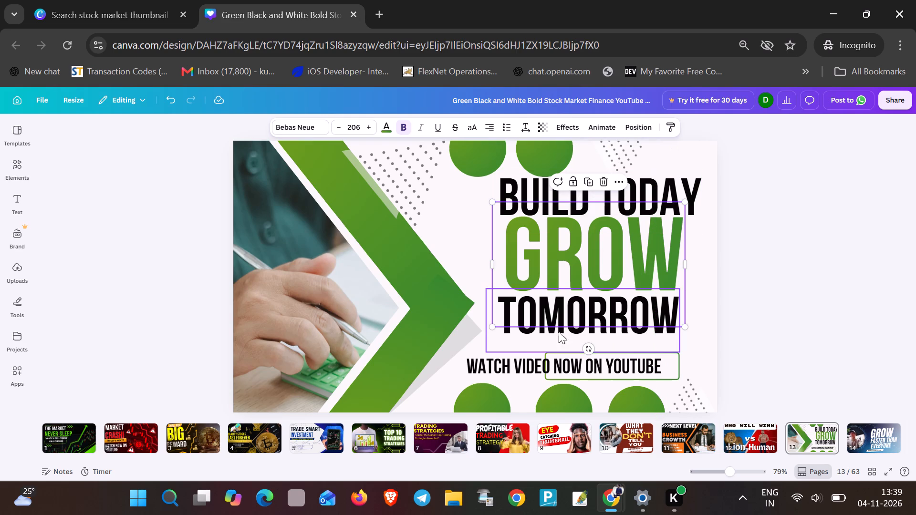
left_click(514, 374)
left_click(506, 398)
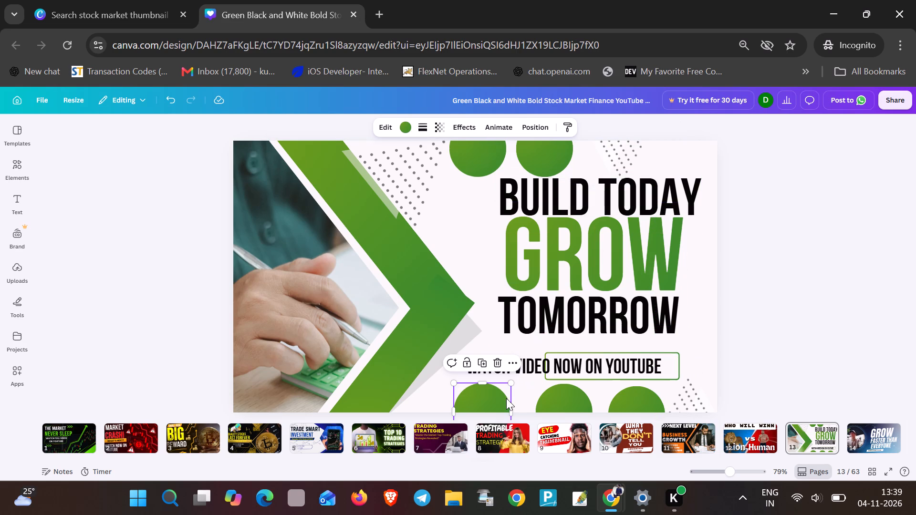
left_click(489, 340)
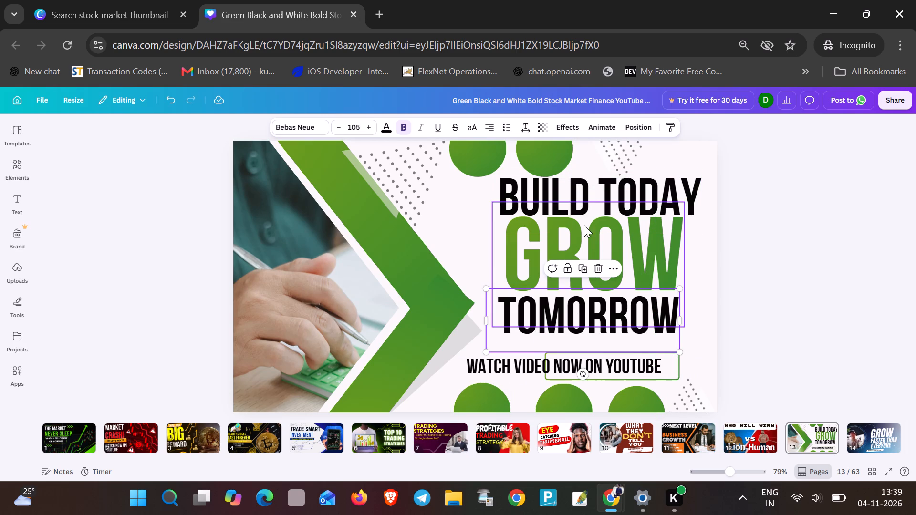
left_click_drag(594, 195, 549, 197)
left_click_drag(592, 245, 553, 248)
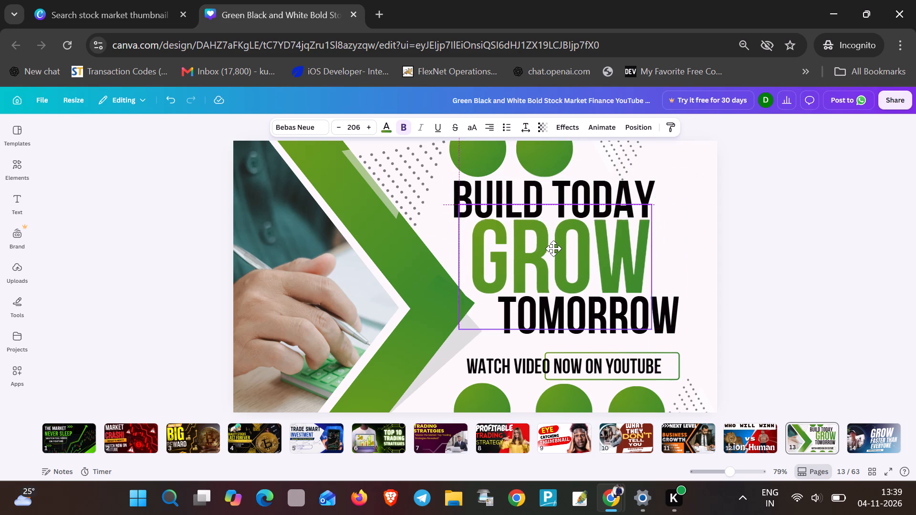
left_click_drag(553, 248, 547, 249)
left_click_drag(605, 321, 583, 324)
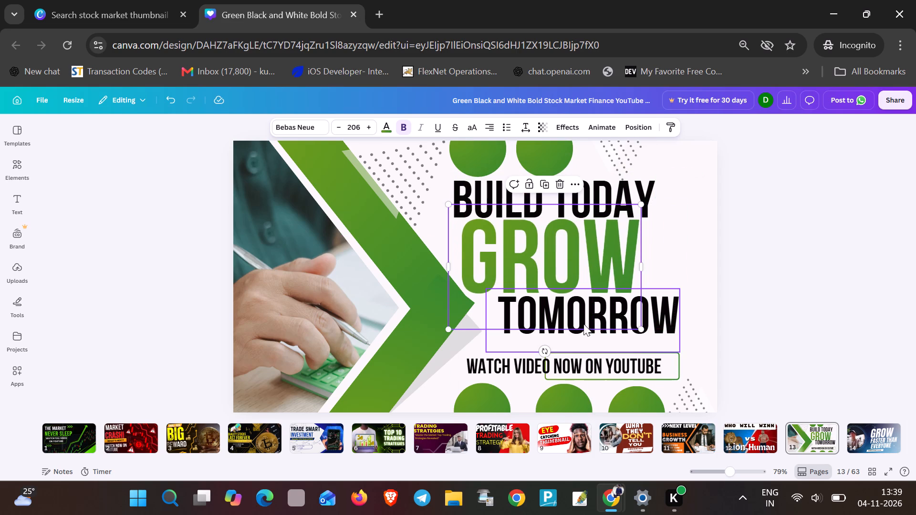
left_click_drag(583, 324, 600, 321)
left_click(669, 237)
left_click_drag(661, 309, 630, 320)
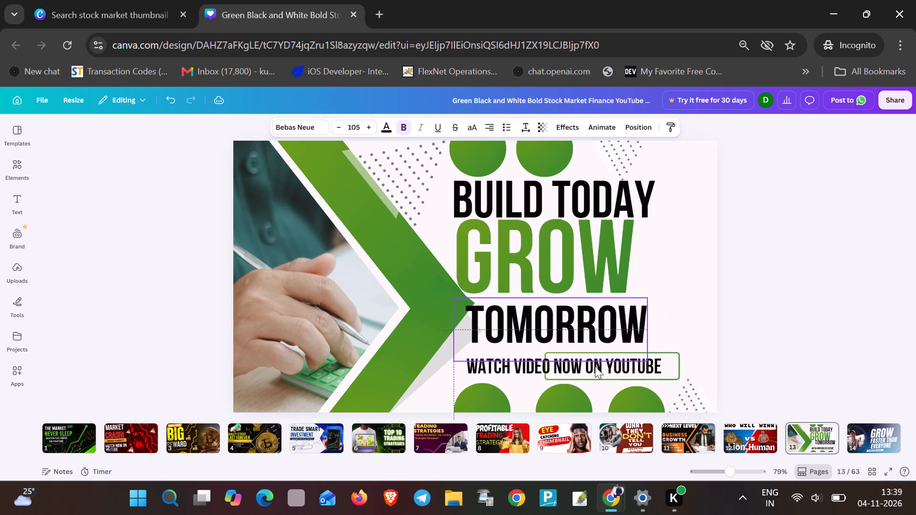
Nudge the WATCH VIDEO NOW ON YOUTUBE line slightly left and down beneath TOMORROW.
left_click(501, 365)
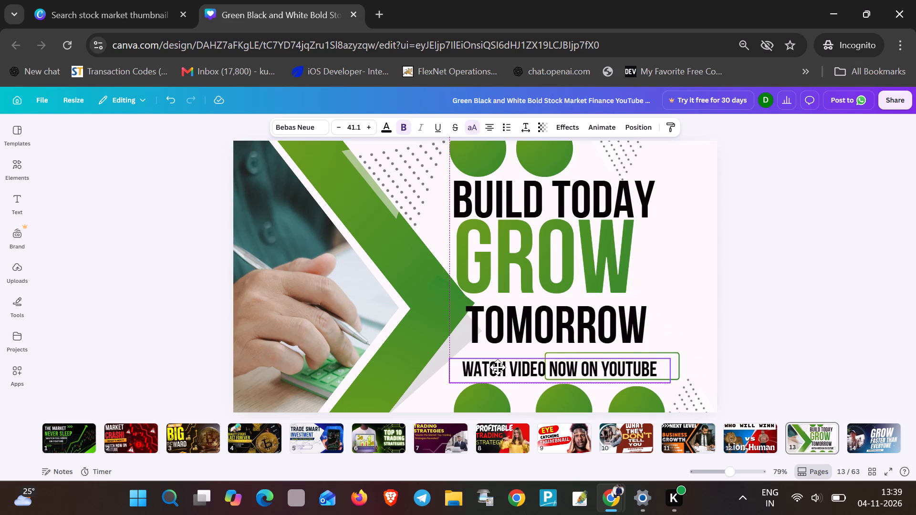
left_click(665, 330)
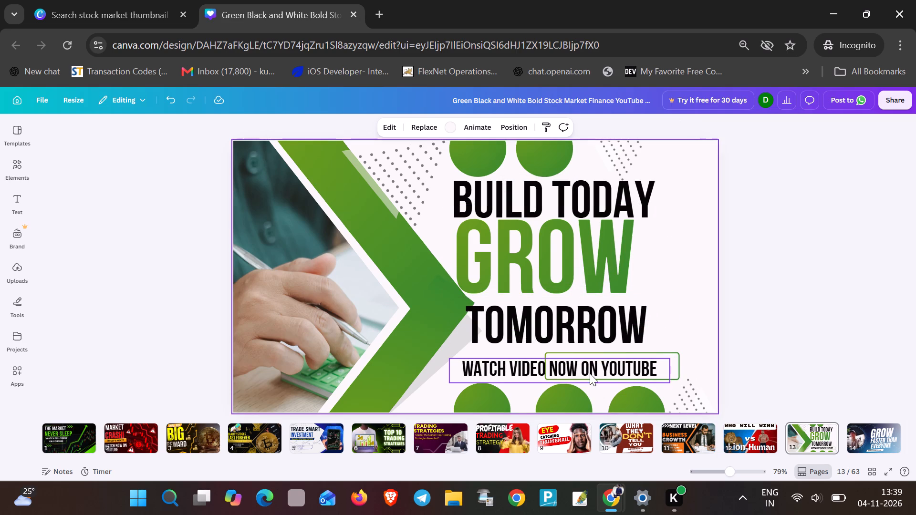
double_click(580, 361)
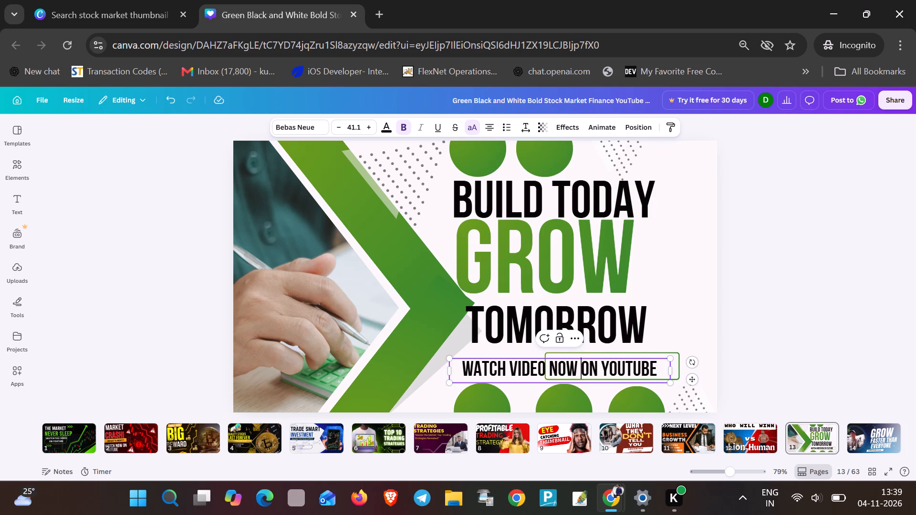
left_click(540, 370)
left_click(650, 309)
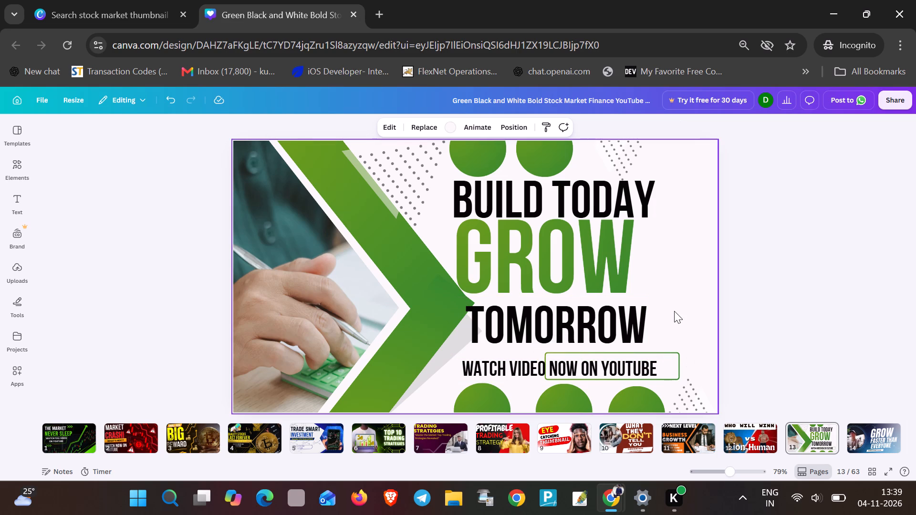
Reposition the green outlined rectangle and stretch it leftward so it frames the whole WATCH VIDEO NOW ON YOUTUBE line.
left_click_drag(673, 363, 682, 283)
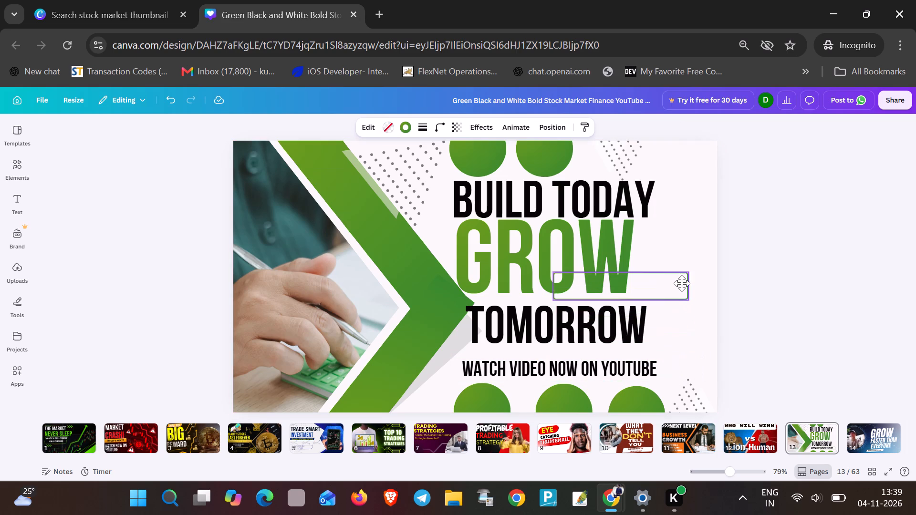
left_click_drag(682, 283, 667, 365)
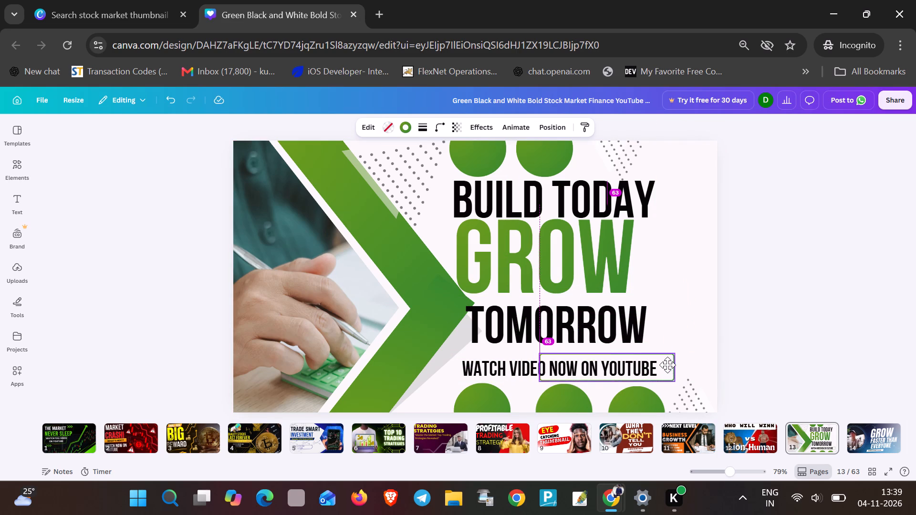
left_click_drag(537, 370, 475, 367)
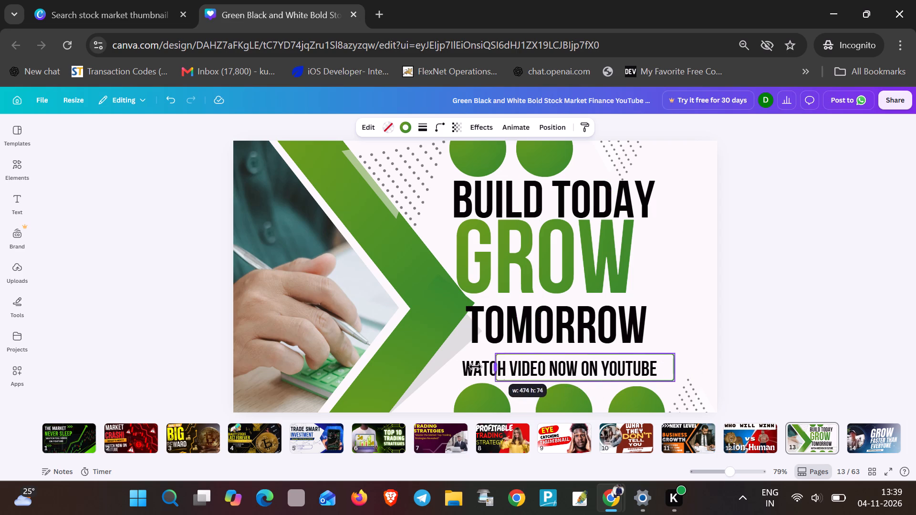
left_click_drag(475, 367, 456, 367)
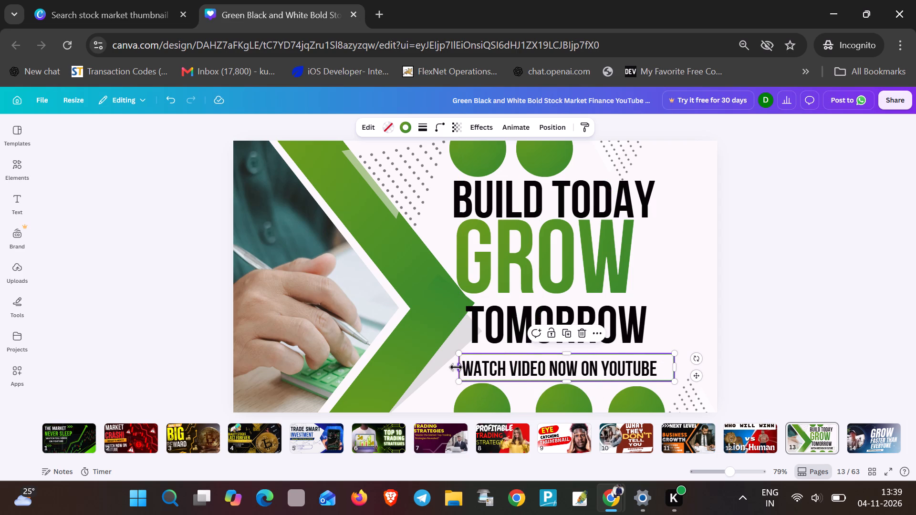
left_click(666, 318)
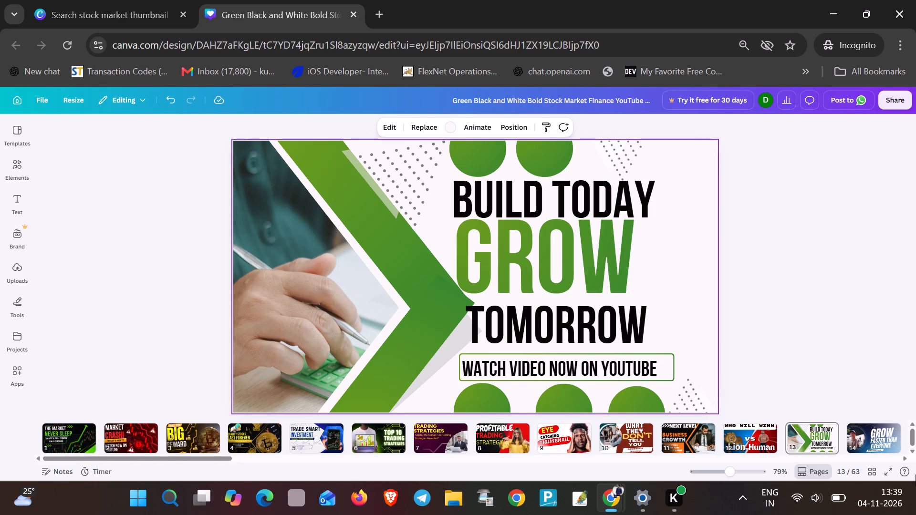
On page 14, move the circular portrait photo and its blue dotted ring up and slightly left together.
left_click(870, 444)
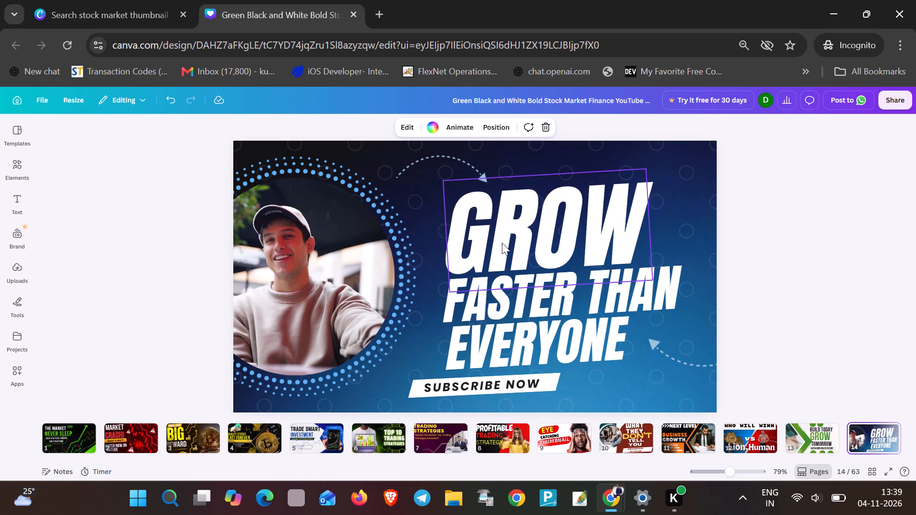
left_click_drag(362, 253, 358, 253)
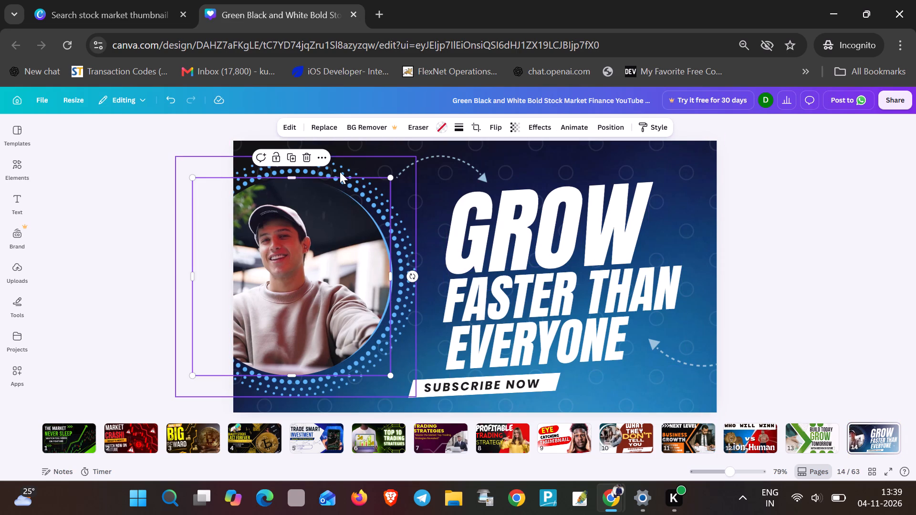
left_click(340, 172)
left_click_drag(340, 172, 336, 153)
left_click_drag(319, 253, 315, 232)
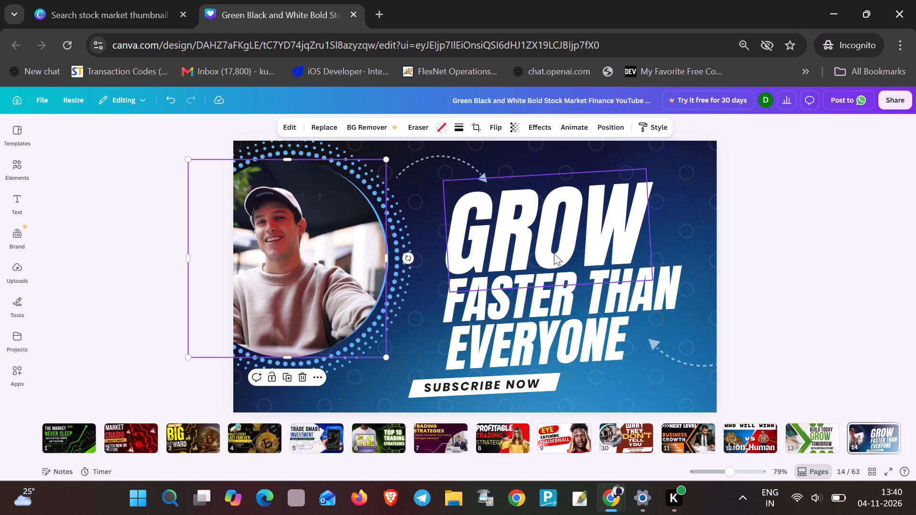
Move the GROW headline up and to the right, near the thumbnail's upper right corner.
left_click_drag(554, 253, 591, 216)
Replace the large headline's text by re-entering it as GROW.
double_click(591, 216)
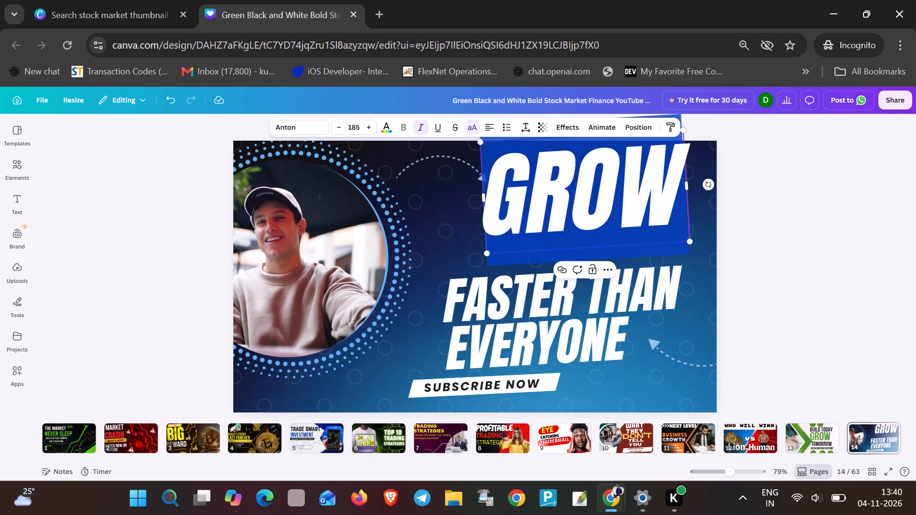
type("GROW")
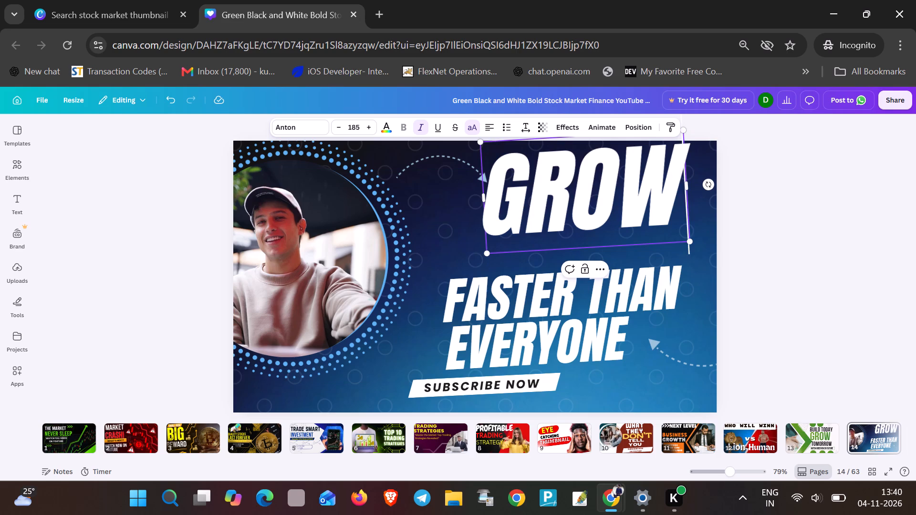
left_click(590, 197)
left_click_drag(677, 197, 561, 187)
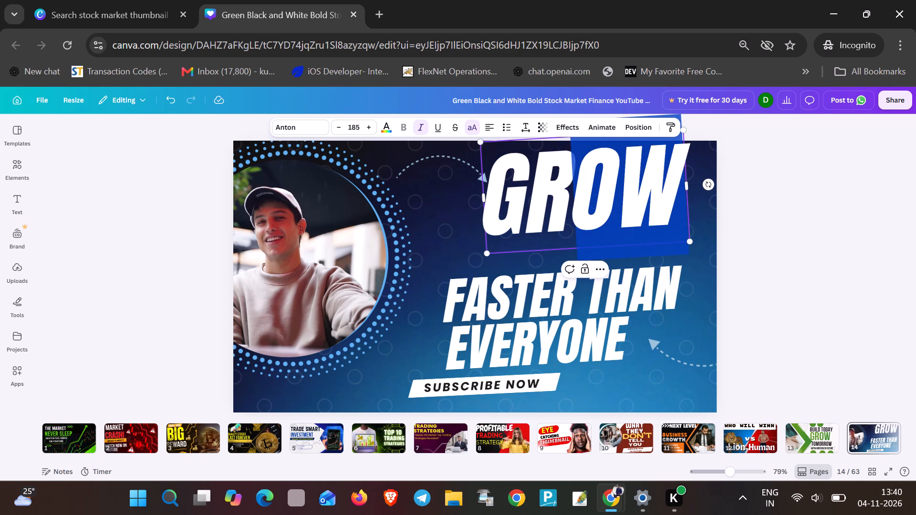
left_click_drag(561, 187, 504, 194)
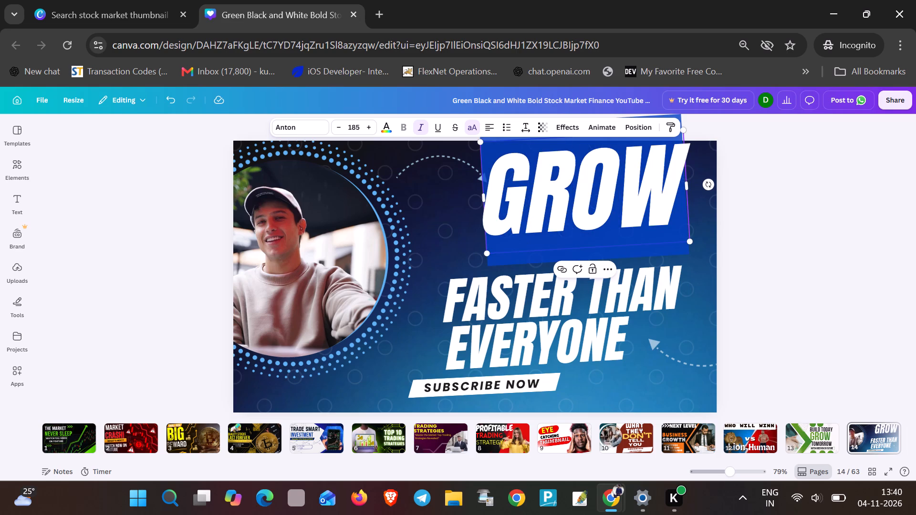
left_click(515, 201)
double_click(515, 202)
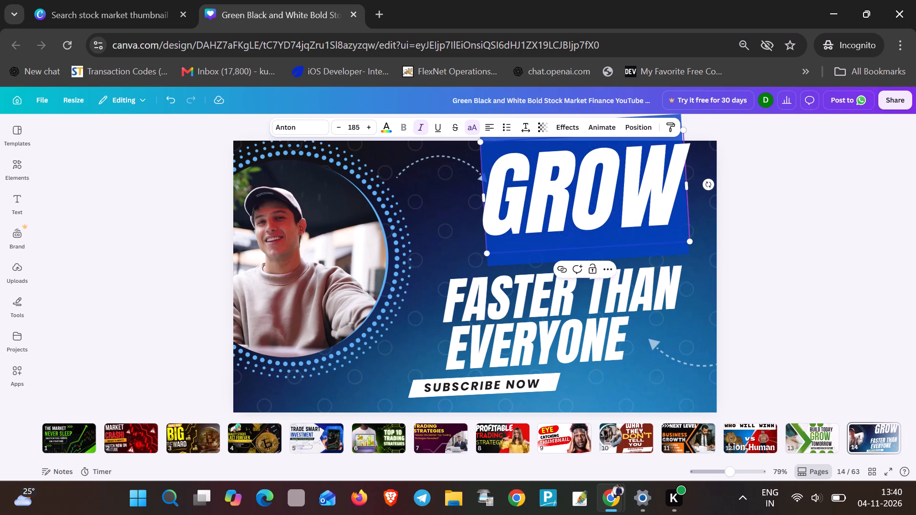
left_click(515, 202)
left_click(516, 203)
left_click(558, 211)
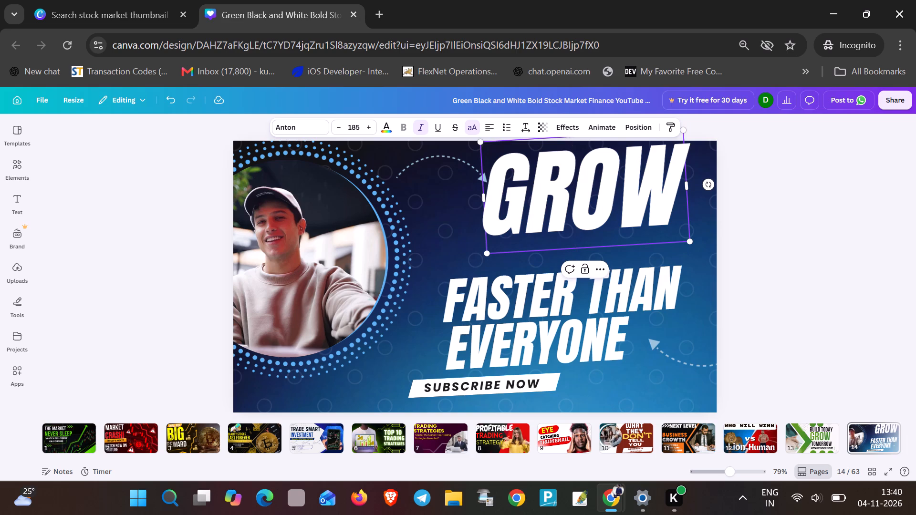
left_click(676, 201)
key("BackSpace")
key("BackSpace")
key("BackSpace")
key("BackSpace")
type("GROW")
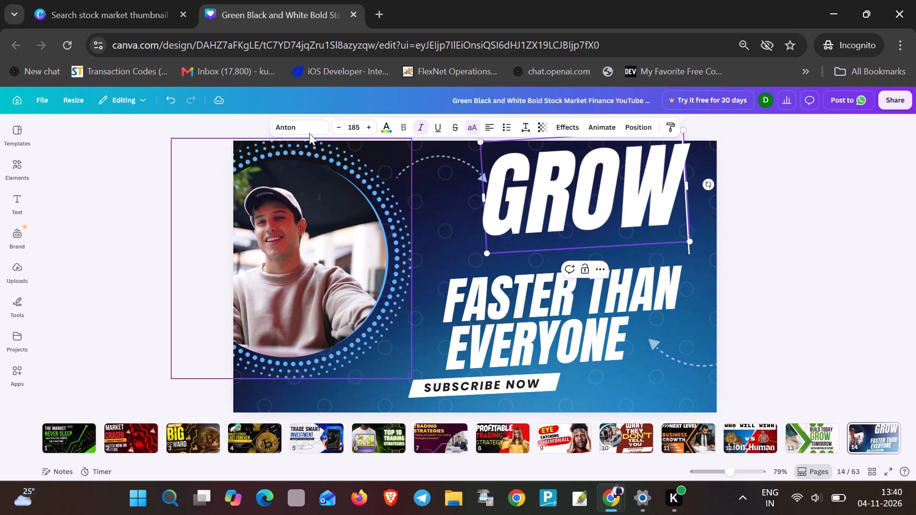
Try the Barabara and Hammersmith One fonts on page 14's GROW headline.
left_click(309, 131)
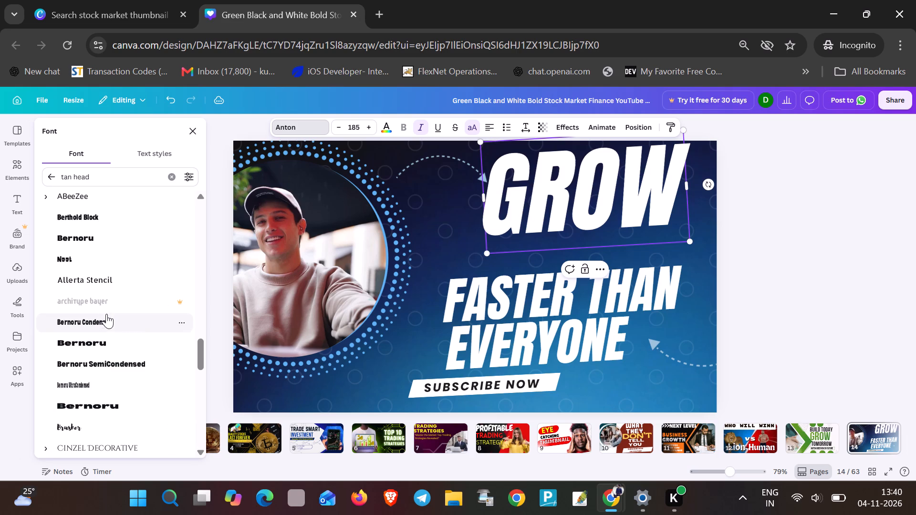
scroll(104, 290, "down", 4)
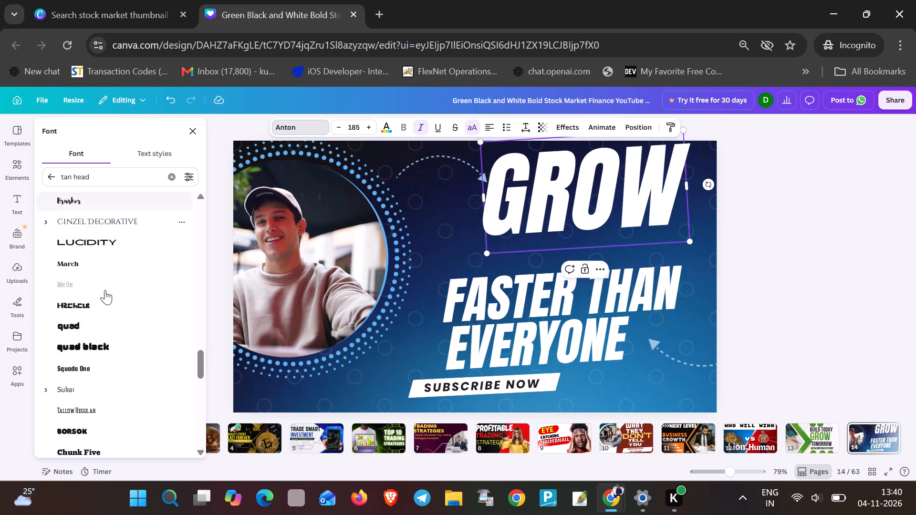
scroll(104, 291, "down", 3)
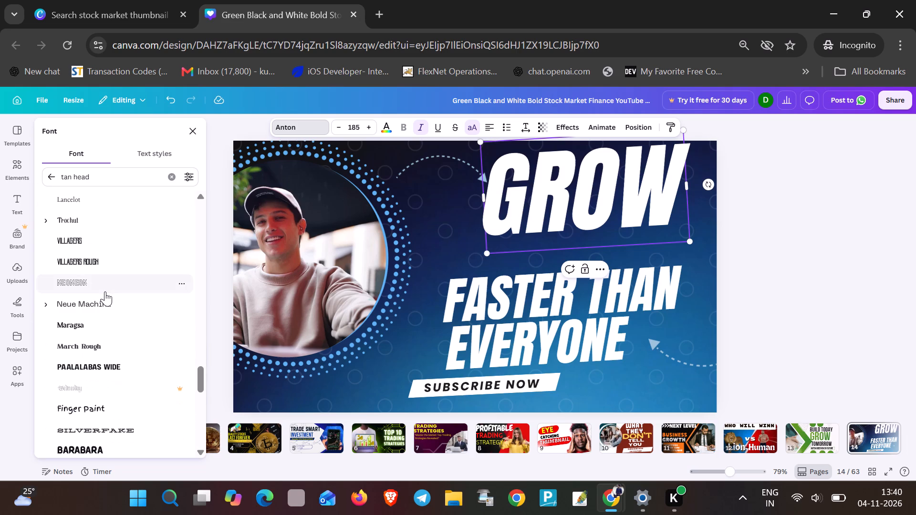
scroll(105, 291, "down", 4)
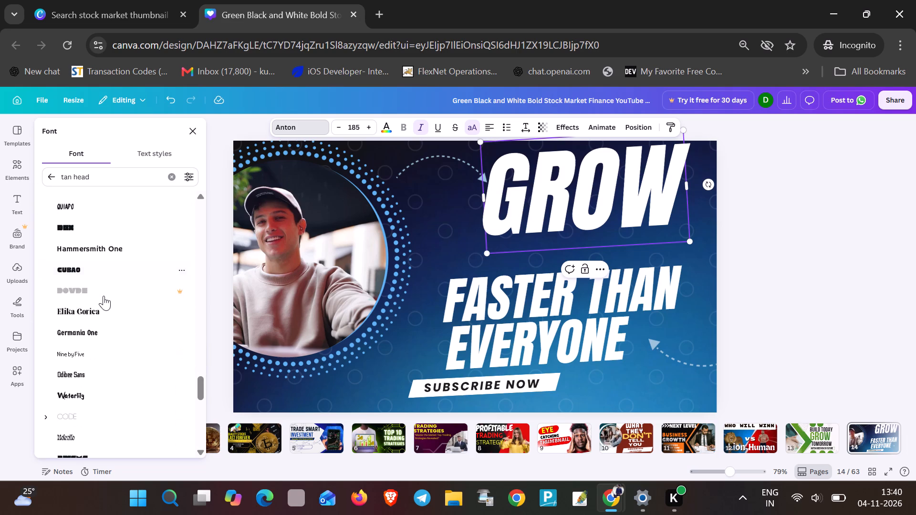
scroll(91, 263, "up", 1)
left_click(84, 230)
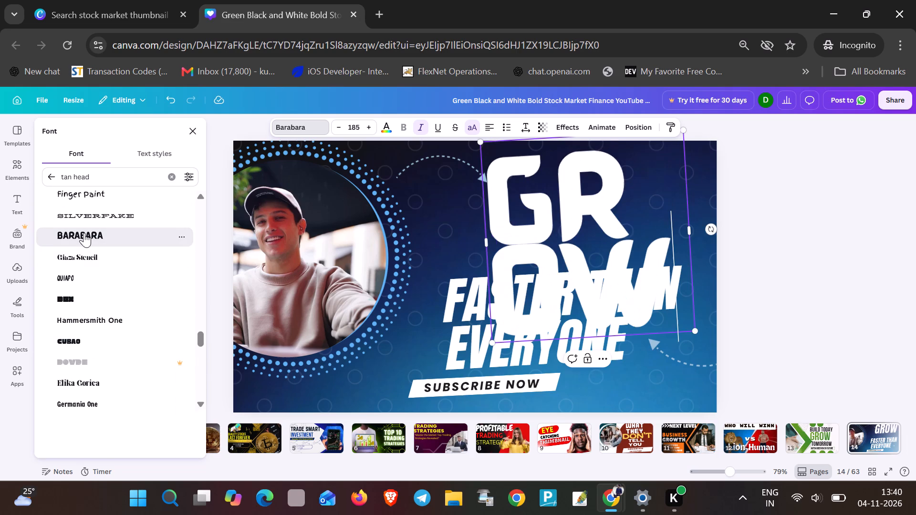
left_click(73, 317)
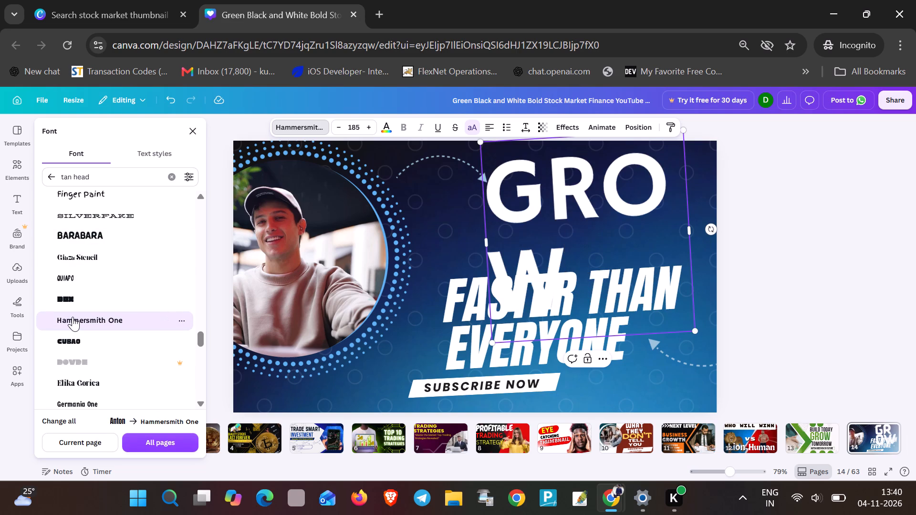
Set the GROW headline's font to Alfa Slab One.
scroll(73, 317, "down", 2)
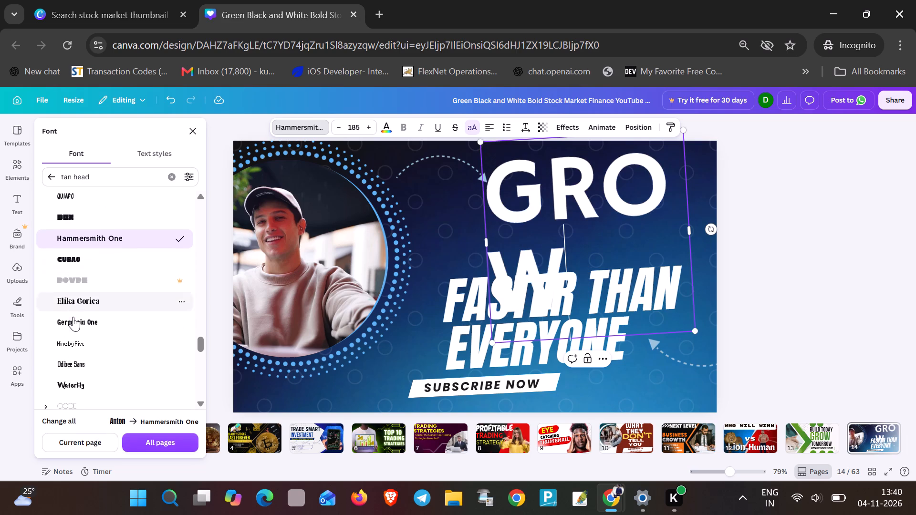
scroll(78, 312, "down", 2)
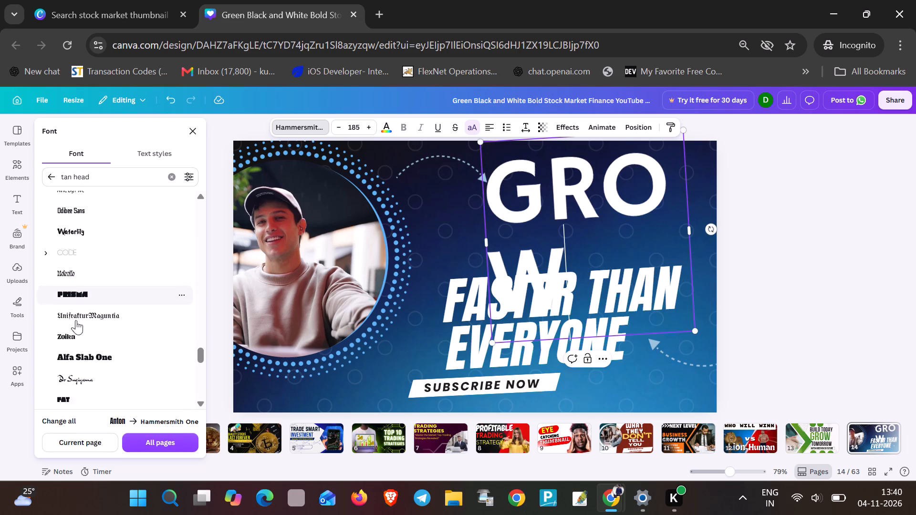
left_click(73, 309)
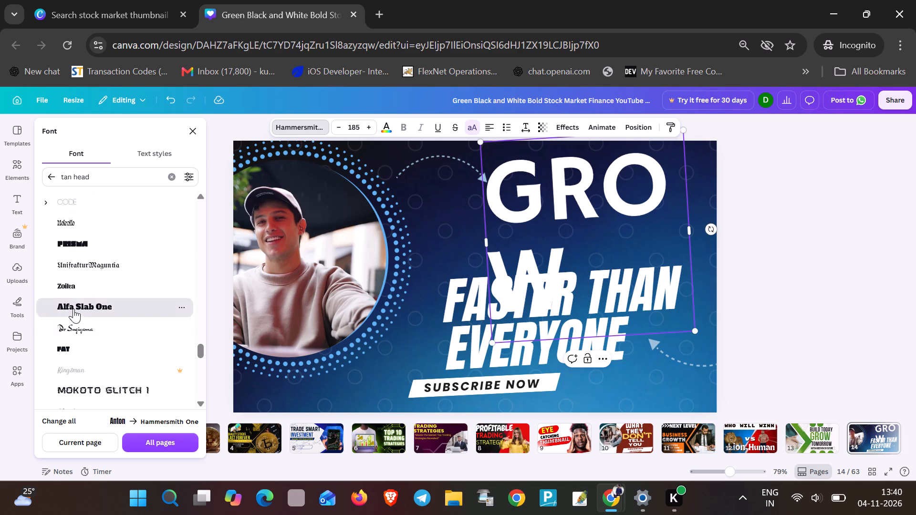
left_click(560, 237)
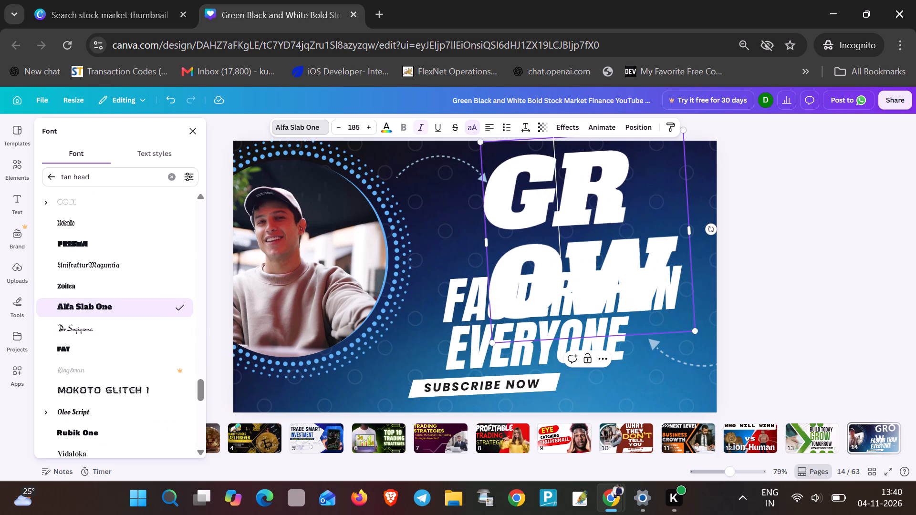
left_click(583, 266)
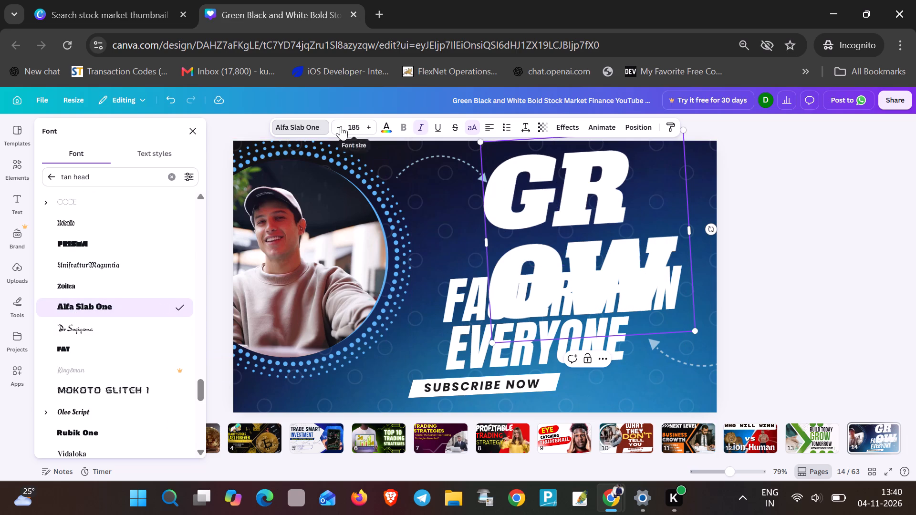
Reduce the GROW headline's font size to 138.
triple_click(337, 126)
triple_click(337, 126)
triple_click(337, 126)
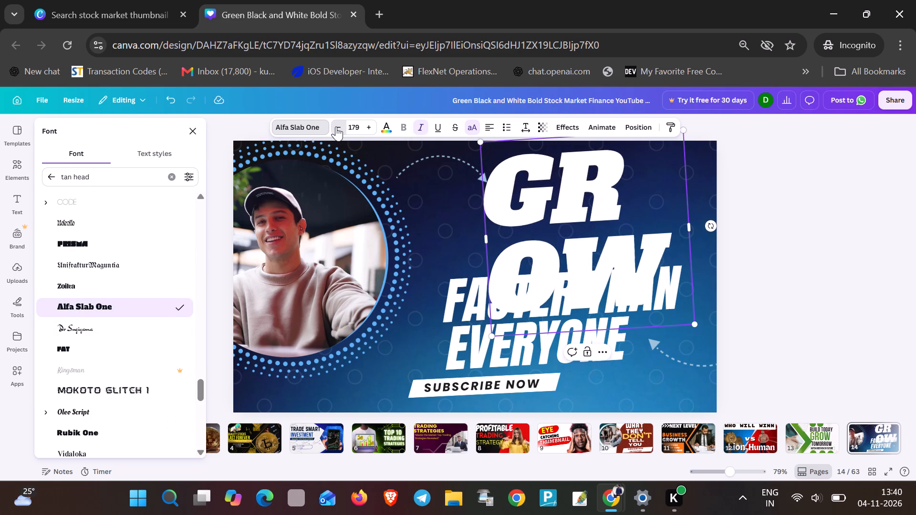
double_click(336, 126)
triple_click(336, 126)
triple_click(336, 126)
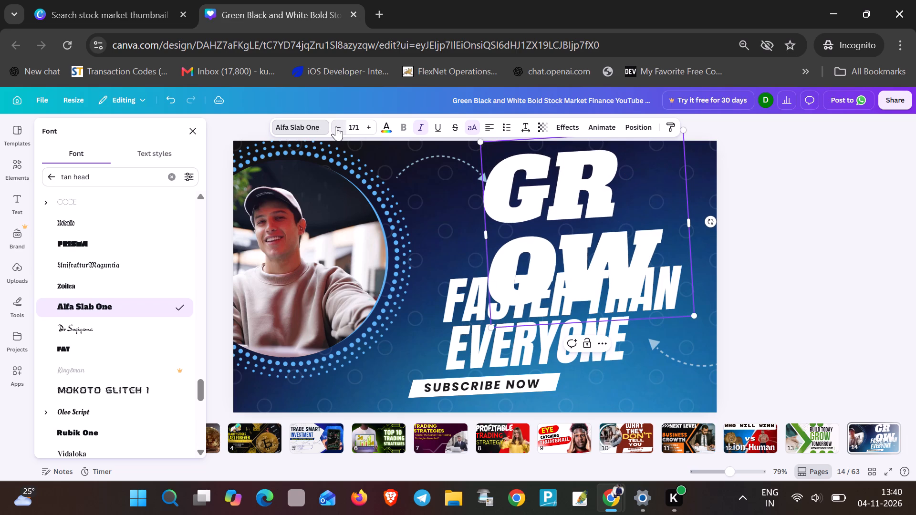
triple_click(336, 126)
triple_click(336, 126)
triple_click(336, 126)
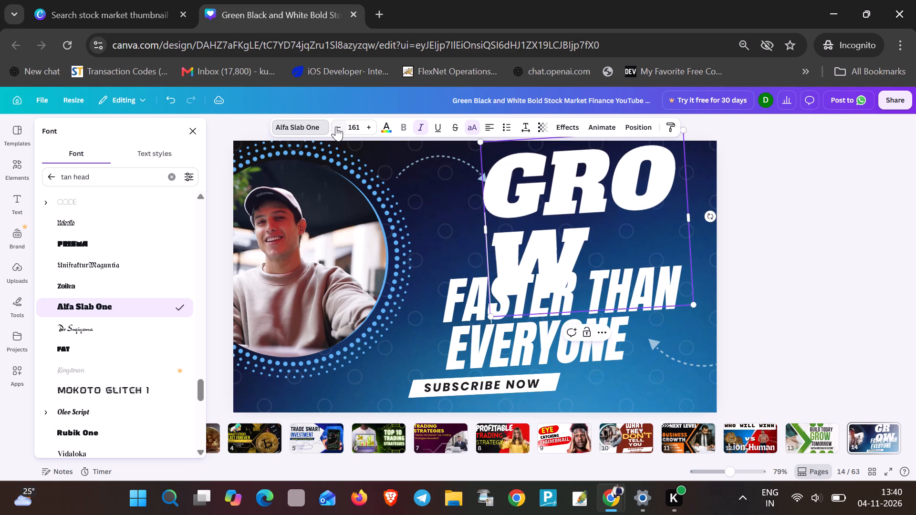
triple_click(336, 126)
triple_click(336, 126)
triple_click(336, 126)
triple_click(336, 126)
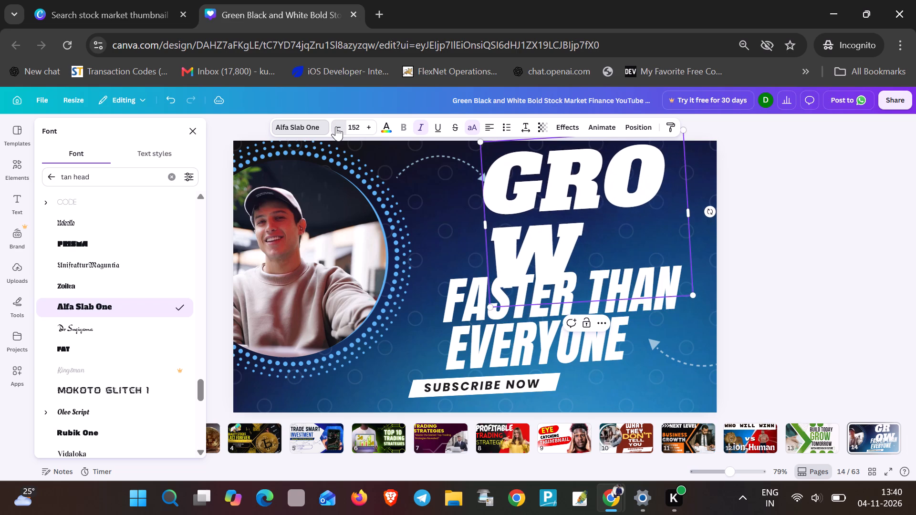
triple_click(336, 126)
triple_click(336, 126)
left_click(336, 126)
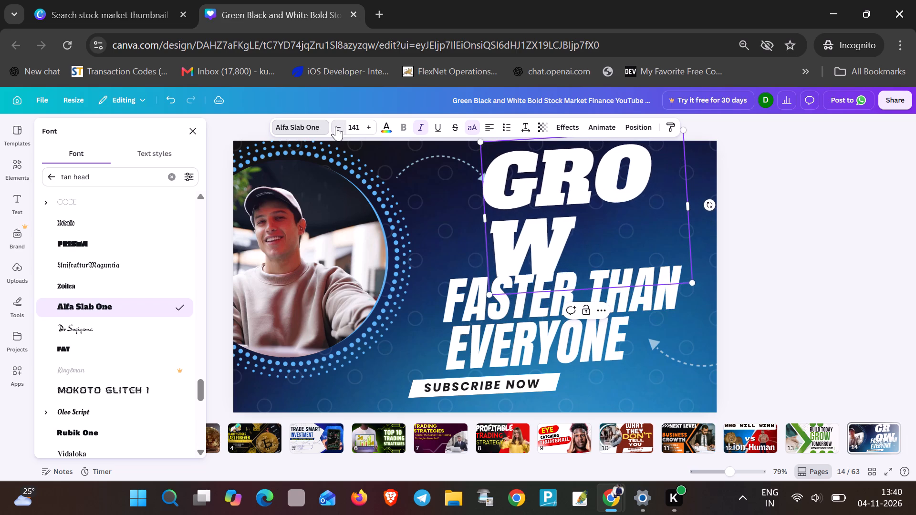
double_click(336, 126)
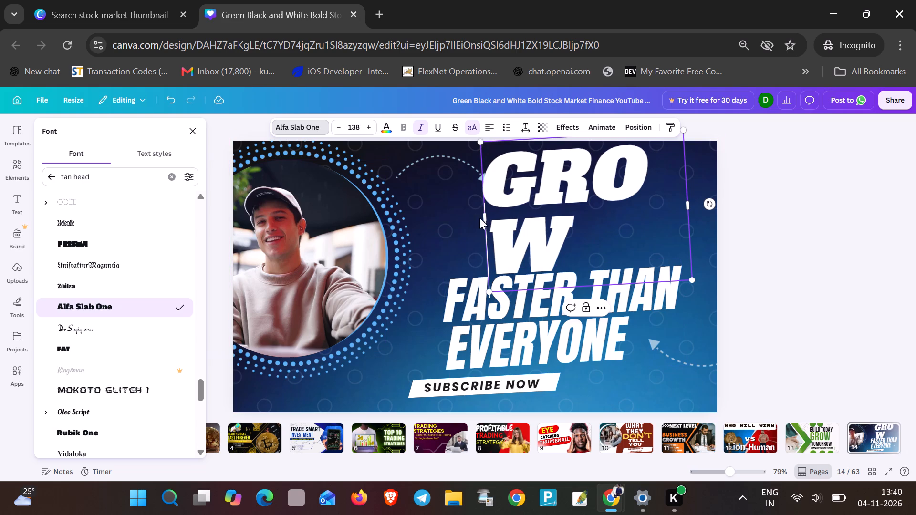
Widen the GROW text box leftward so the whole word fits on one line.
left_click_drag(485, 217, 414, 223)
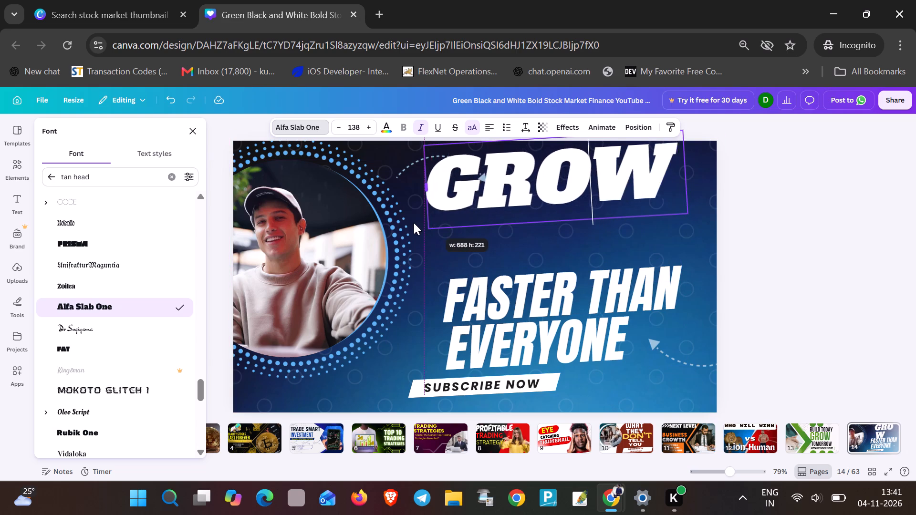
left_click_drag(414, 223, 412, 224)
left_click(631, 244)
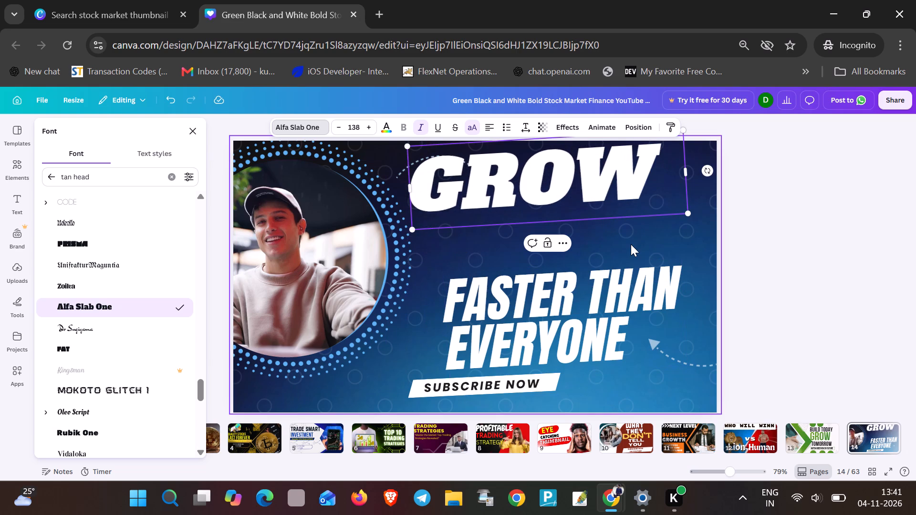
Move the GROW headline down and slightly right so it sits just above FASTER THAN EVERYONE.
left_click_drag(563, 186, 567, 193)
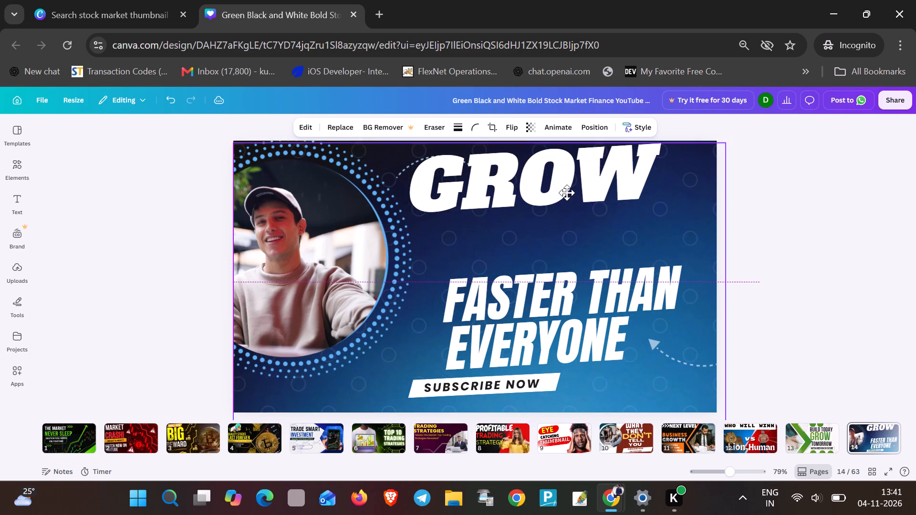
left_click_drag(567, 193, 566, 190)
left_click_drag(504, 183, 507, 171)
left_click(466, 175)
left_click_drag(460, 176, 487, 191)
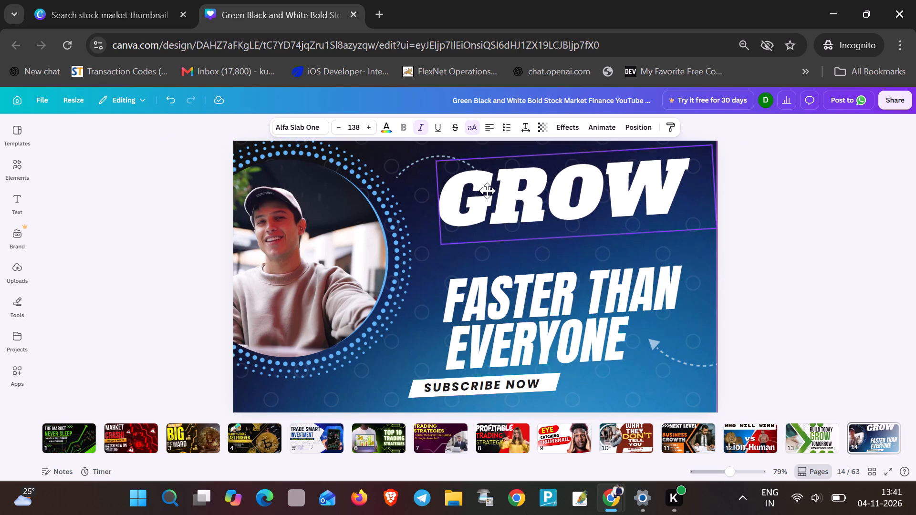
left_click_drag(487, 191, 480, 211)
Recolour the GROW headline text bright red.
double_click(480, 211)
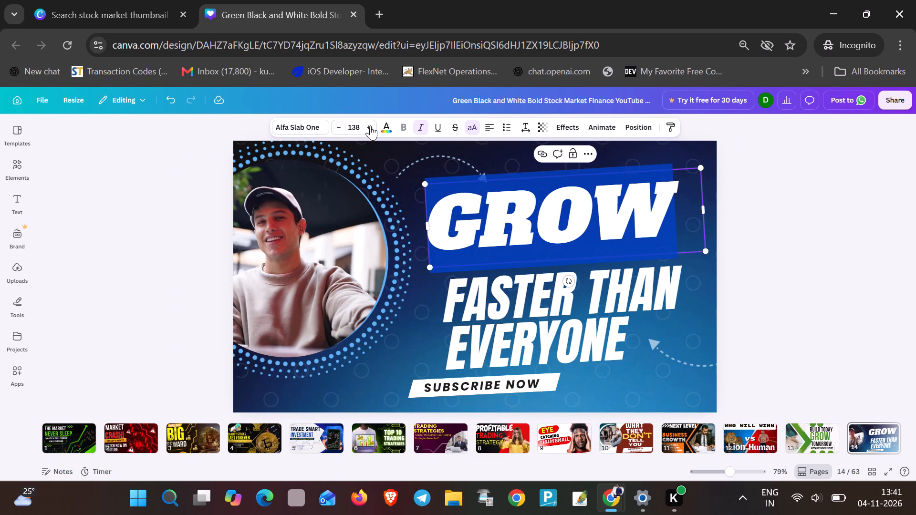
left_click(390, 124)
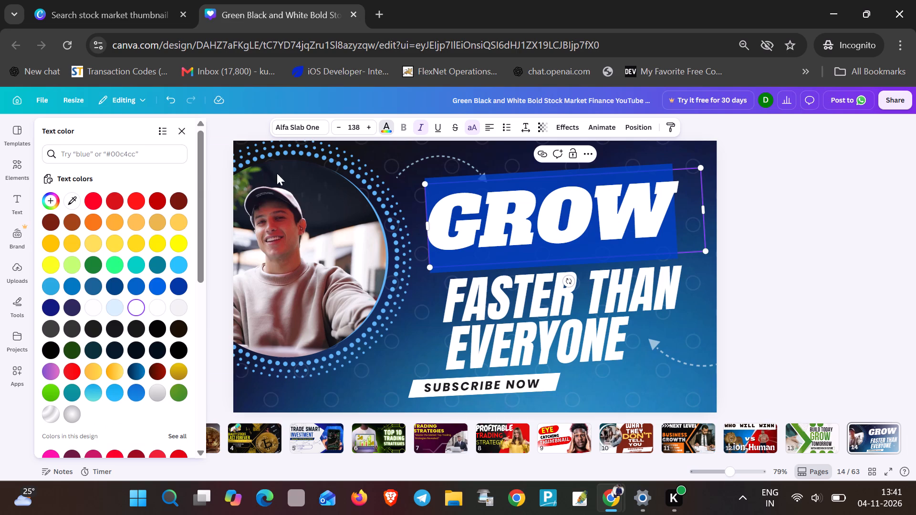
left_click(131, 205)
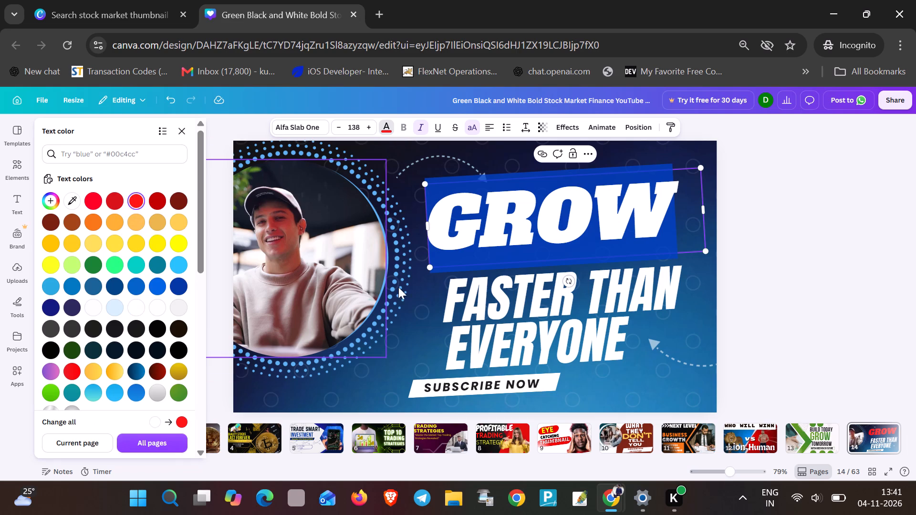
left_click(481, 207)
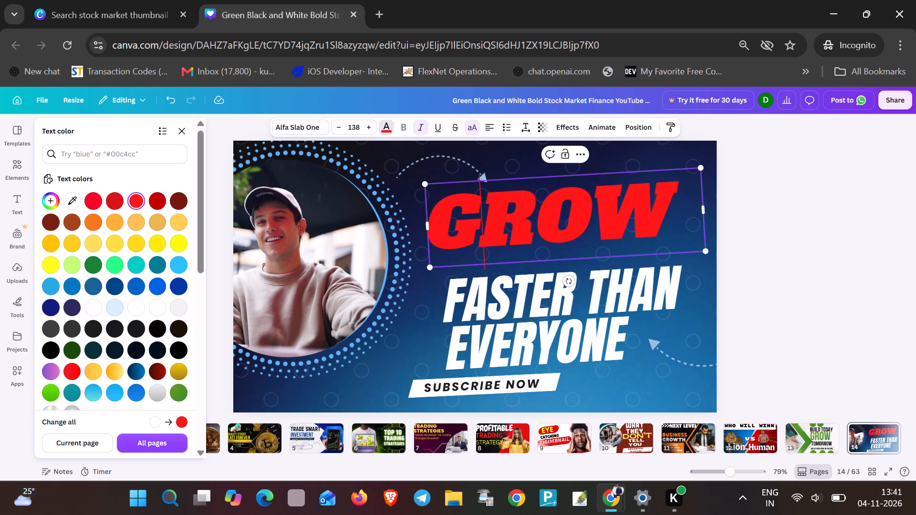
Replace the text below the GROW headline by re-entering it as FASTER THAN EVERYONE.
left_click(585, 264)
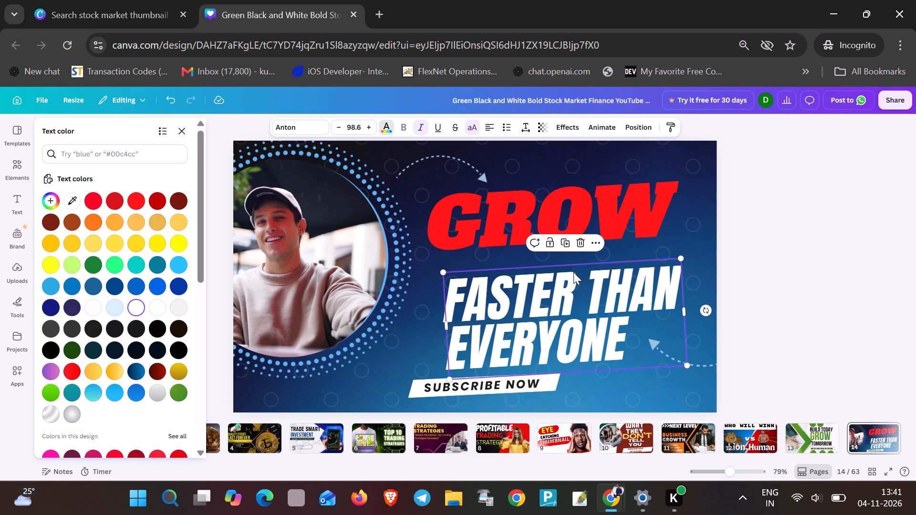
left_click(525, 302)
left_click(431, 345)
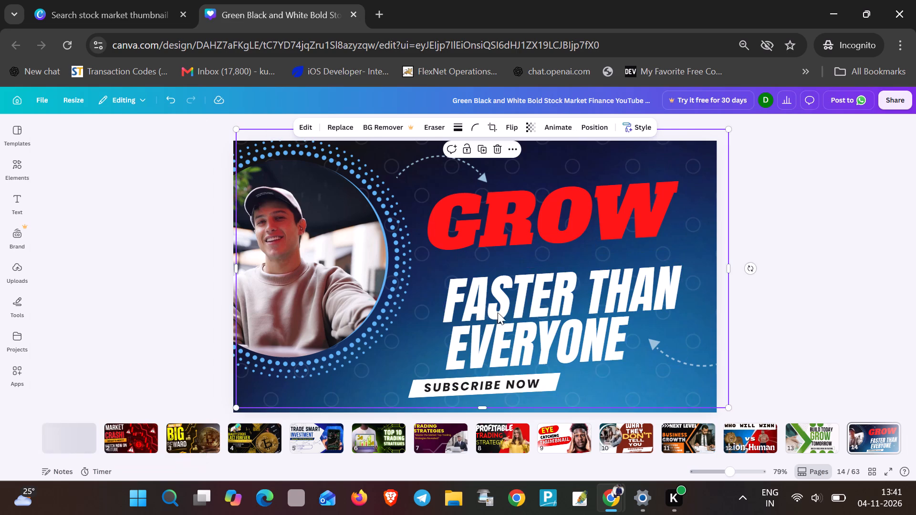
double_click(569, 275)
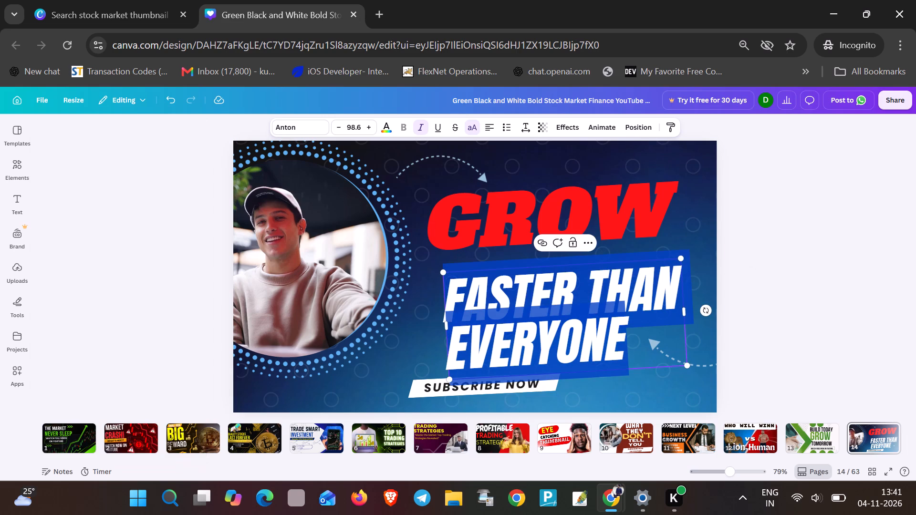
type("FASTER THAN EVERYONE")
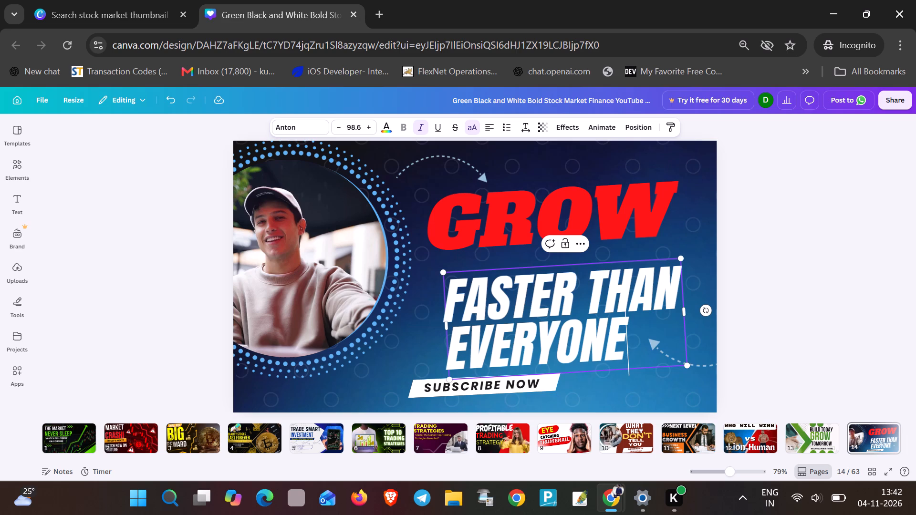
Set the font of the whole FASTER THAN EVERYONE text to Gill Sans Display.
left_click(613, 270)
left_click(614, 290)
left_click(630, 336)
left_click_drag(630, 336, 485, 301)
left_click(292, 123)
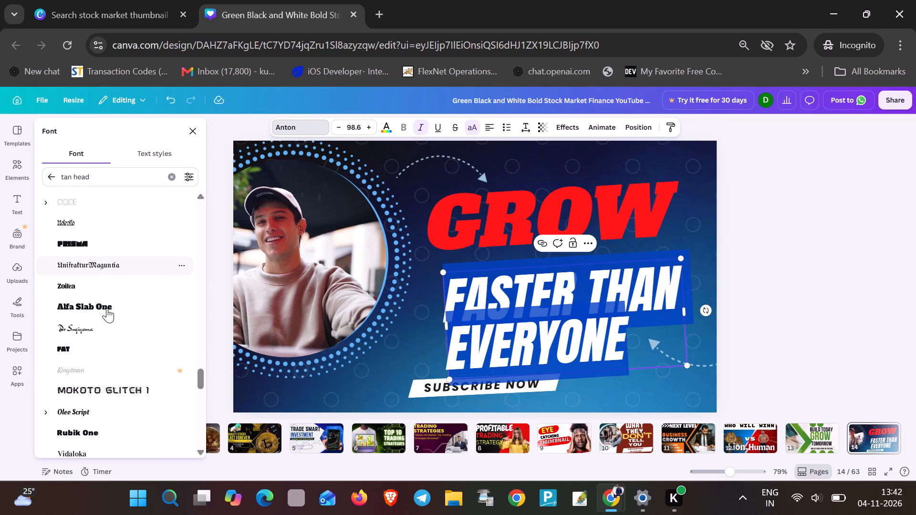
scroll(106, 308, "down", 4)
scroll(106, 309, "up", 1)
scroll(106, 309, "down", 2)
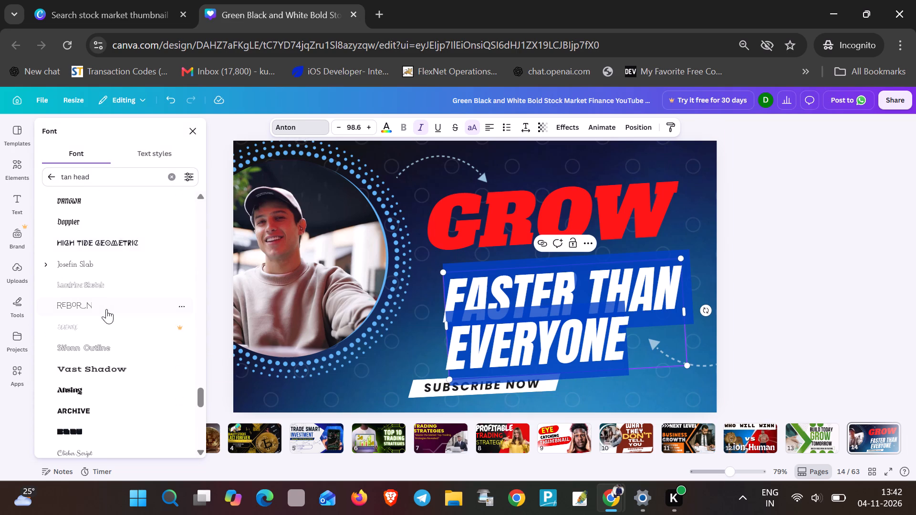
scroll(106, 309, "down", 6)
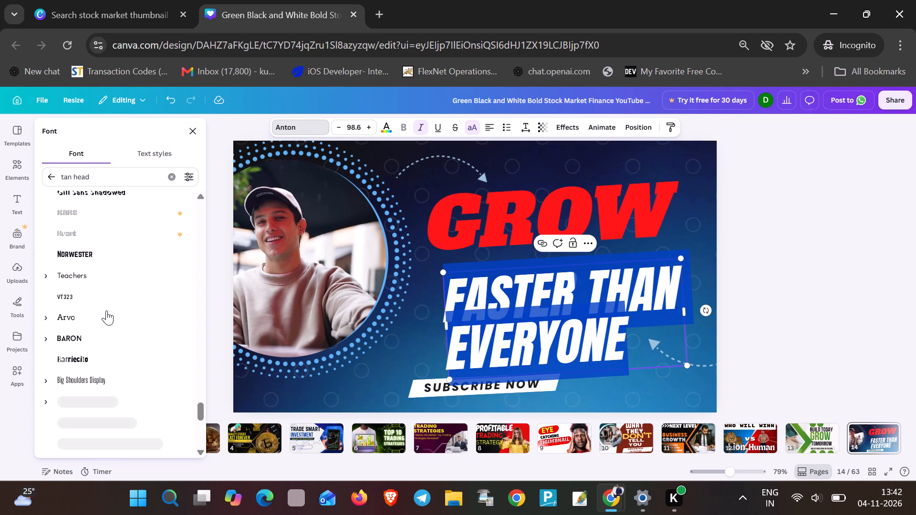
scroll(105, 310, "up", 1)
left_click(71, 223)
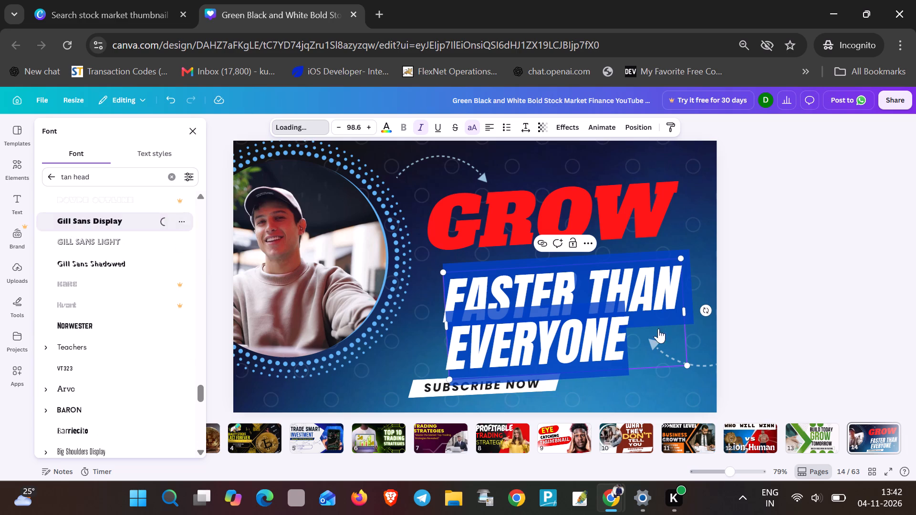
left_click(590, 297)
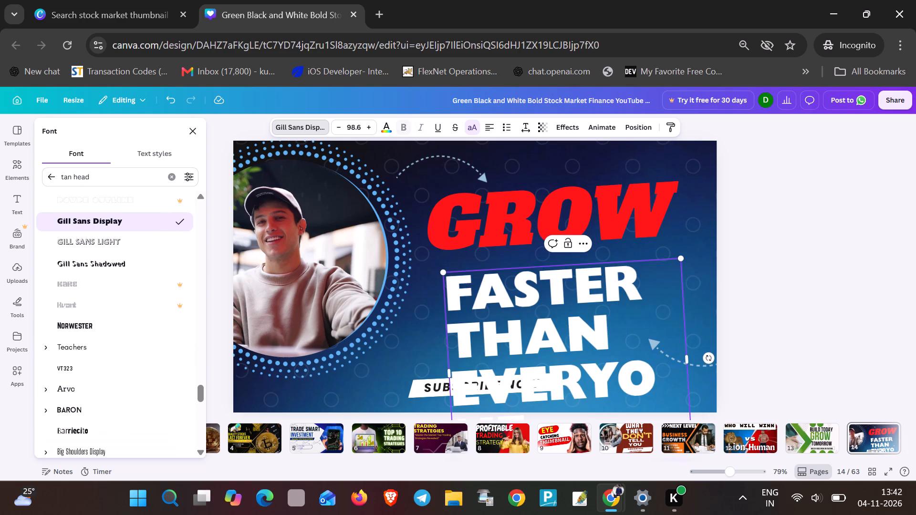
Shift the blue background image slightly down and left behind the page 14 text.
left_click(542, 310)
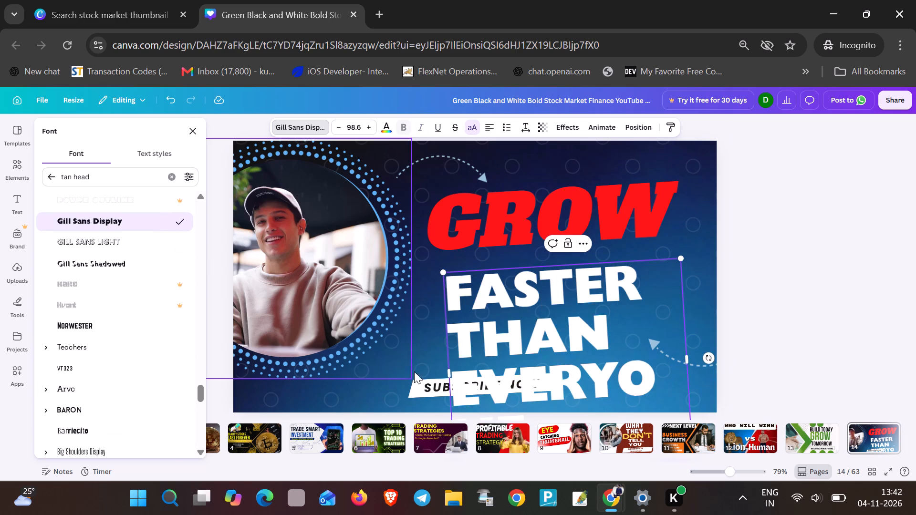
left_click(431, 357)
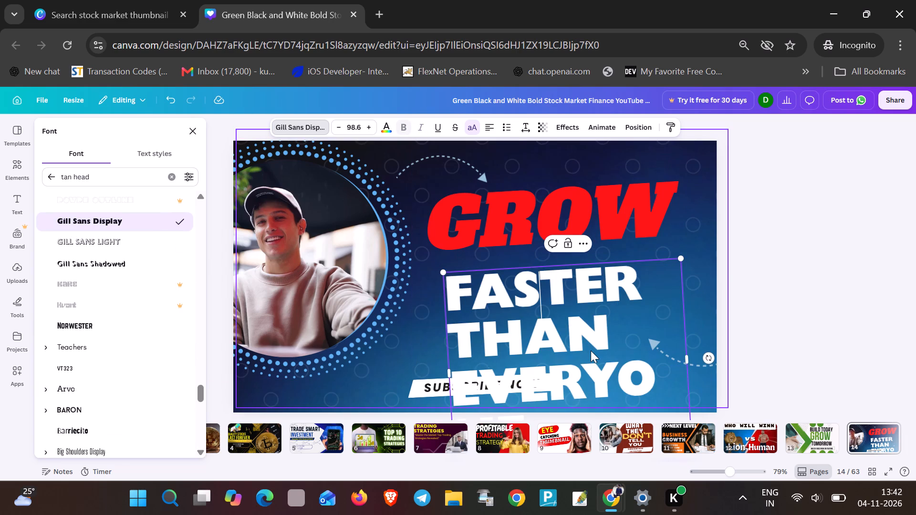
left_click(591, 350)
left_click(431, 333)
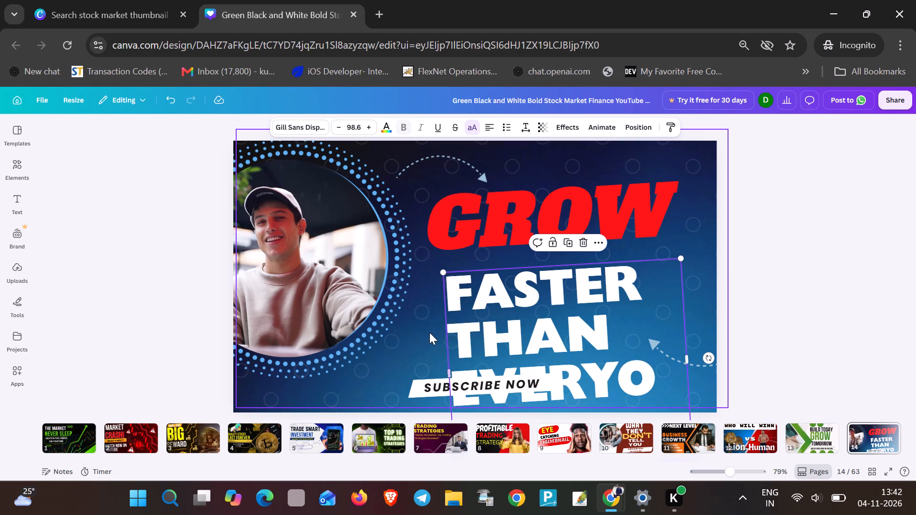
left_click_drag(553, 319, 556, 317)
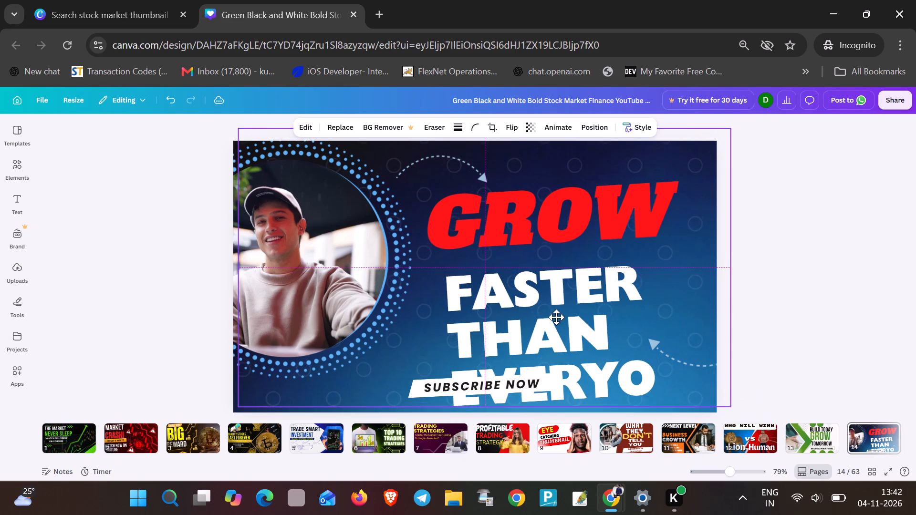
left_click_drag(556, 317, 549, 332)
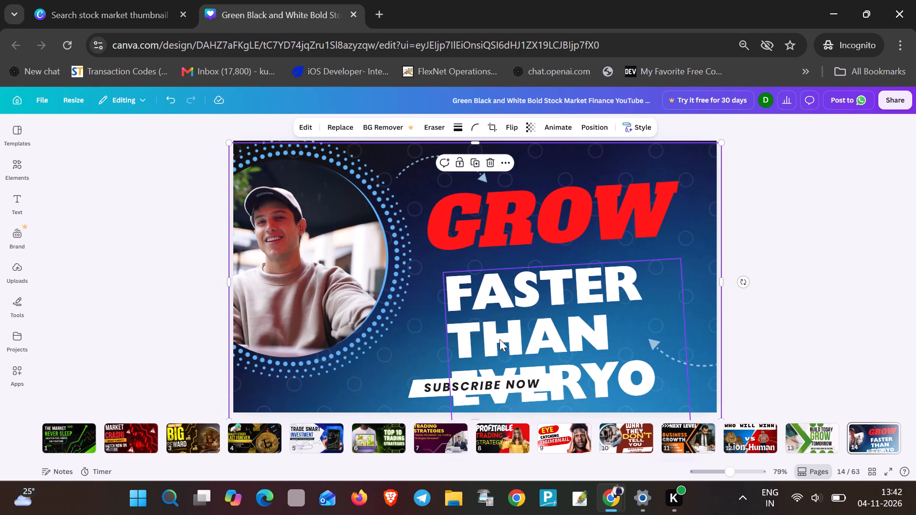
left_click(412, 338)
Reduce the font size of the FASTER THAN EVERYONE text to 72.6.
left_click(483, 328)
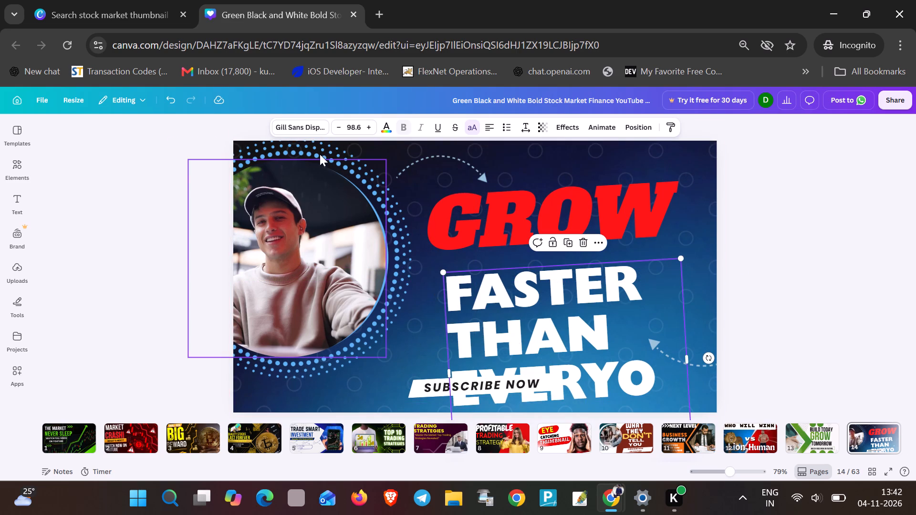
triple_click(343, 125)
triple_click(343, 125)
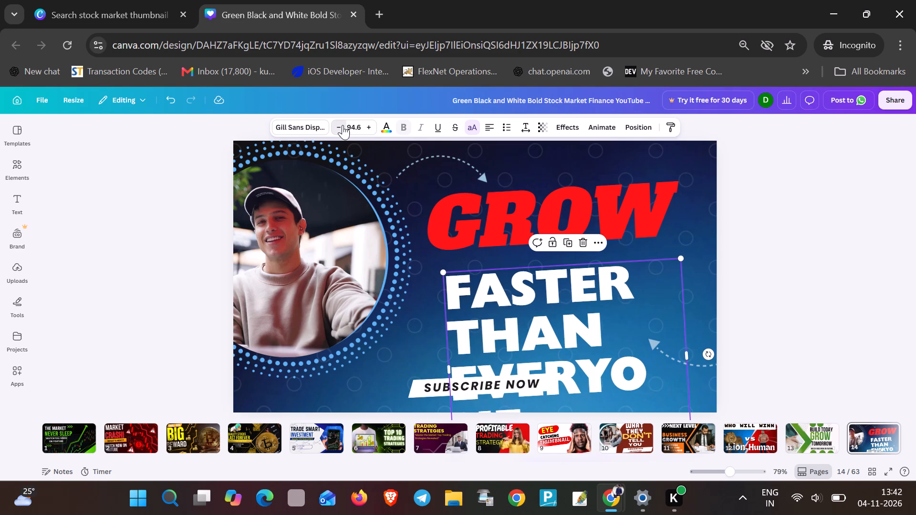
triple_click(343, 125)
triple_click(343, 125)
triple_click(343, 125)
left_click(343, 125)
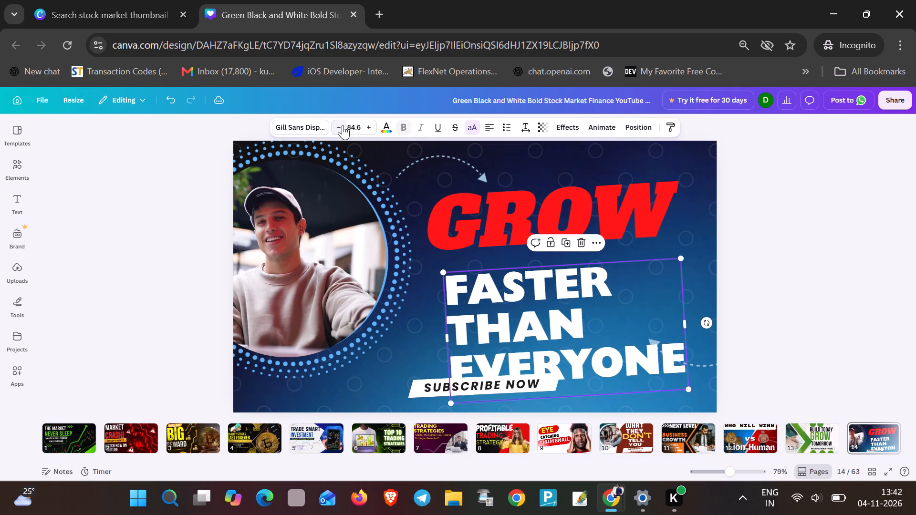
triple_click(343, 125)
triple_click(343, 125)
triple_click(343, 125)
left_click(343, 125)
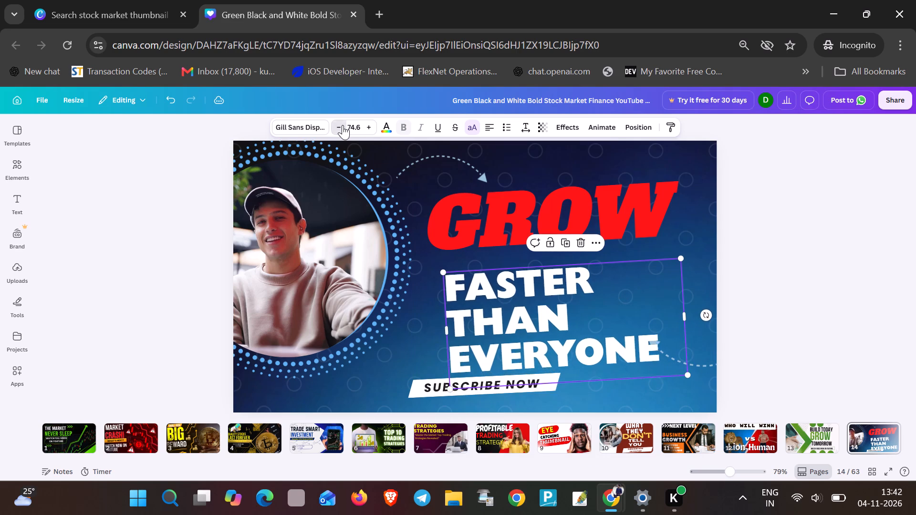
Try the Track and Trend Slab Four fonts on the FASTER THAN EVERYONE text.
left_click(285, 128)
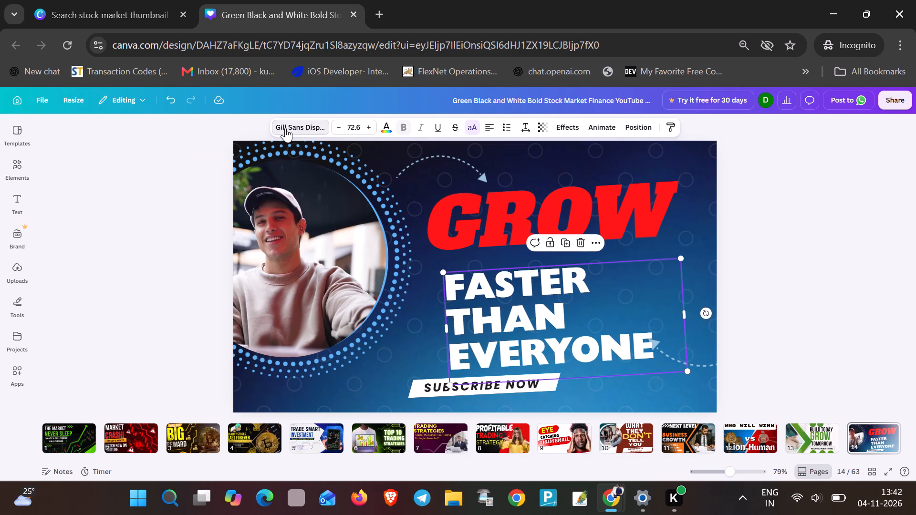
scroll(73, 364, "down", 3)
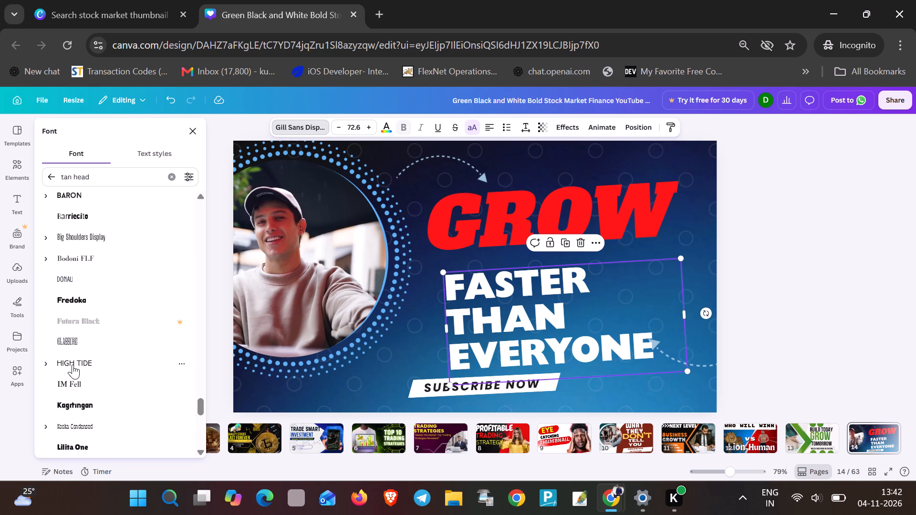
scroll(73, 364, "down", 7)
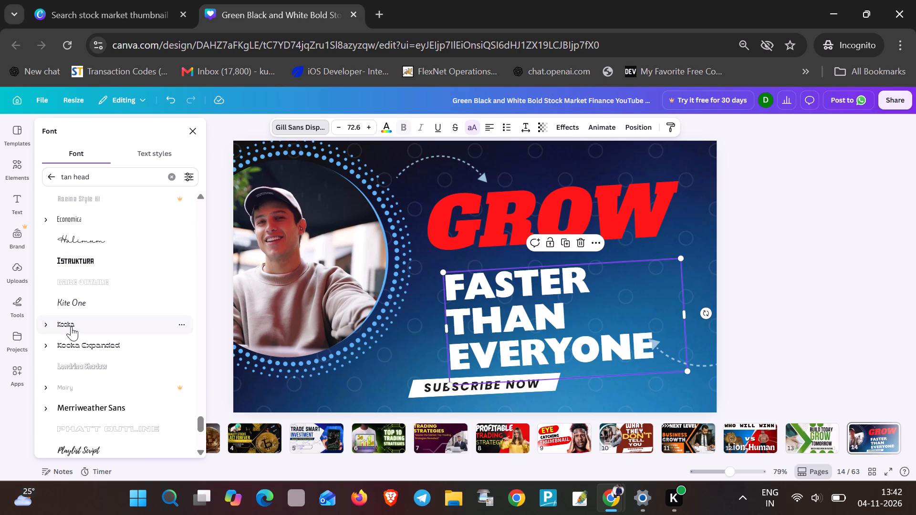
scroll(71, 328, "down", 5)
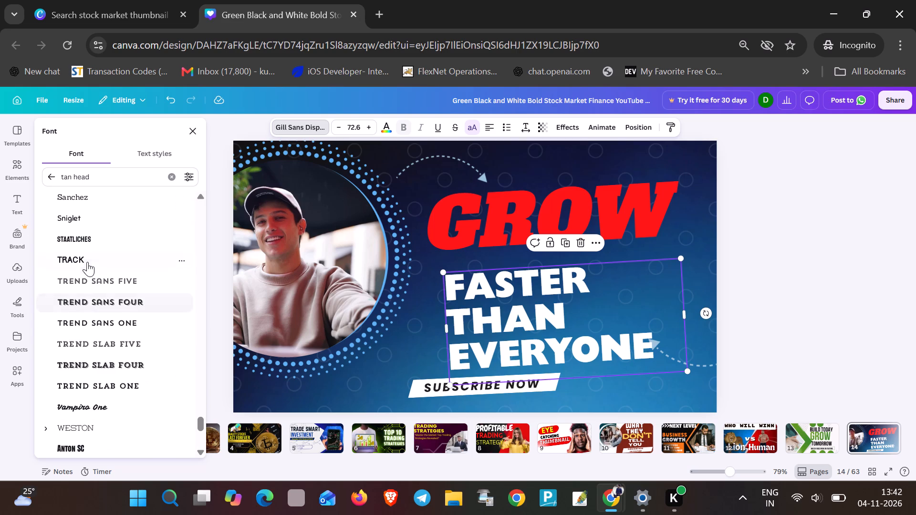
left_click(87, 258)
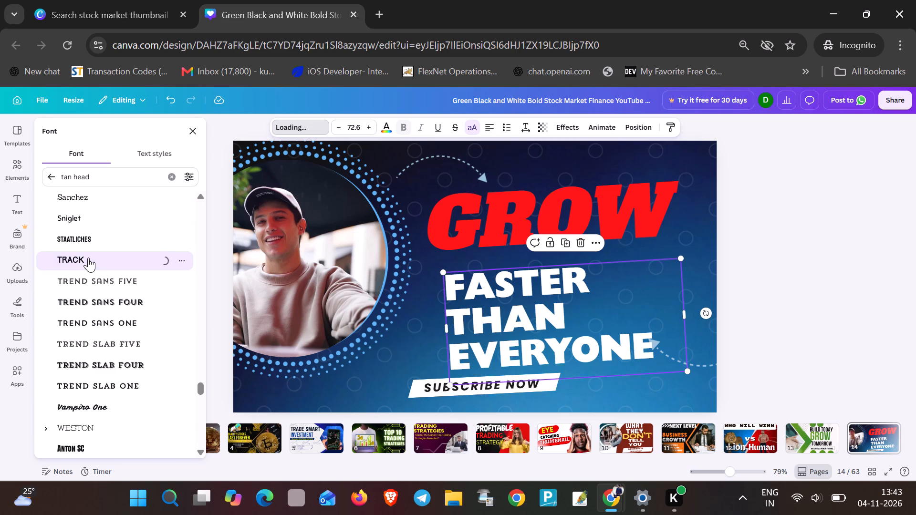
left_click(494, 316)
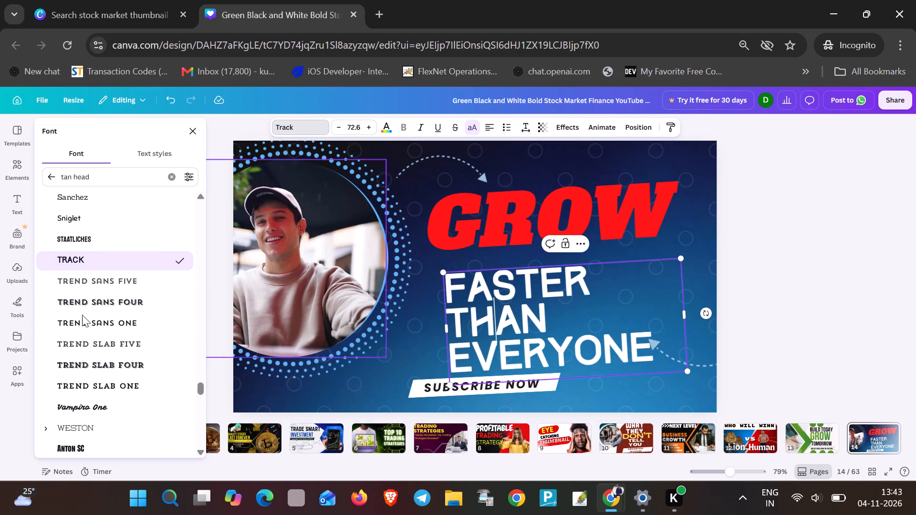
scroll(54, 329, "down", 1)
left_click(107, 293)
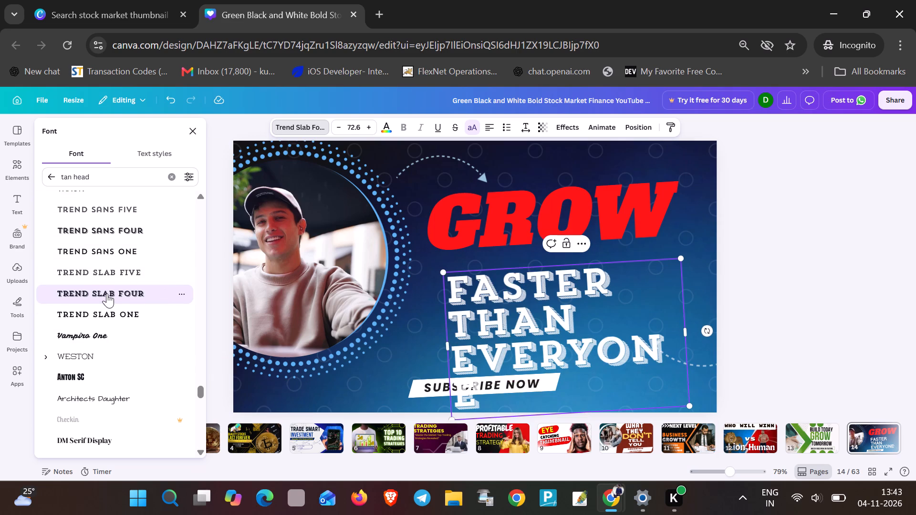
Try ITC Motter Corpus Condensed on the FASTER THAN EVERYONE text, settling on ITC Motter Corpus Regular as its font.
scroll(107, 292, "down", 5)
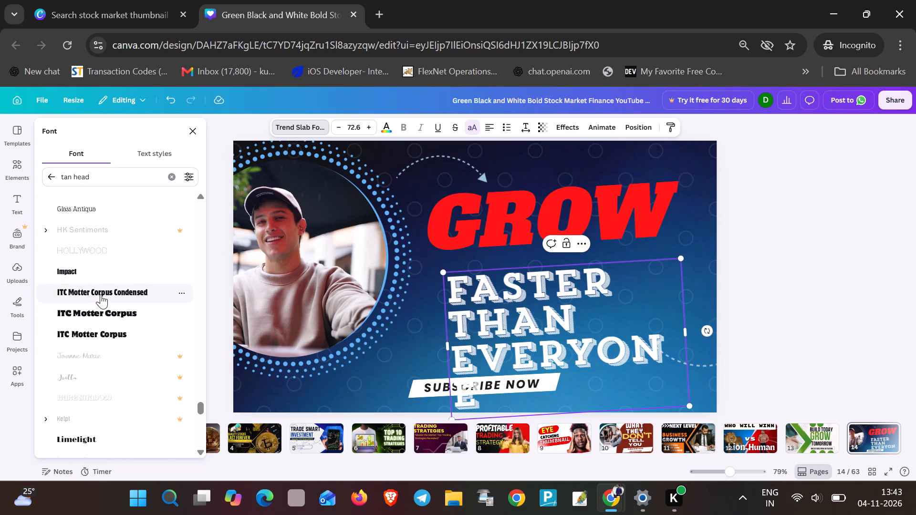
left_click(98, 292)
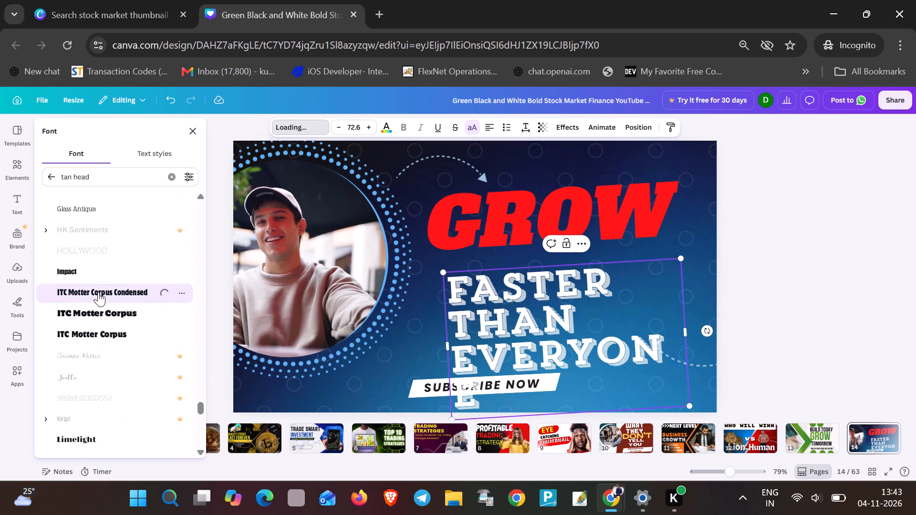
left_click(98, 317)
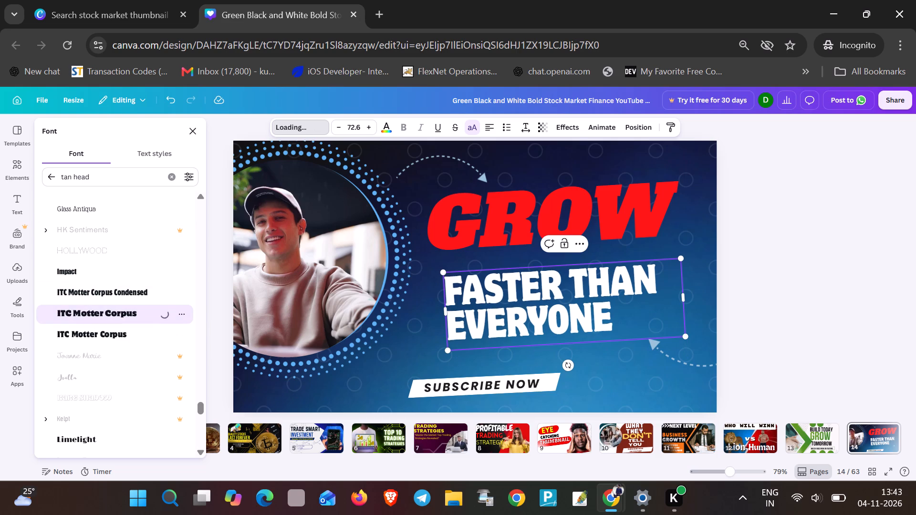
left_click(604, 343)
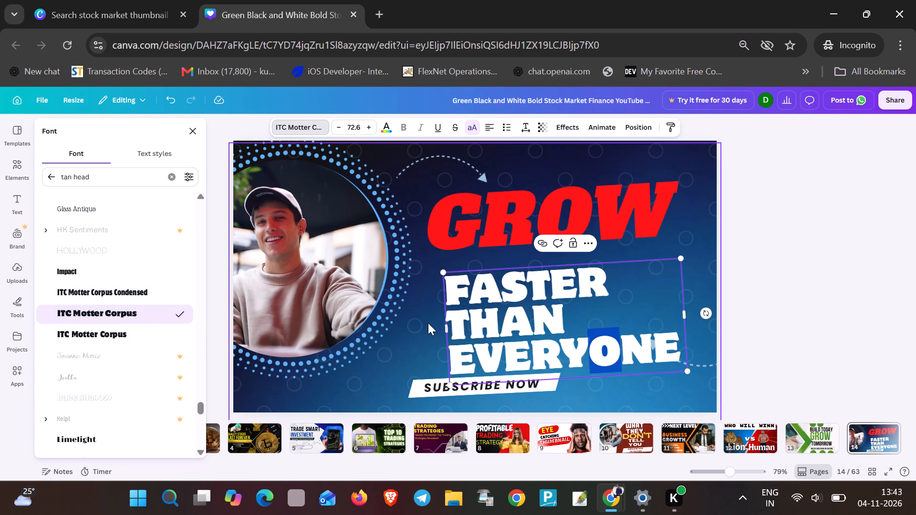
left_click(419, 327)
left_click(397, 328)
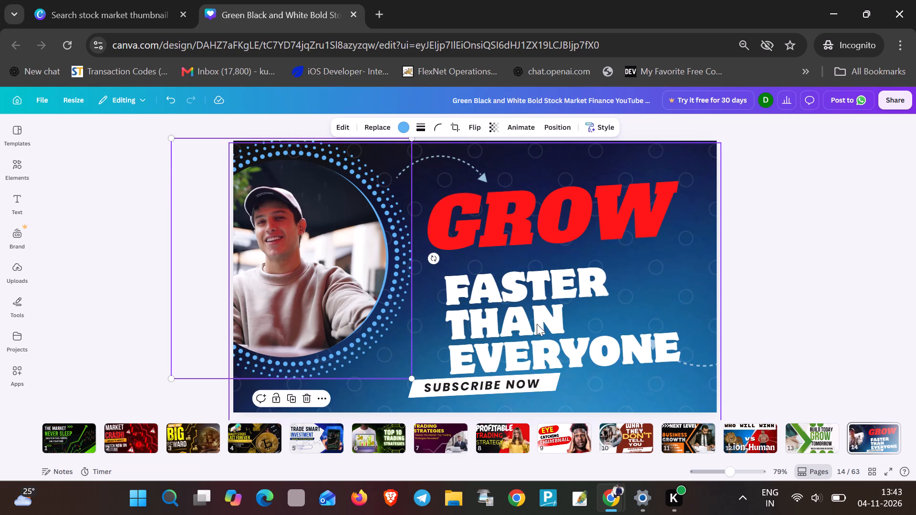
Move the FASTER THAN EVERYONE text up so it sits directly beneath the GROW headline.
left_click_drag(537, 324, 532, 308)
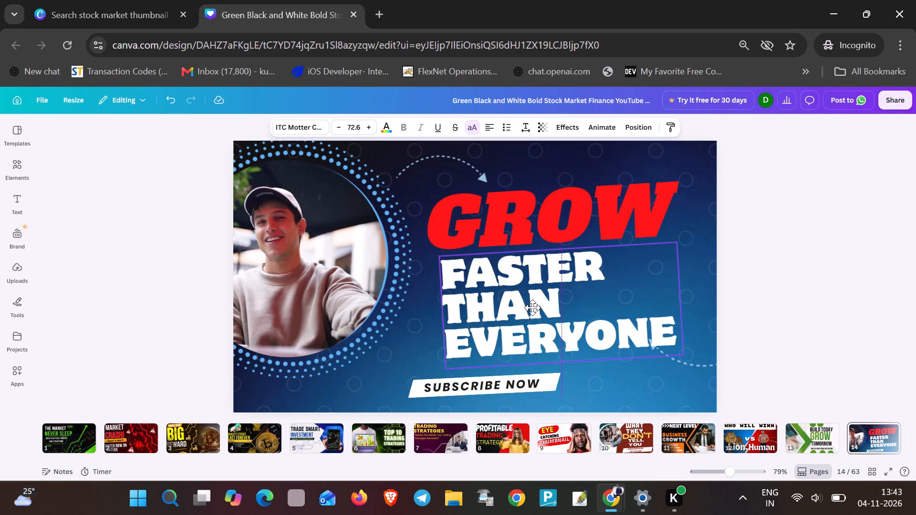
left_click(414, 347)
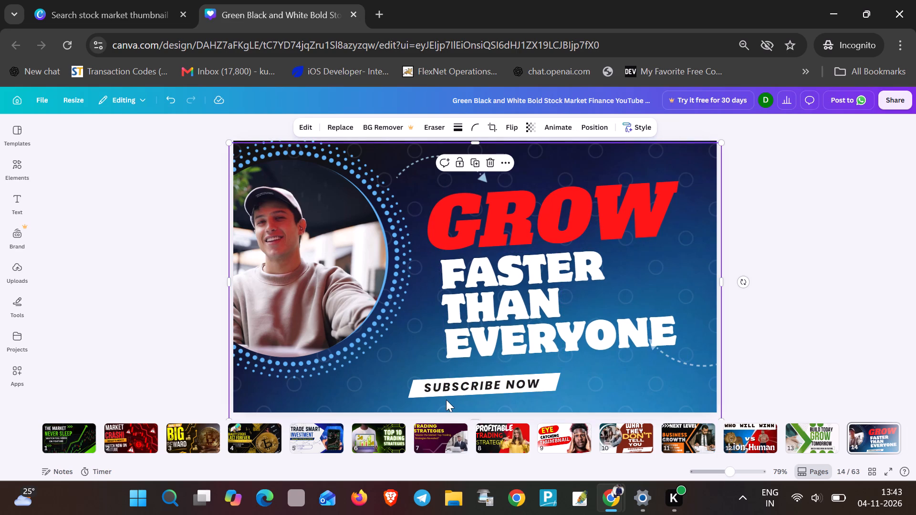
Widen the white slanted banner at both ends so it stretches from below the portrait to near the end of EVERYONE.
left_click(420, 392)
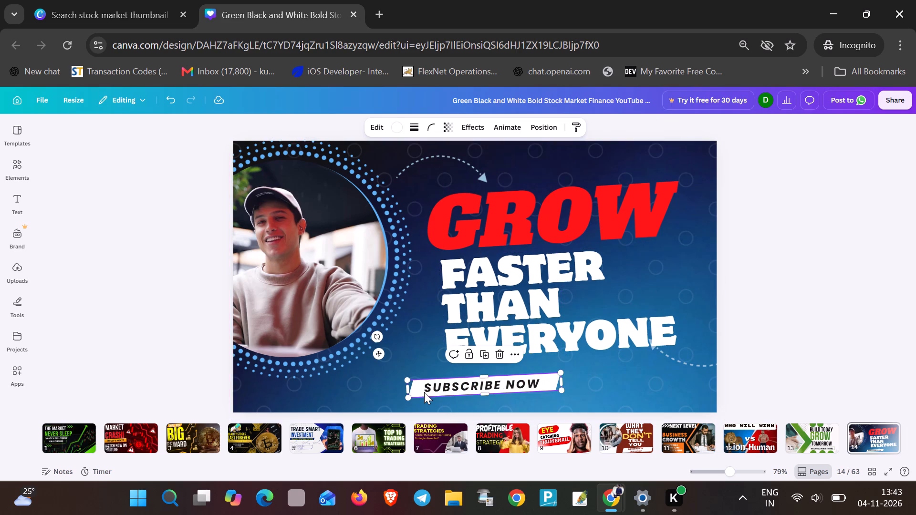
left_click_drag(563, 383, 600, 389)
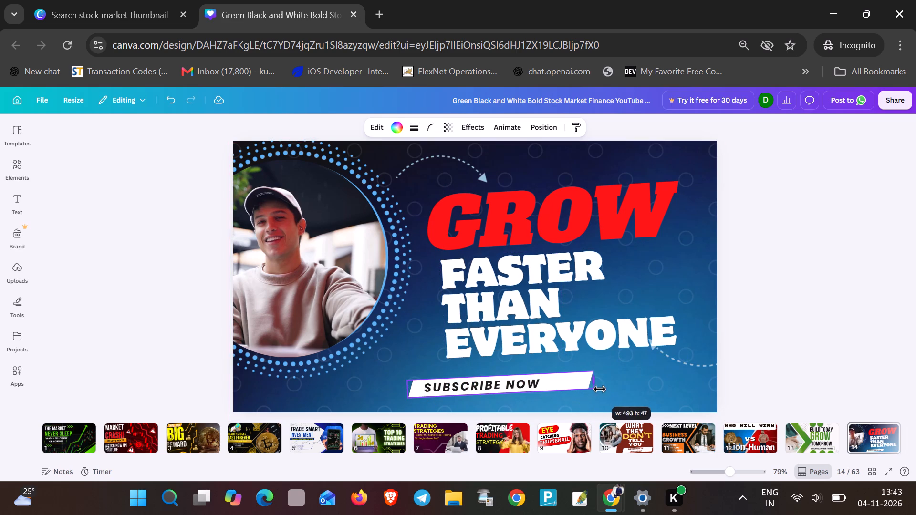
left_click_drag(600, 389, 666, 382)
left_click_drag(407, 391, 384, 394)
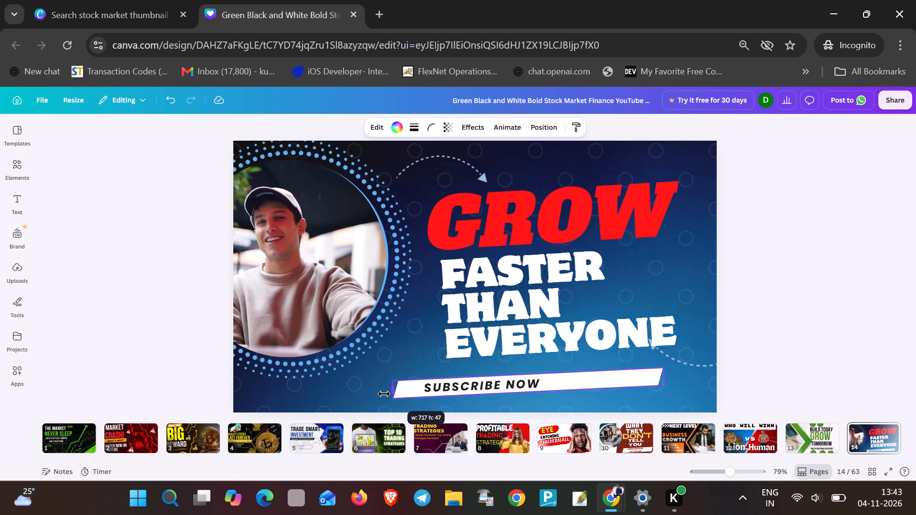
left_click_drag(384, 394, 339, 392)
Delete the SUBSCRIBE NOW text box from the white banner.
left_click(426, 383)
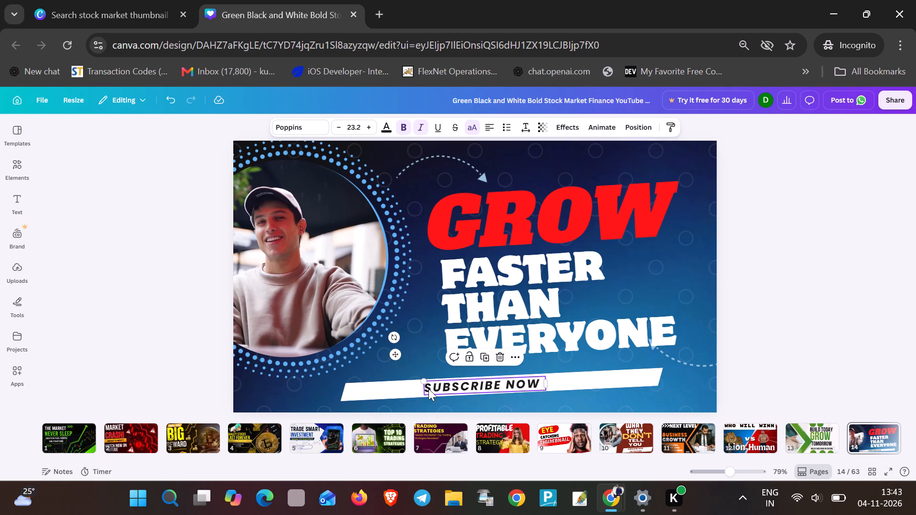
left_click_drag(419, 389, 413, 393)
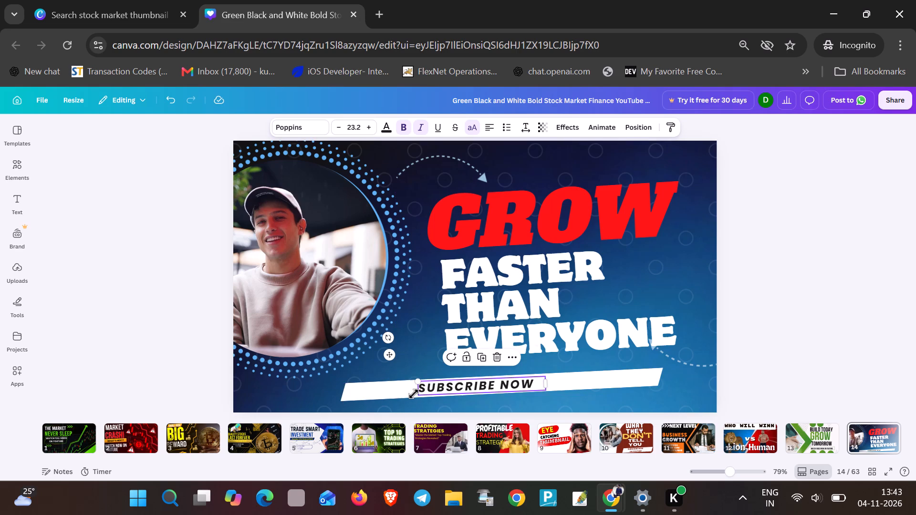
key("BackSpace")
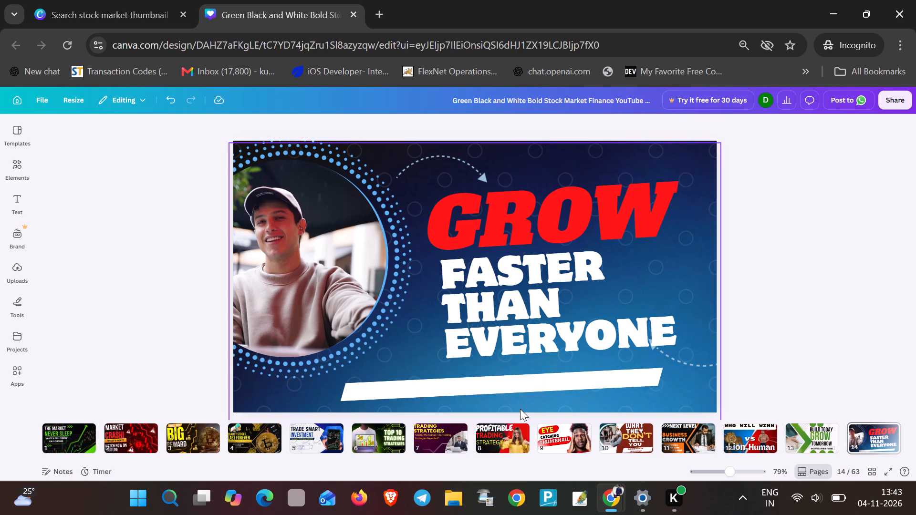
Add the text SUBSCIBE NOW ON YOUTUBE inside the white banner shape.
double_click(467, 389)
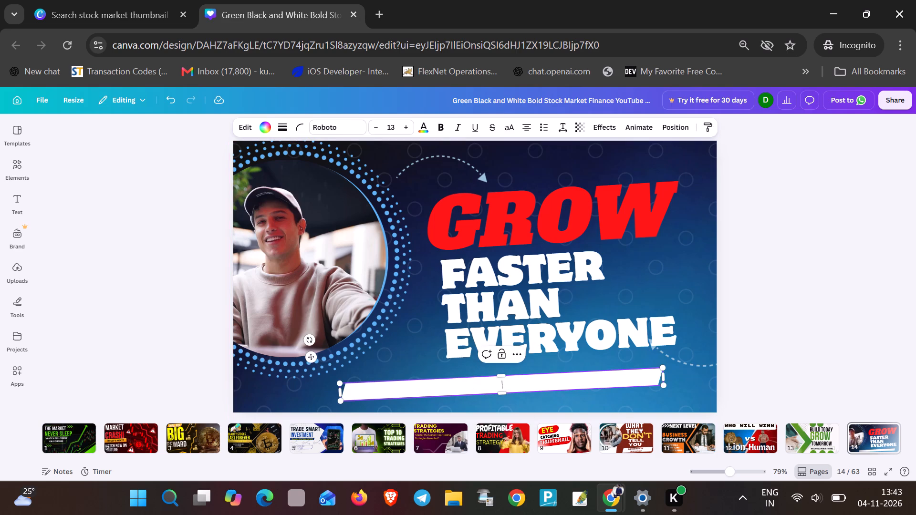
key("s")
key("BackSpace")
type("SUBSCIBE NOW ON YOUTUBE")
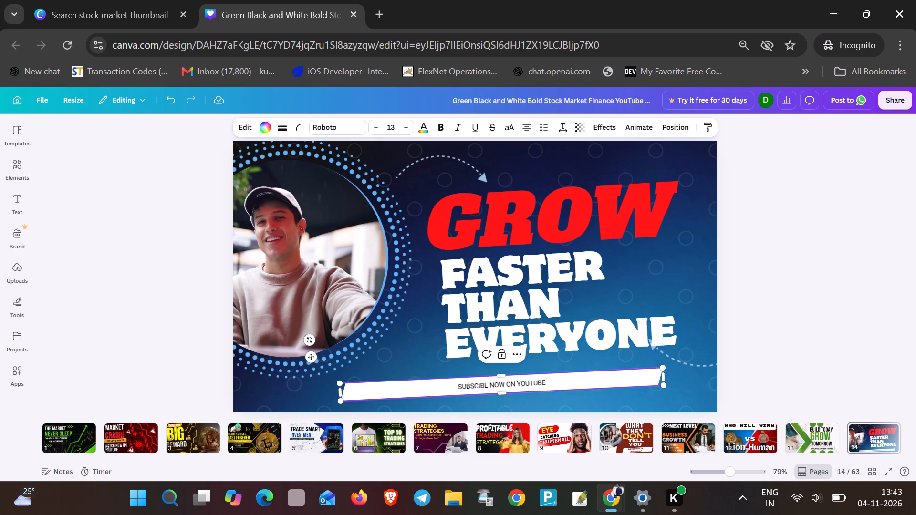
Make the whole SUBSCIBE NOW ON YOUTUBE banner text bold.
left_click_drag(550, 384, 466, 379)
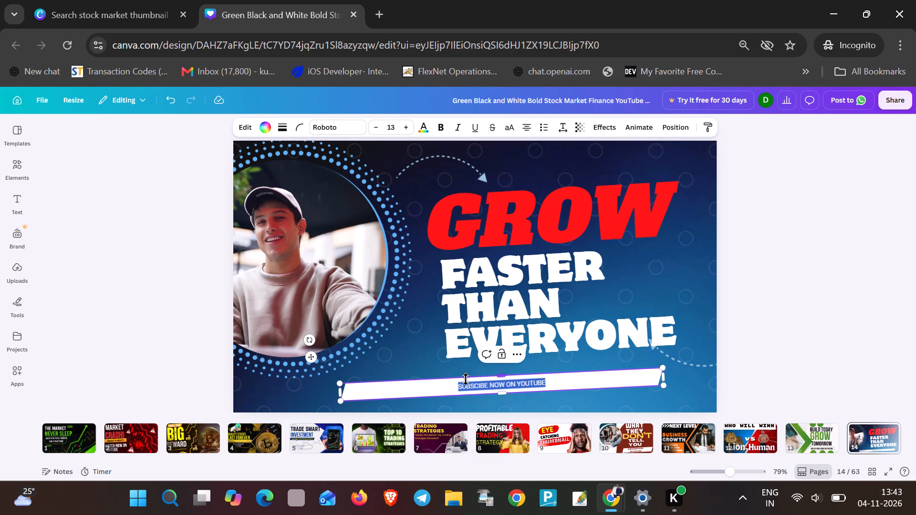
left_click_drag(466, 379, 466, 380)
left_click(447, 127)
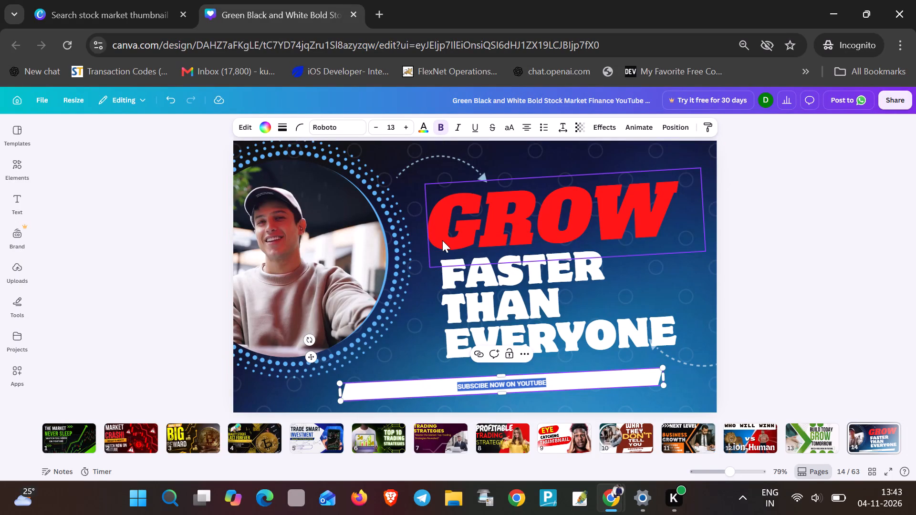
Increase the font size of the selected subscribe text in the slanted banner to 20.
left_click(328, 124)
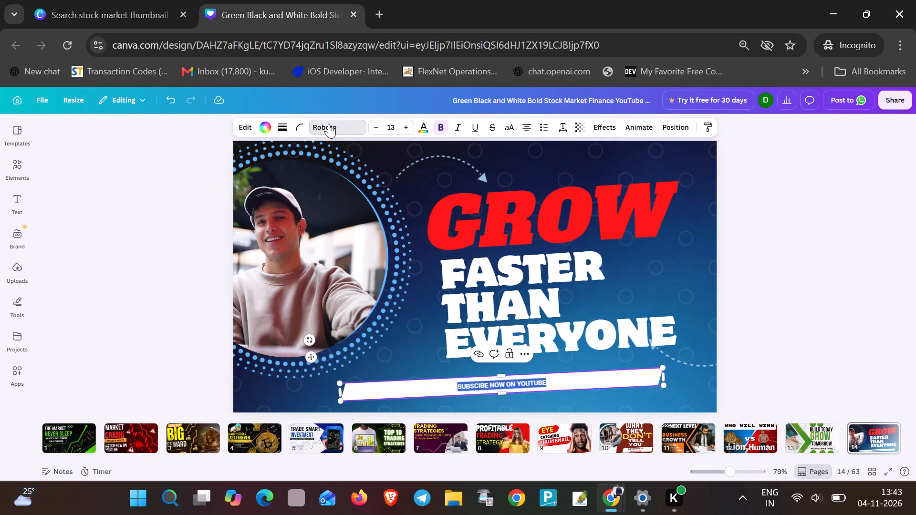
triple_click(408, 131)
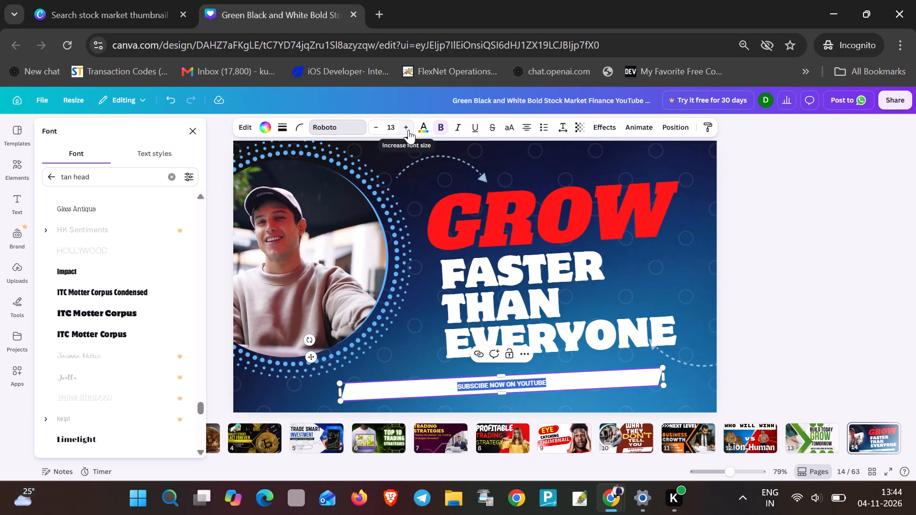
triple_click(407, 130)
left_click(407, 130)
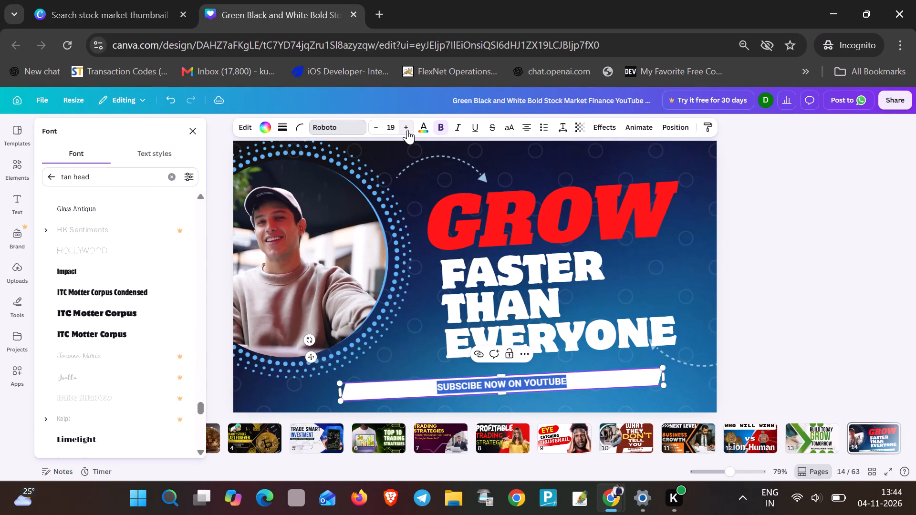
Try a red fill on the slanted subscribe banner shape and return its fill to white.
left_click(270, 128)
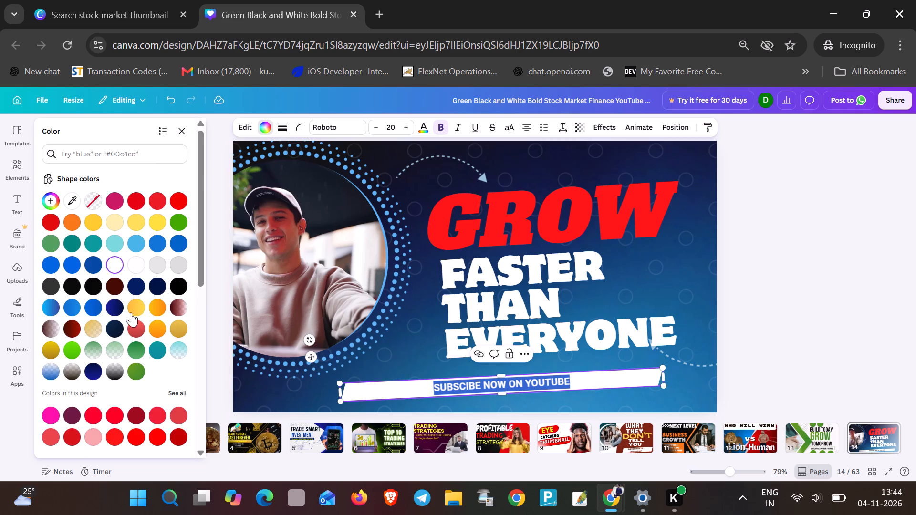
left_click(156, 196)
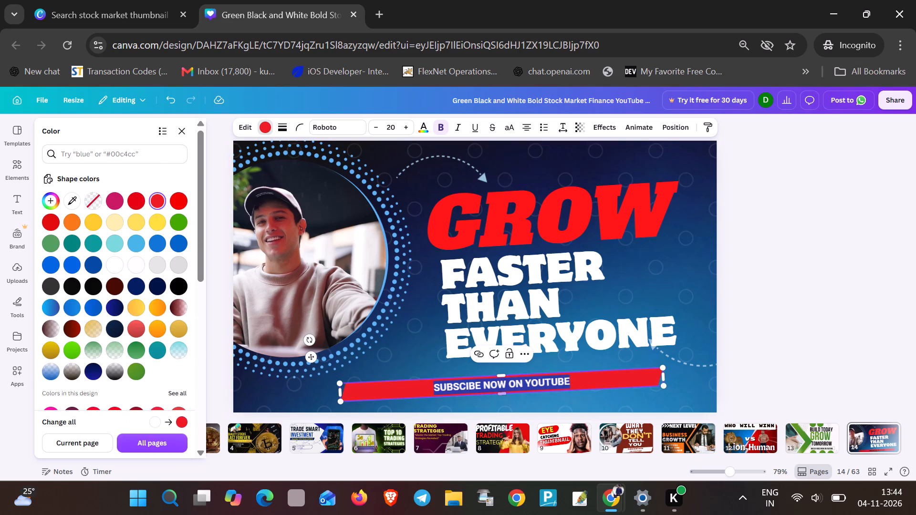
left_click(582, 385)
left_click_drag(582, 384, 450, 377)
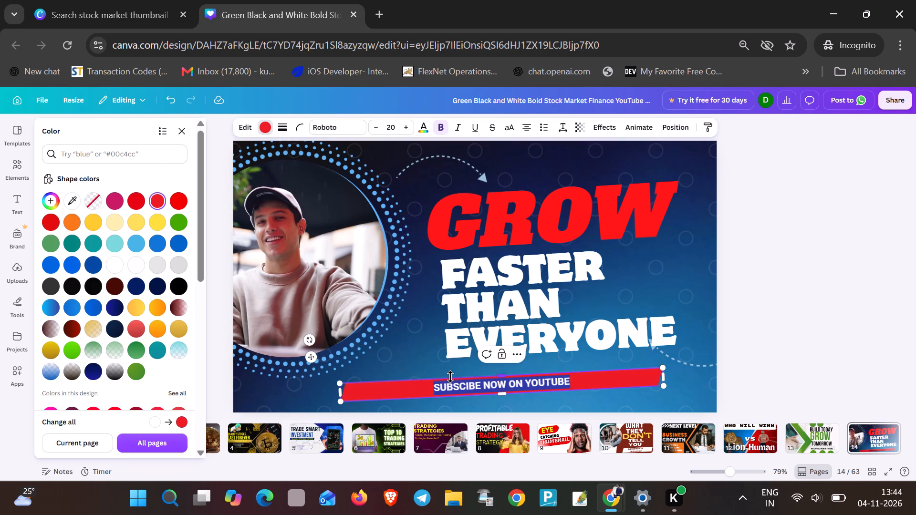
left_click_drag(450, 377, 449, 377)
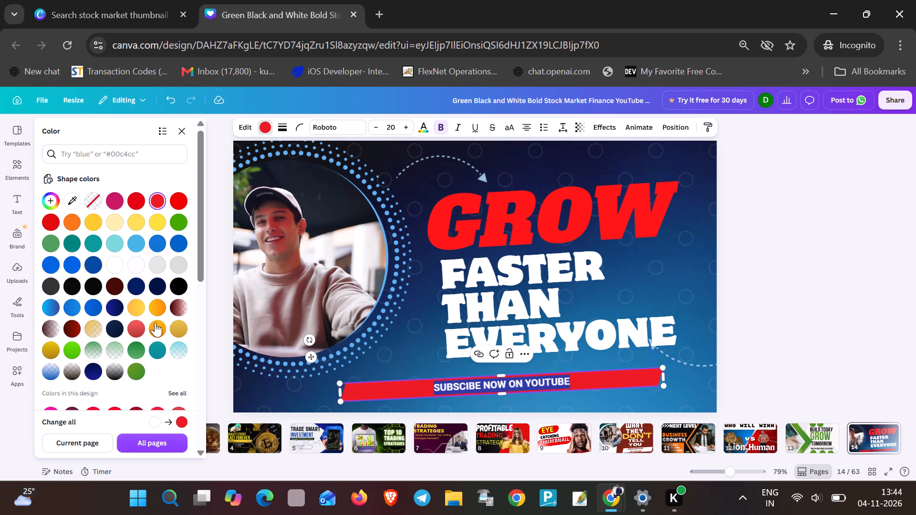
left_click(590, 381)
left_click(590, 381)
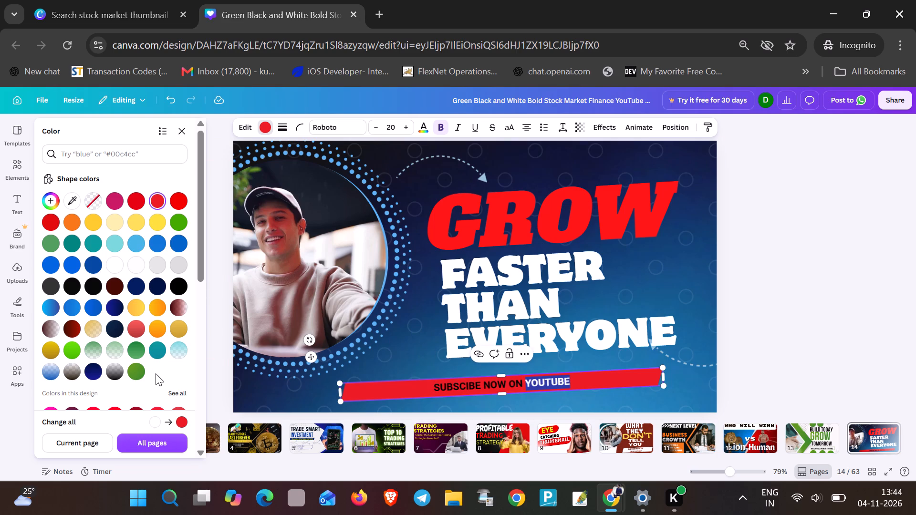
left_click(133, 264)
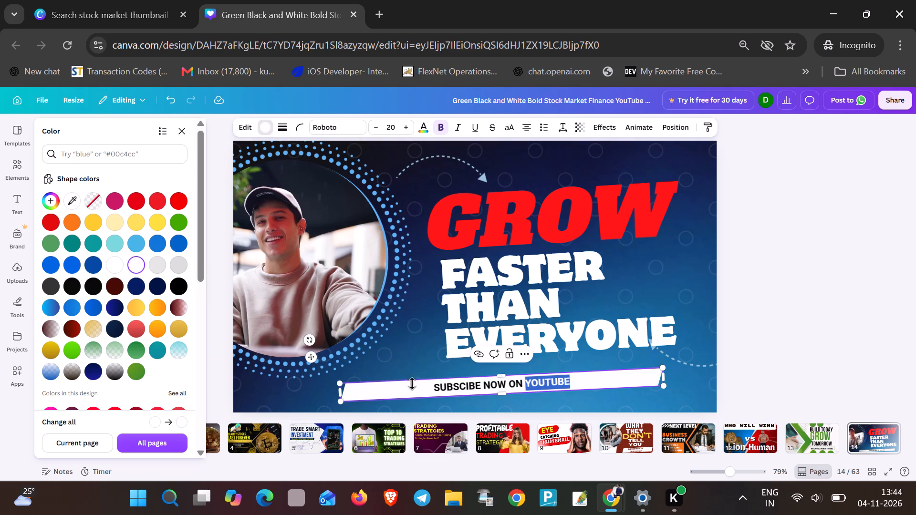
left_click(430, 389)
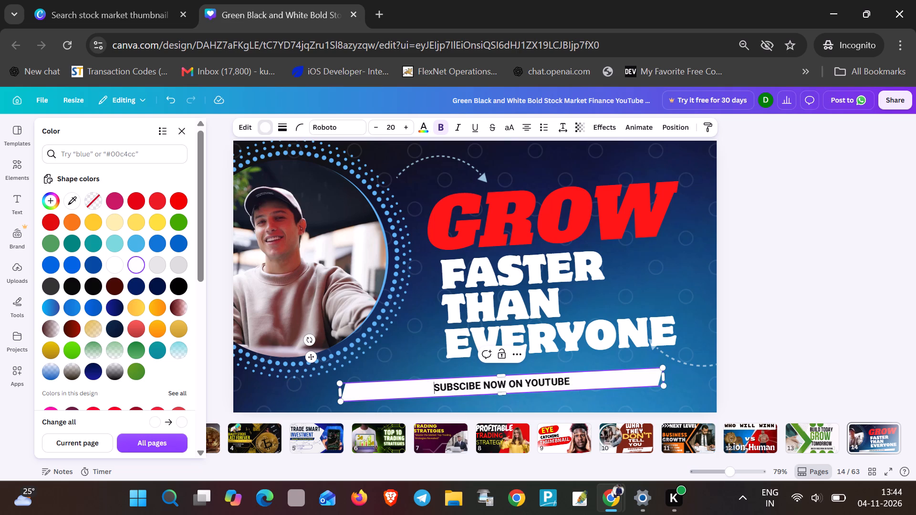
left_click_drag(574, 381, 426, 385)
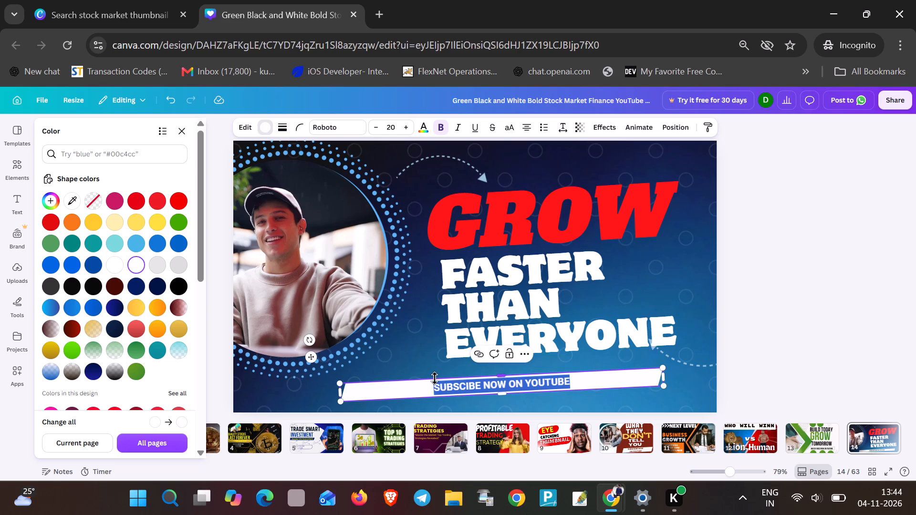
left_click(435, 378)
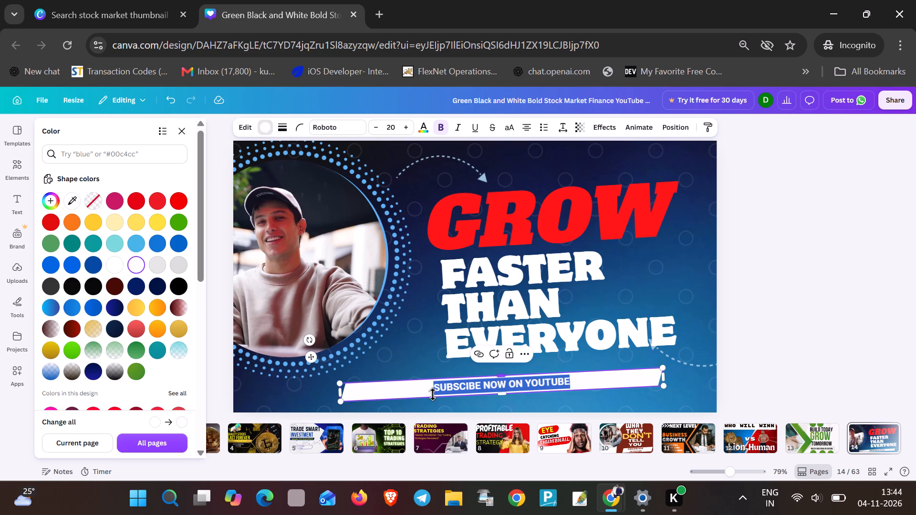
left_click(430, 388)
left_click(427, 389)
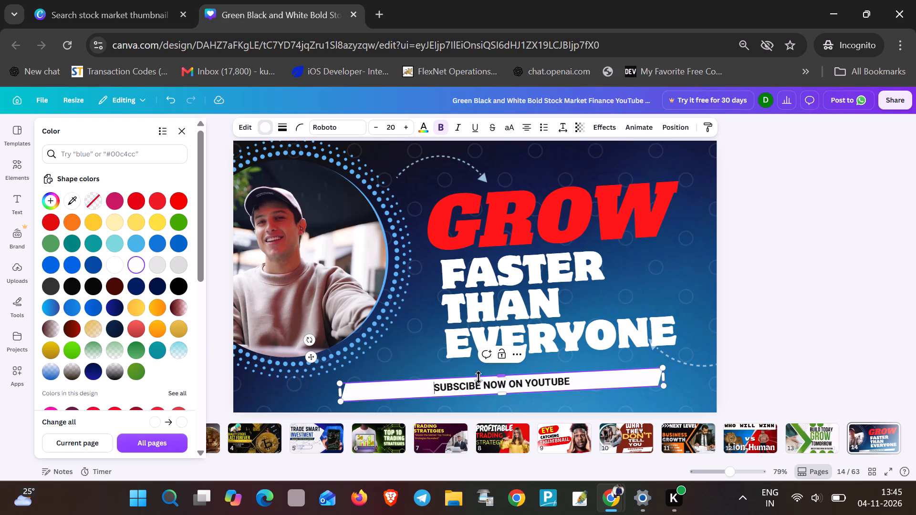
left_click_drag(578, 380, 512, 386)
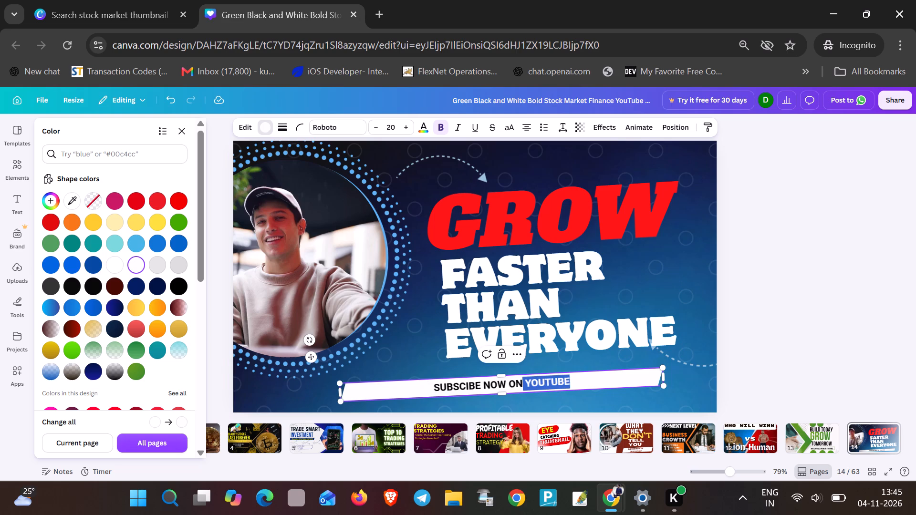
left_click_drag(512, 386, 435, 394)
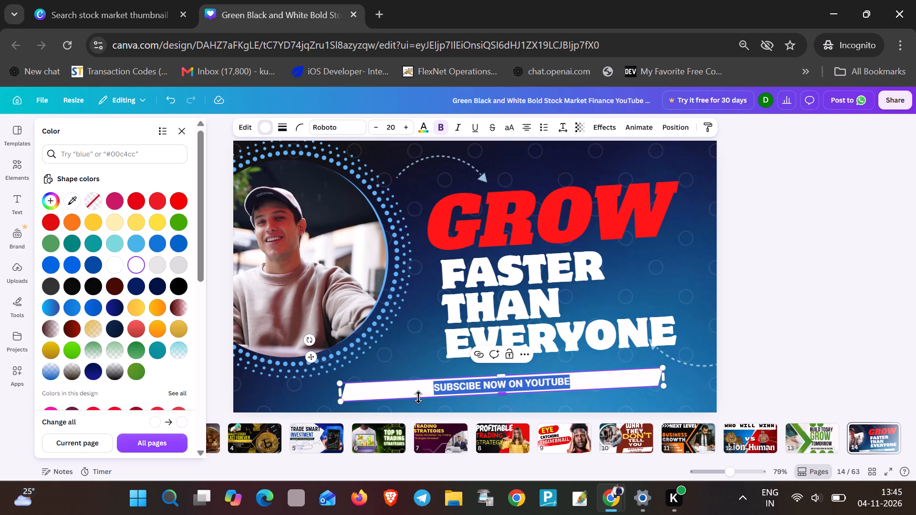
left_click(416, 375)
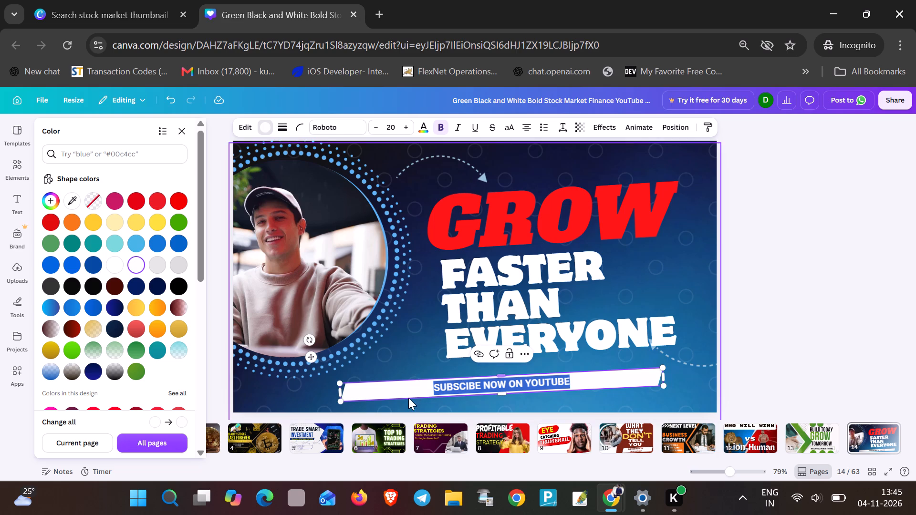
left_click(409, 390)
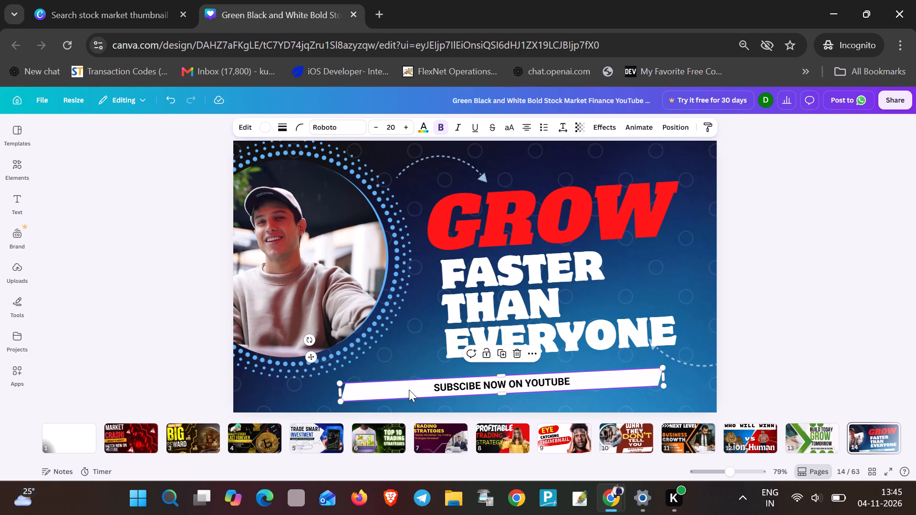
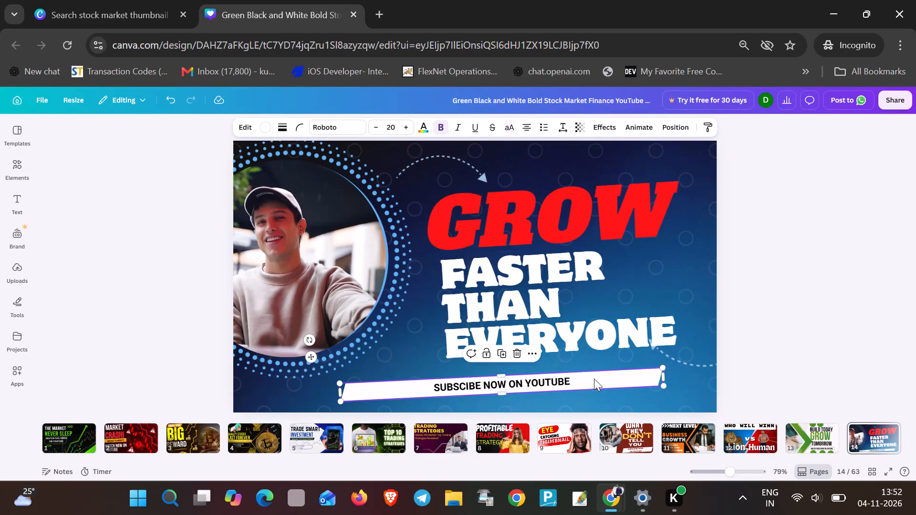
Select the red GROW headline above the FASTER THAN EVERYONE text.
left_click_drag(549, 263, 549, 268)
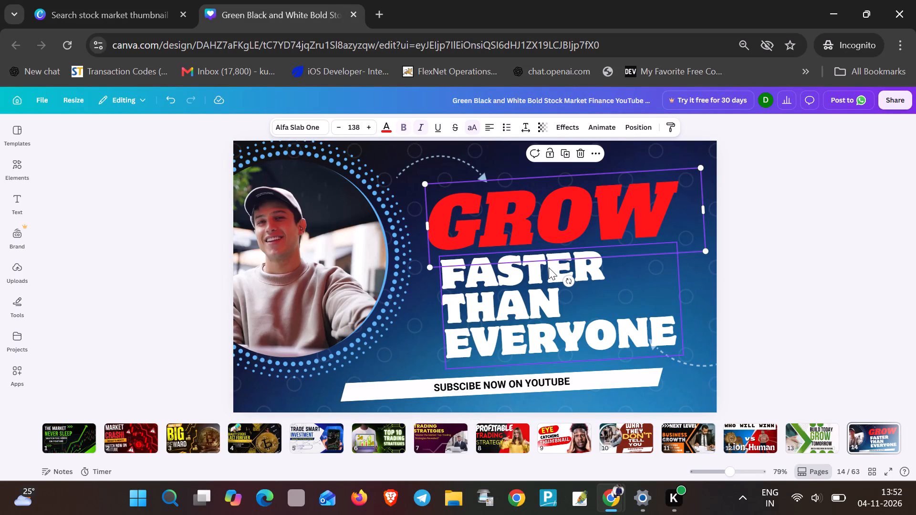
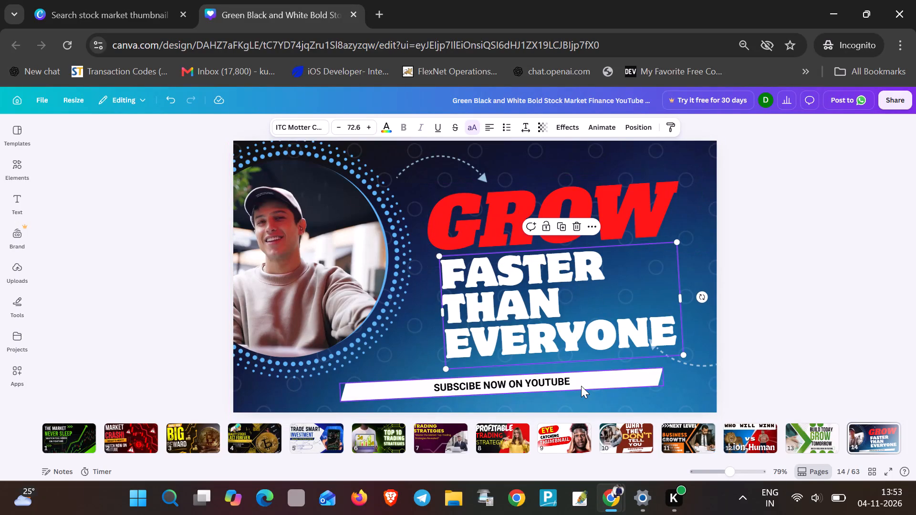
Nudge the red GROW headline slightly upward, away from the FASTER THAN EVERYONE text on page 14.
left_click(502, 337)
left_click(503, 204)
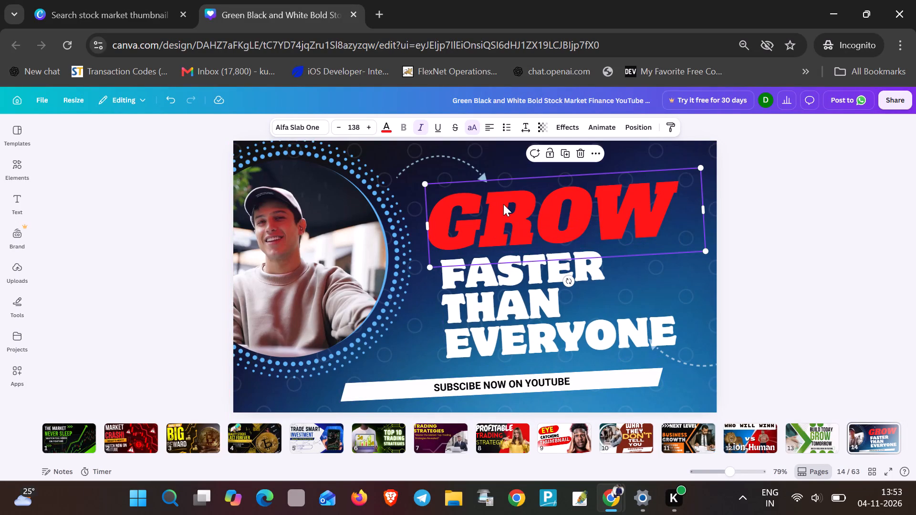
key("Up")
key("Up")
key("Up")
key("Up")
key("Up")
key("Up")
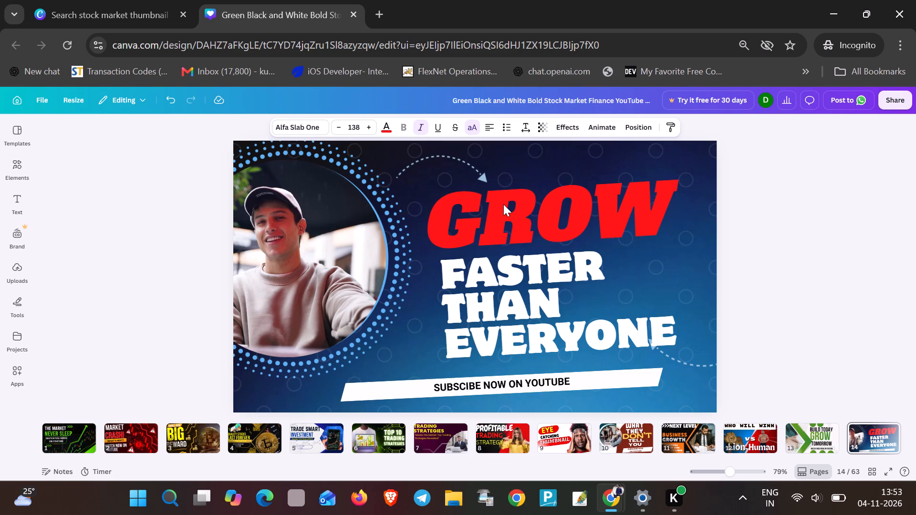
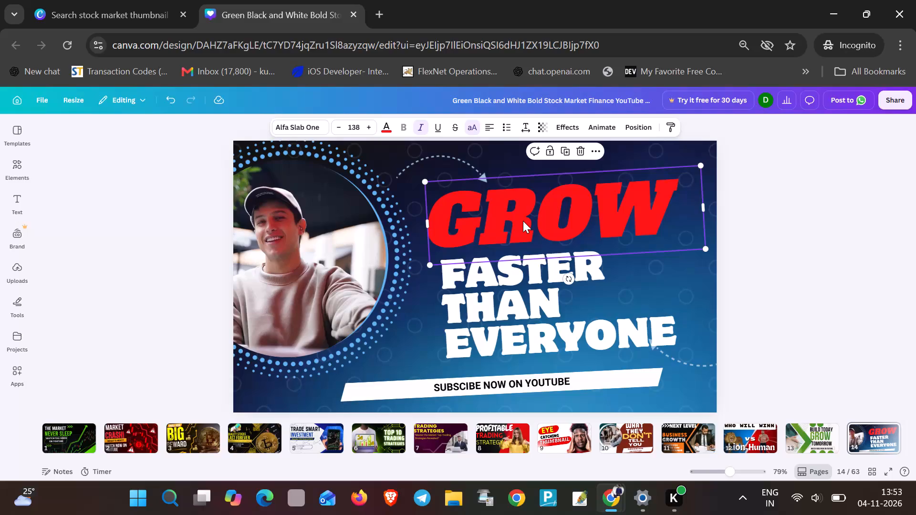
Nudge the red GROW headline further up to widen the gap above FASTER THAN EVERYONE on page 14.
key("Up")
key("Up")
key("Up")
key("Up")
key("Up")
key("Up")
key("Up")
key("Up")
key("Up")
key("Up")
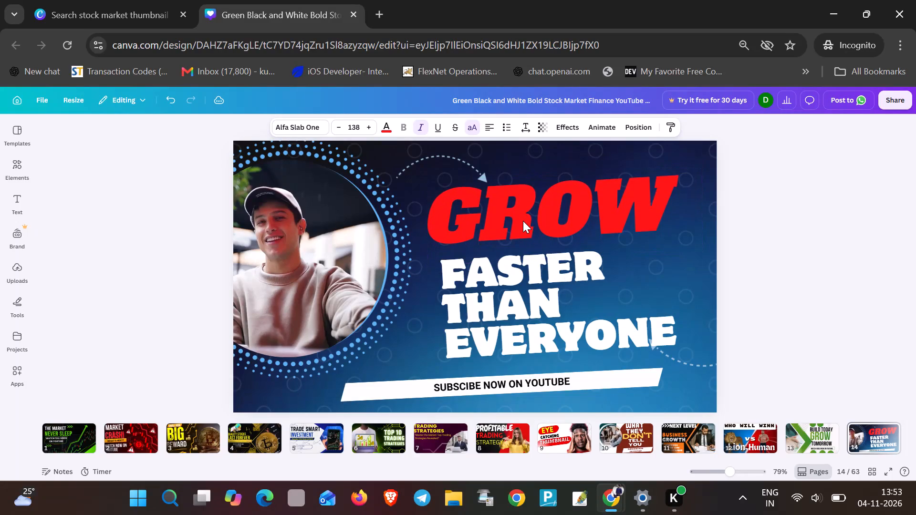
key("Up")
key("Up")
key("Up")
key("Up")
key("Up")
key("Up")
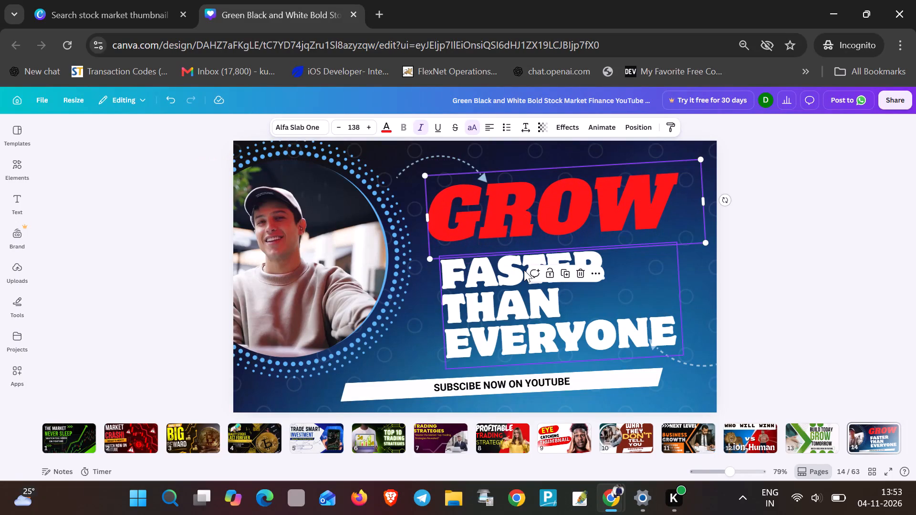
Nudge the FASTER THAN EVERYONE text block slightly upward, closer to the GROW headline on page 14.
left_click(524, 270)
key("Up")
key("Up")
key("Up")
key("Up")
key("Up")
key("Up")
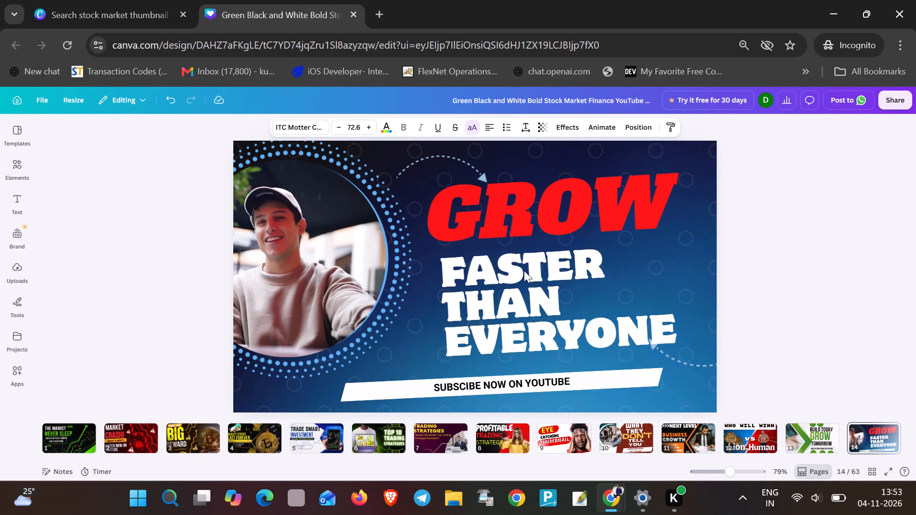
key("Up")
key("Up")
key("Up")
key("Up")
key("Up")
key("Up")
key("Up")
key("Up")
key("Up")
key("Up")
key("Up")
key("Up")
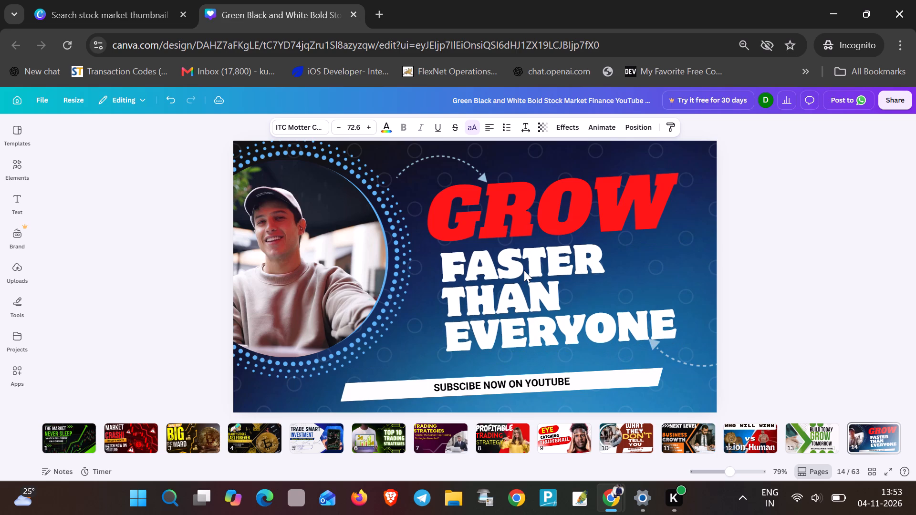
left_click(560, 291)
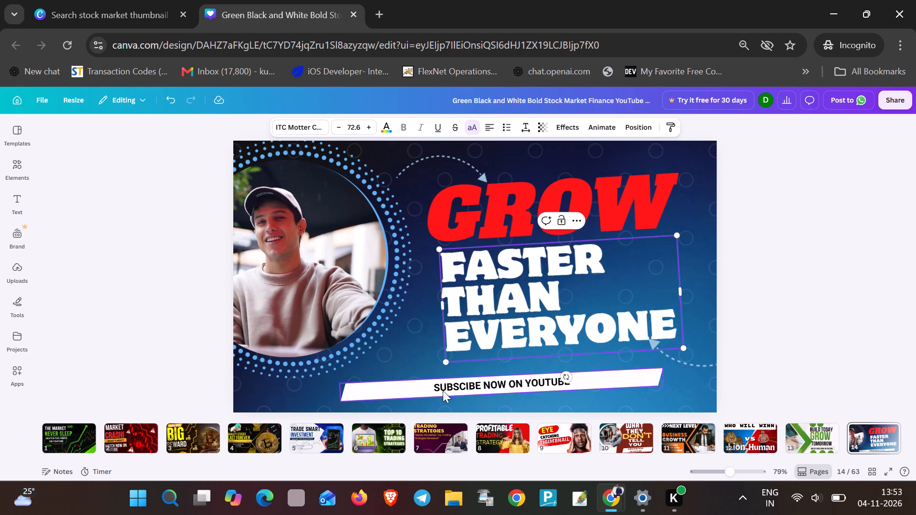
Colour the SUBSCIBE NOW ON YOUTUBE text in page 14's white banner dark red.
left_click(406, 385)
double_click(439, 384)
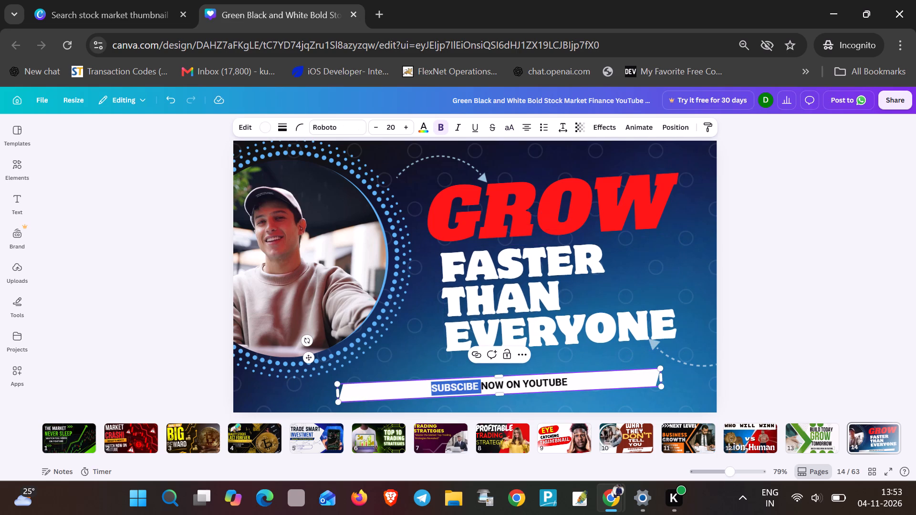
left_click_drag(596, 379, 430, 393)
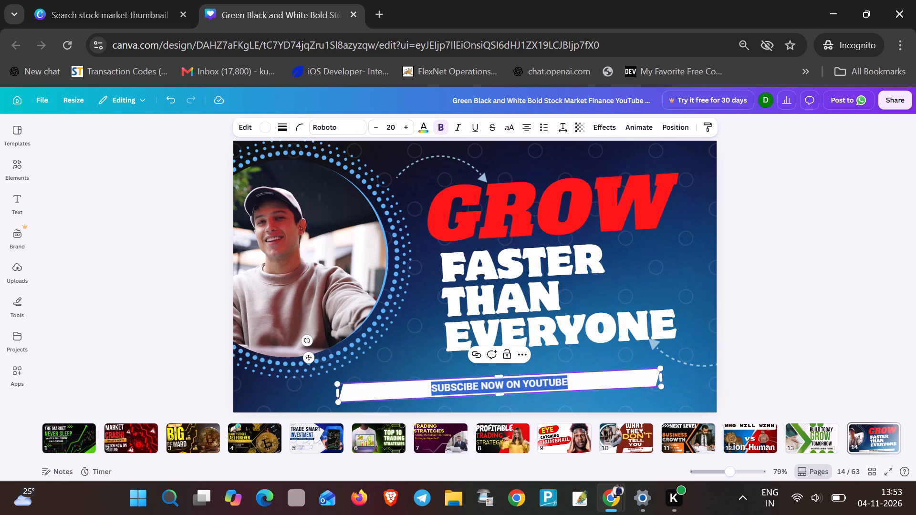
left_click(419, 126)
left_click(161, 234)
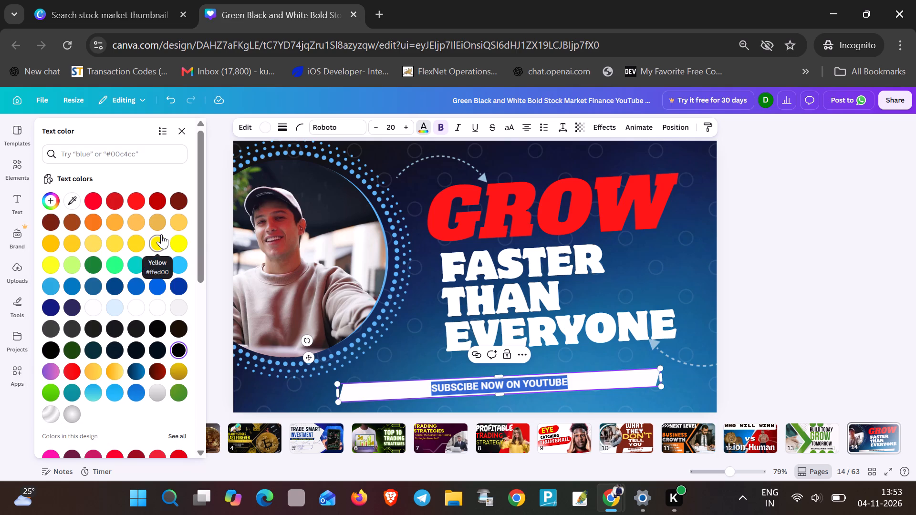
left_click(154, 193)
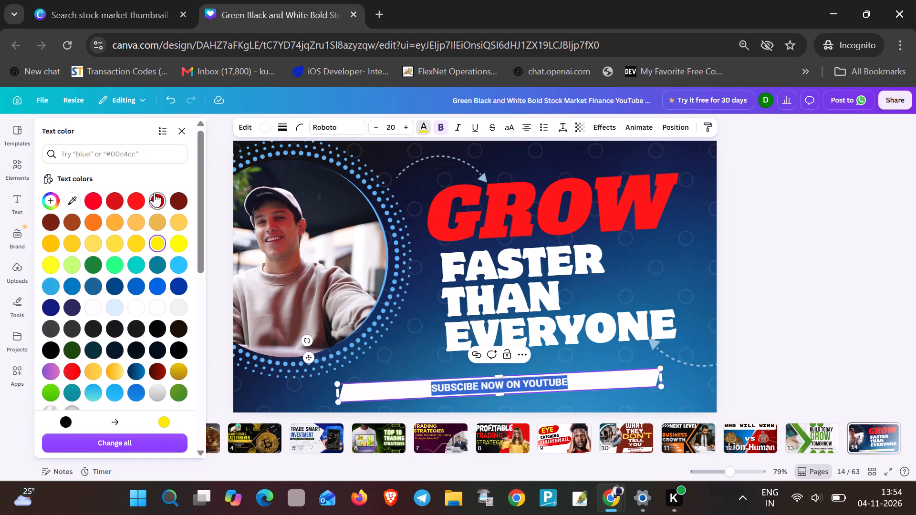
left_click(377, 391)
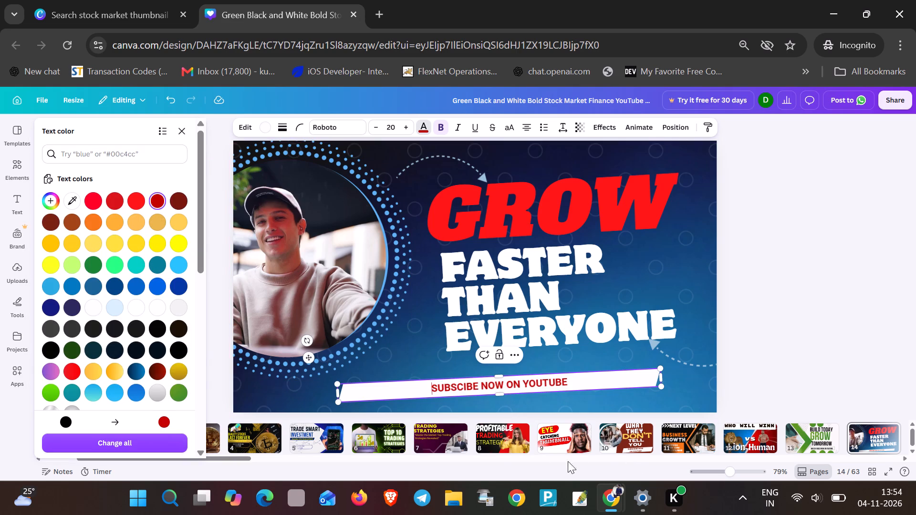
Go to page 15 and shift the cut-out photo of the man slightly up and to the left.
left_click_drag(246, 456, 247, 455)
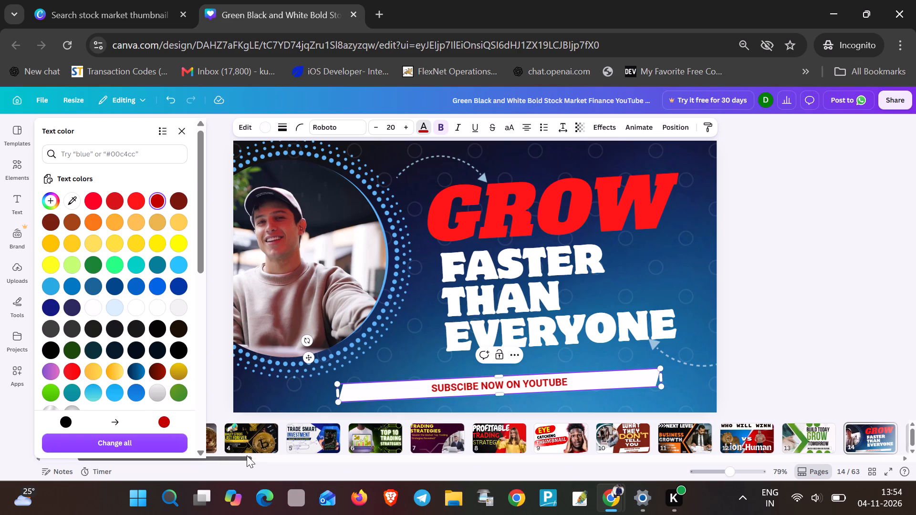
left_click_drag(247, 455, 312, 463)
left_click(588, 440)
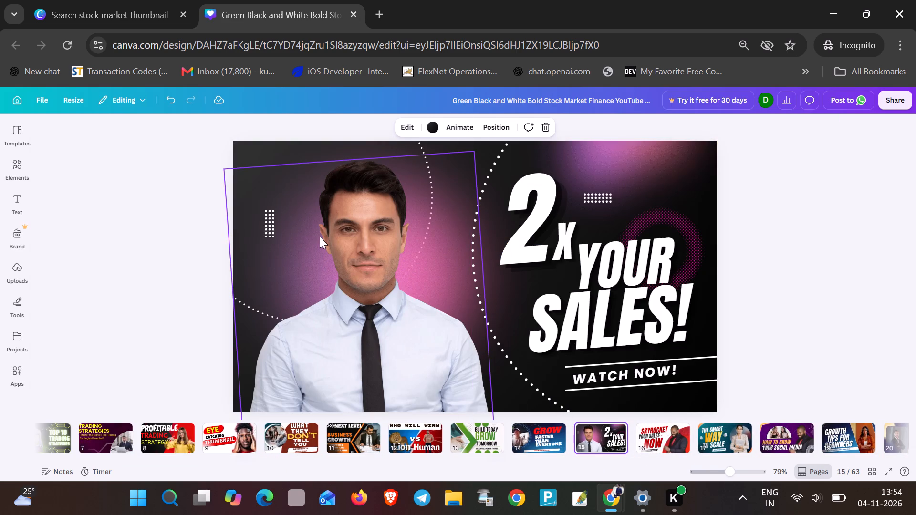
left_click(320, 237)
left_click_drag(361, 269, 339, 221)
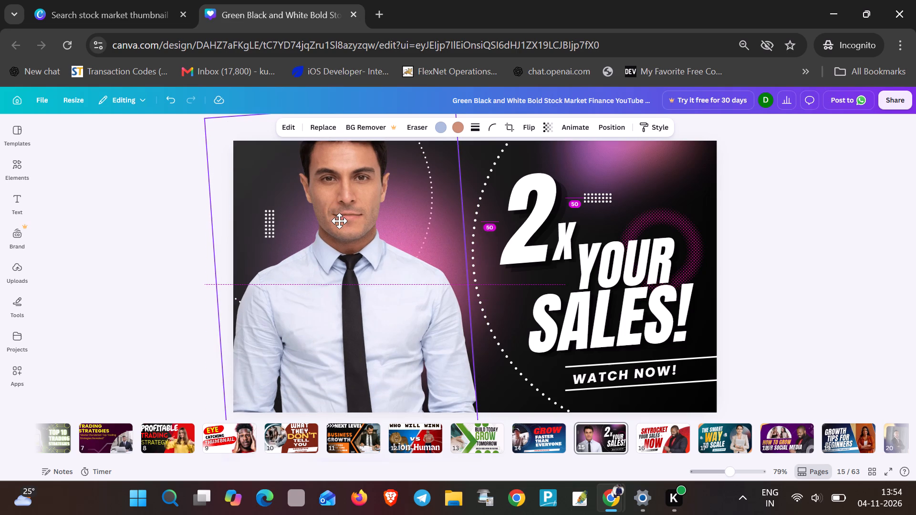
left_click_drag(339, 221, 354, 258)
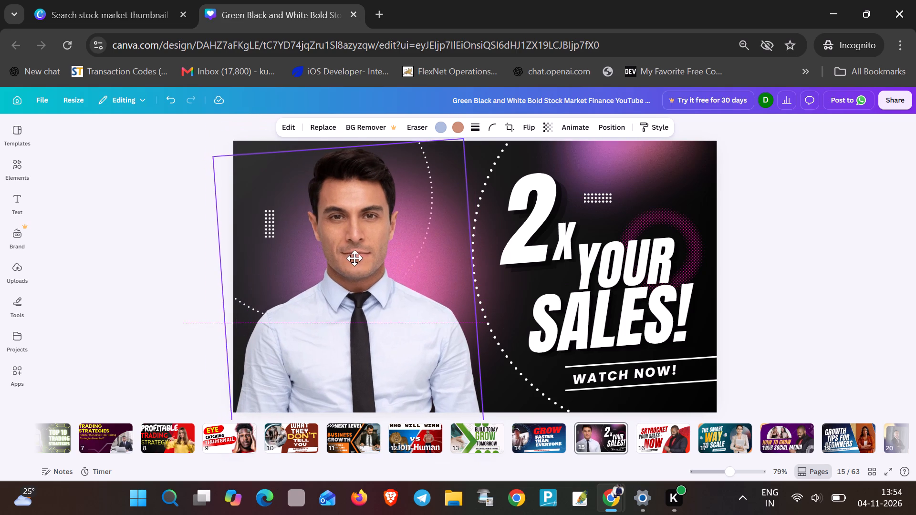
left_click_drag(354, 258, 355, 259)
left_click(426, 206)
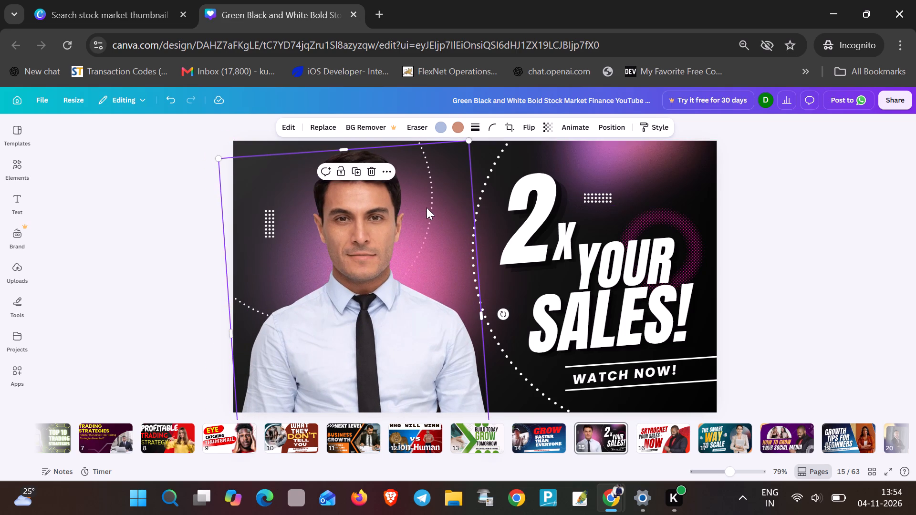
Move the small vertical white dot grid beside the man into page 15's top-left corner.
left_click_drag(272, 228, 260, 192)
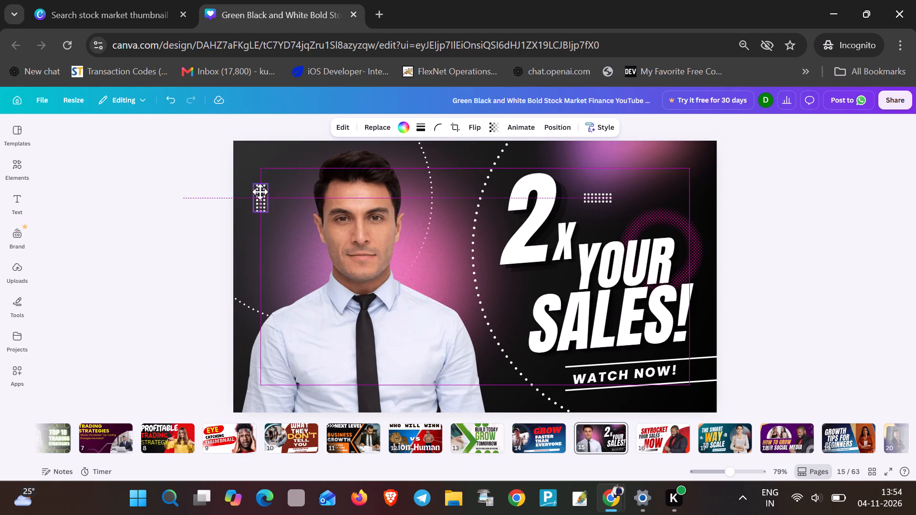
left_click_drag(260, 192, 250, 170)
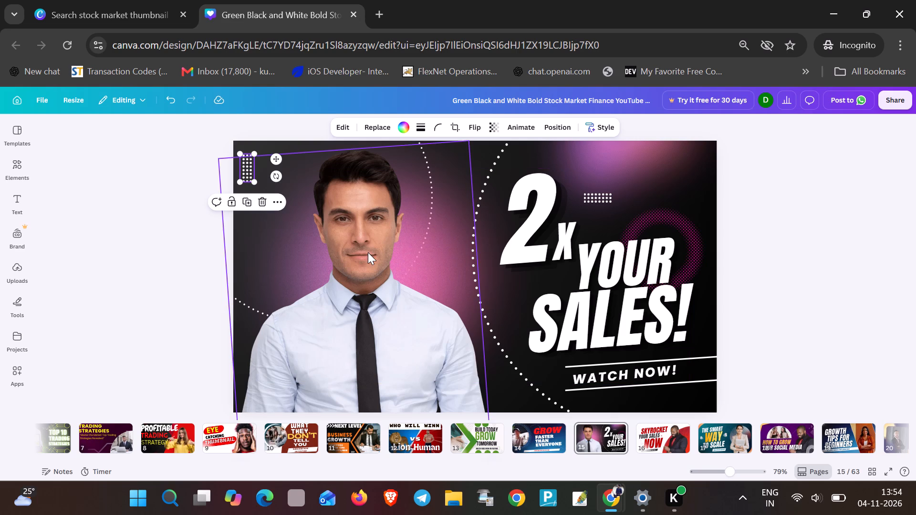
Replace the text of the large number in page 15's headline with 2.
double_click(535, 207)
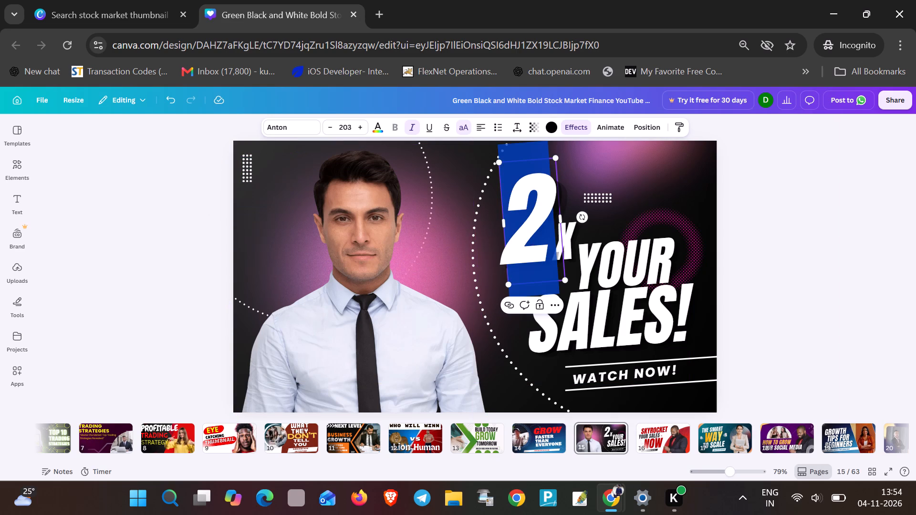
key("BackSpace")
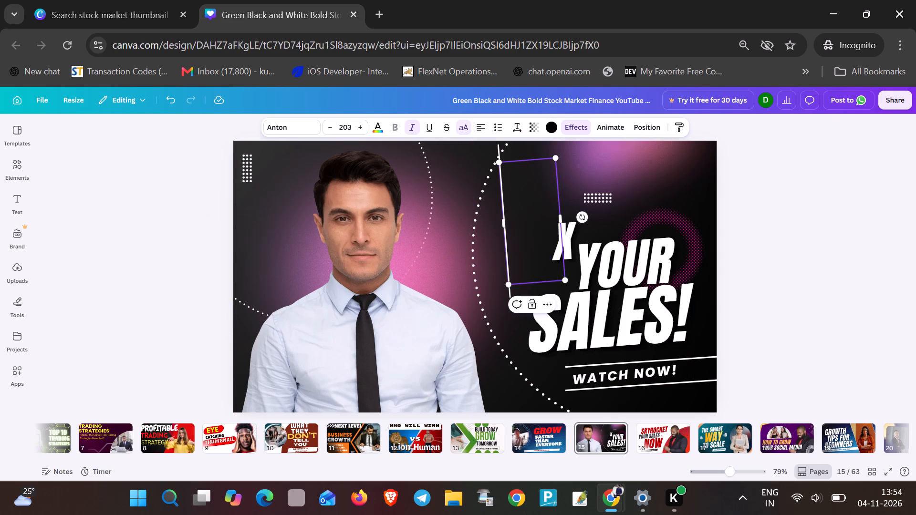
key("2")
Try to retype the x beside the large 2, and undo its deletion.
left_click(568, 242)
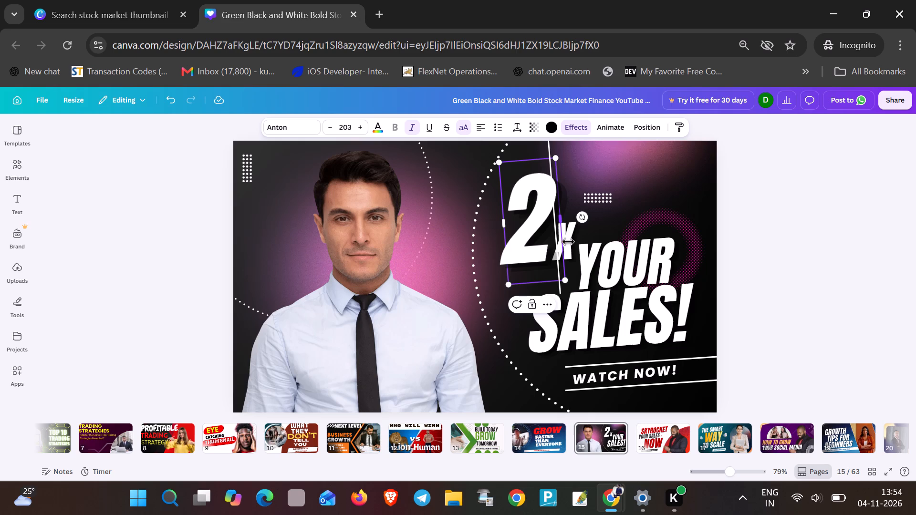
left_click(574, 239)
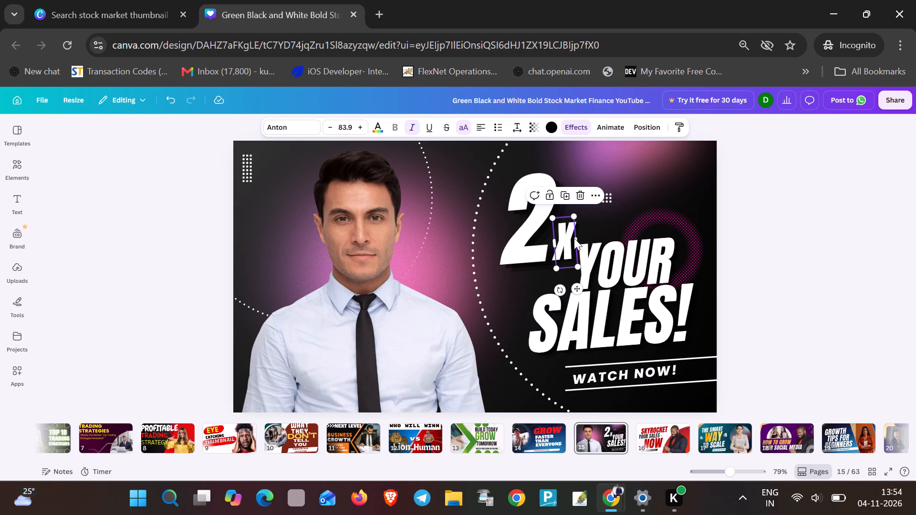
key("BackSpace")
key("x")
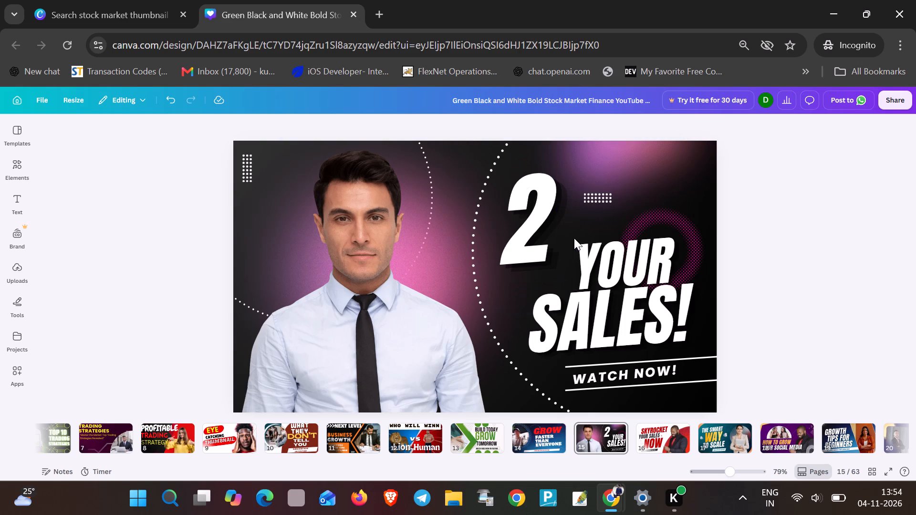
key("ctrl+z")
Replace the text of the headline's middle line on page 15 with YOUR.
double_click(609, 259)
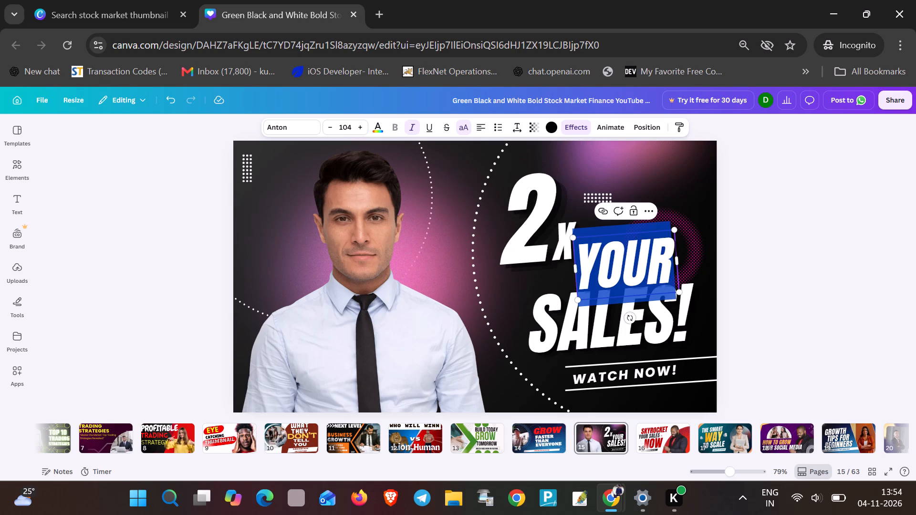
key("BackSpace")
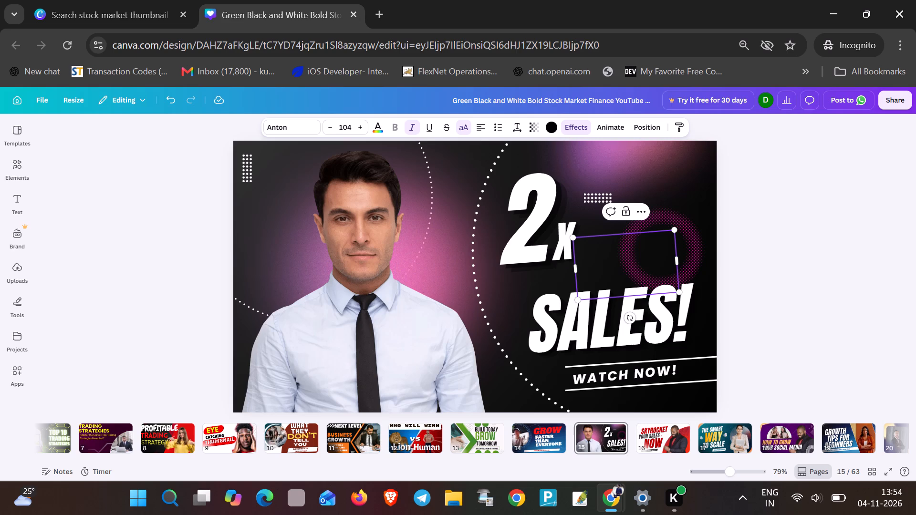
key("shift+y")
type("OUR")
Replace the text of the headline's last line on page 15 with SALES!.
double_click(572, 321)
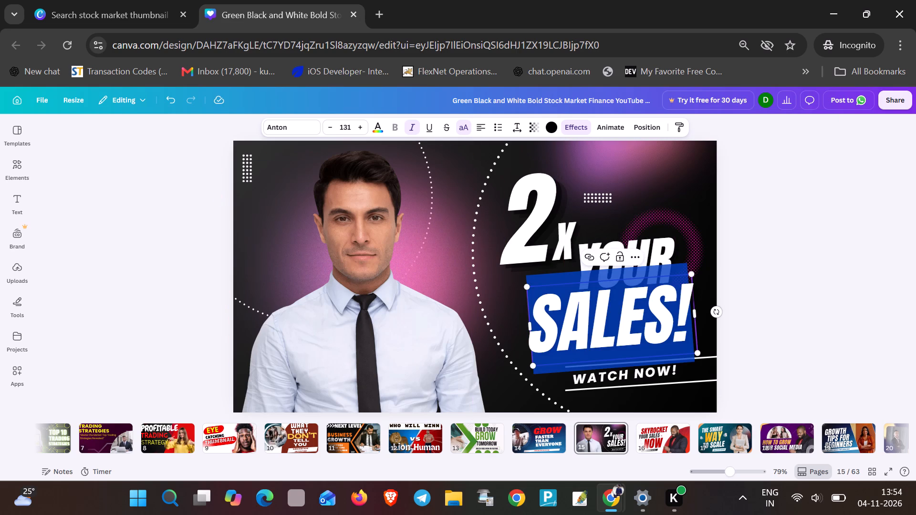
left_click(572, 321)
type("sa")
type("les")
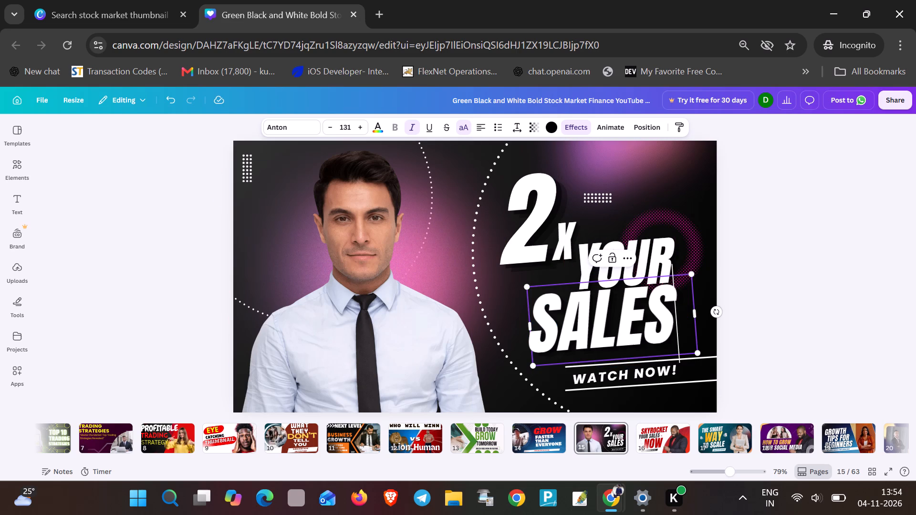
key("shift+exclam")
left_click(568, 324)
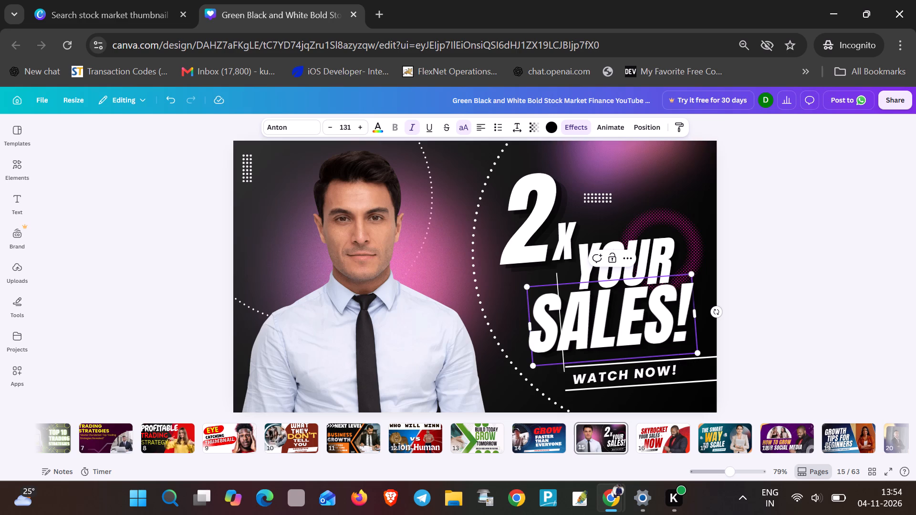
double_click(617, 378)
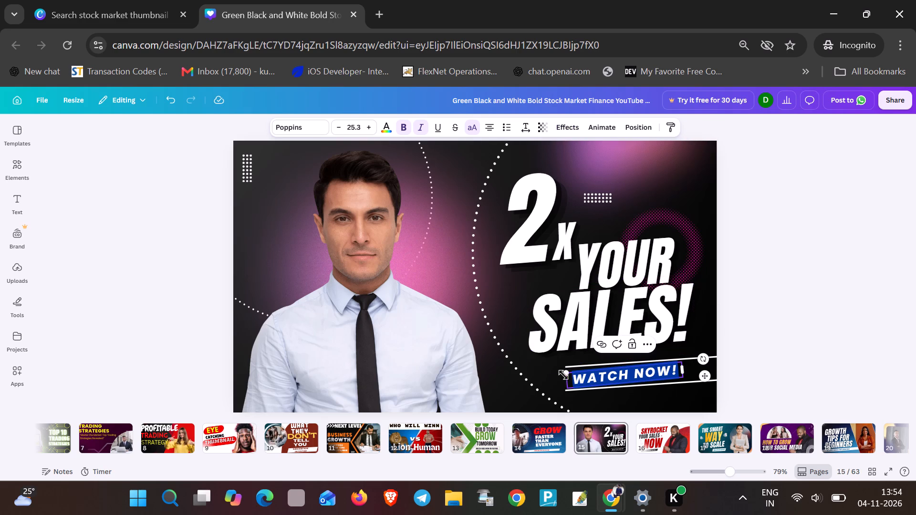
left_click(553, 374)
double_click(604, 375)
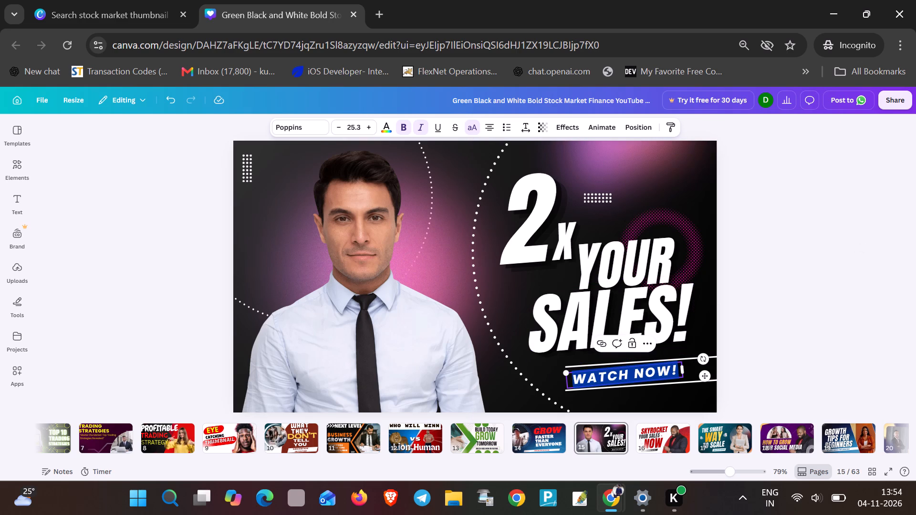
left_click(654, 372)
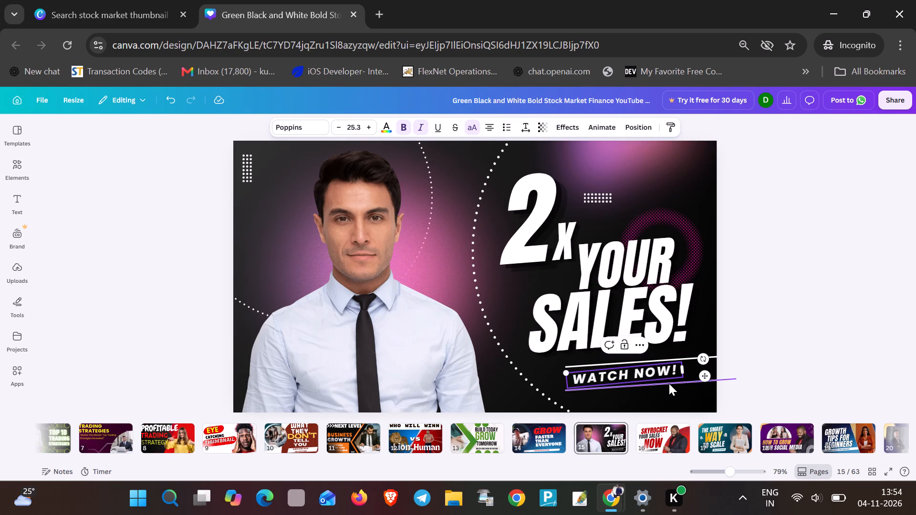
Move the white line beneath WATCH NOW! down close to page 15's bottom edge.
left_click_drag(669, 383, 669, 403)
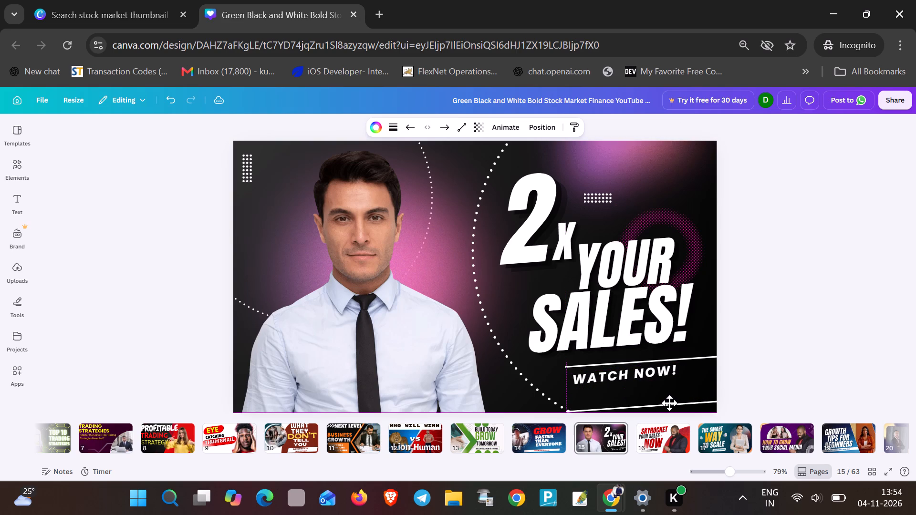
left_click_drag(669, 403, 670, 404)
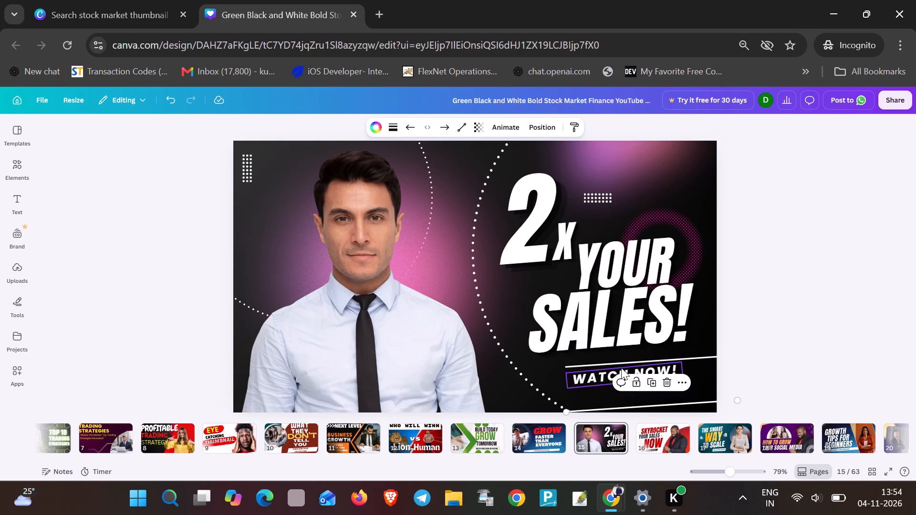
Move the WATCH NOW! text on page 15 slightly to the left, just beneath the upper white line.
double_click(599, 376)
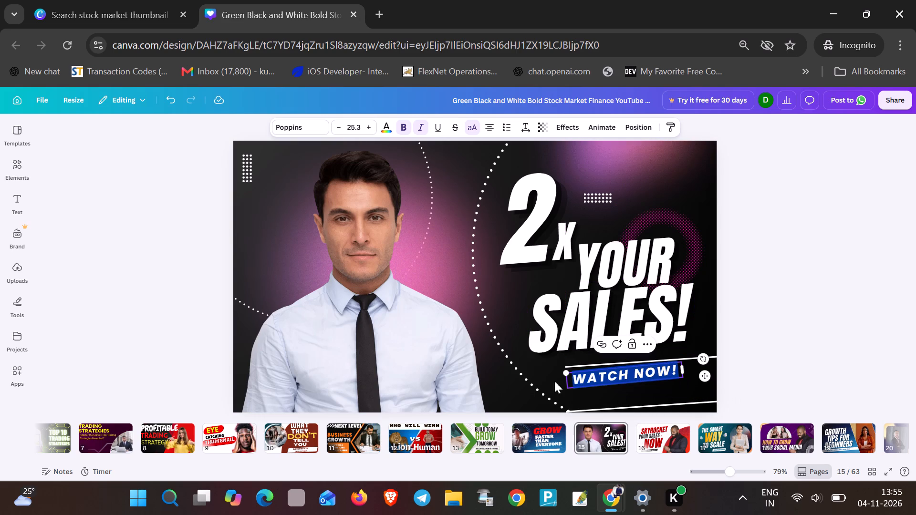
left_click(502, 390)
left_click_drag(586, 378, 572, 379)
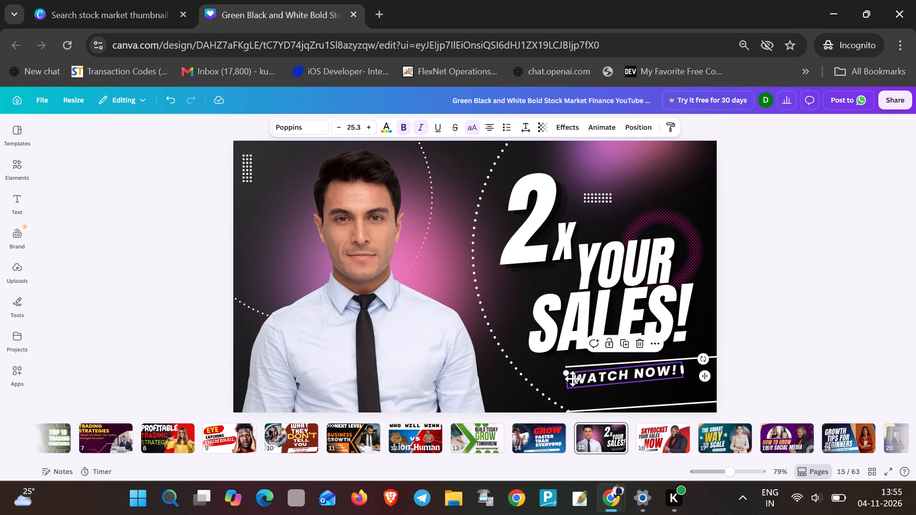
left_click_drag(572, 379, 562, 381)
Append ON YOUTUBE after WATCH NOW! in the small text between page 15's two white lines.
double_click(562, 381)
left_click(551, 383)
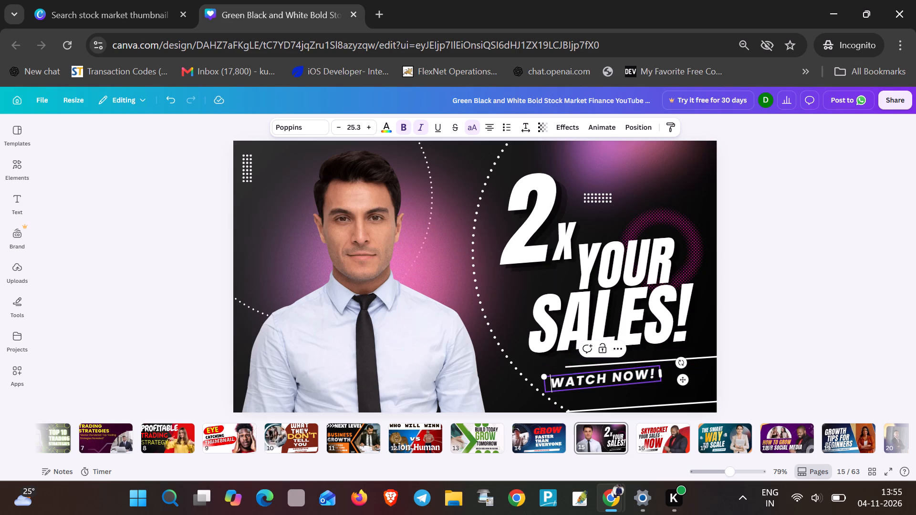
left_click(656, 375)
key("space")
type("onm")
key("space")
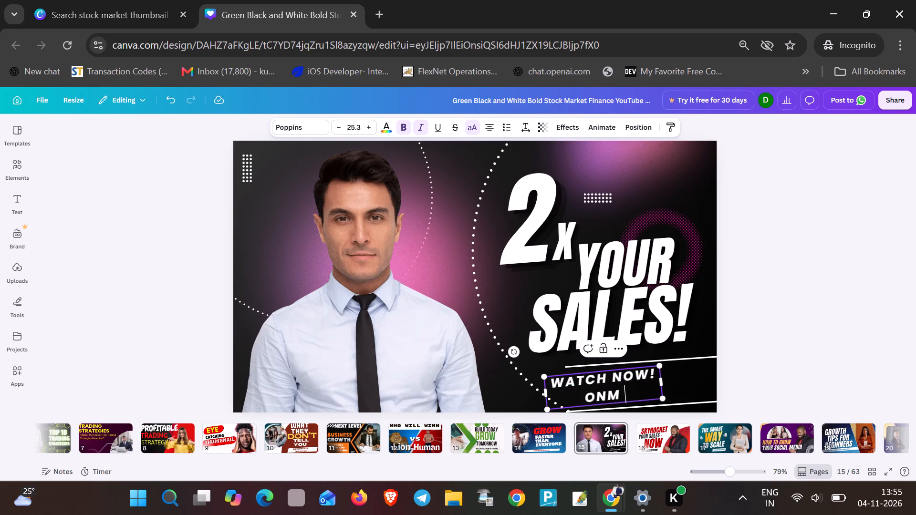
type("your")
key("BackSpace")
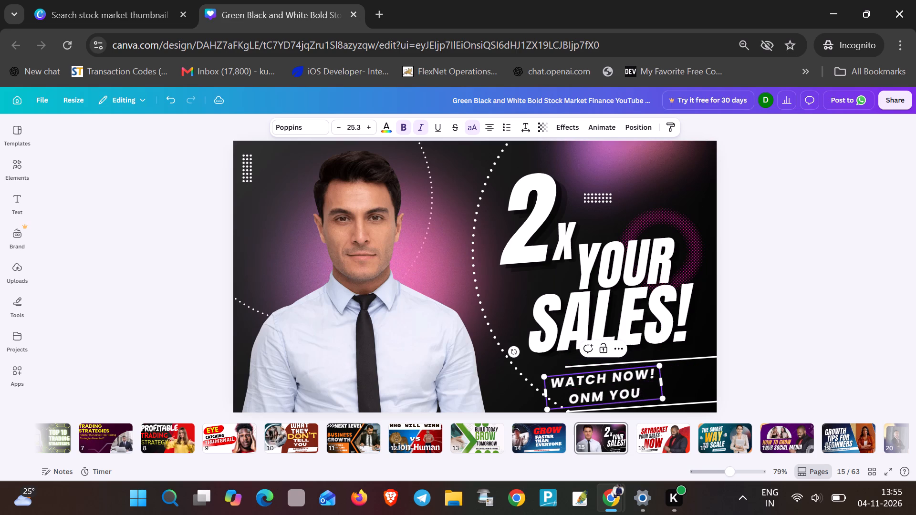
type("tube")
key("BackSpace")
key("BackSpace")
key("BackSpace")
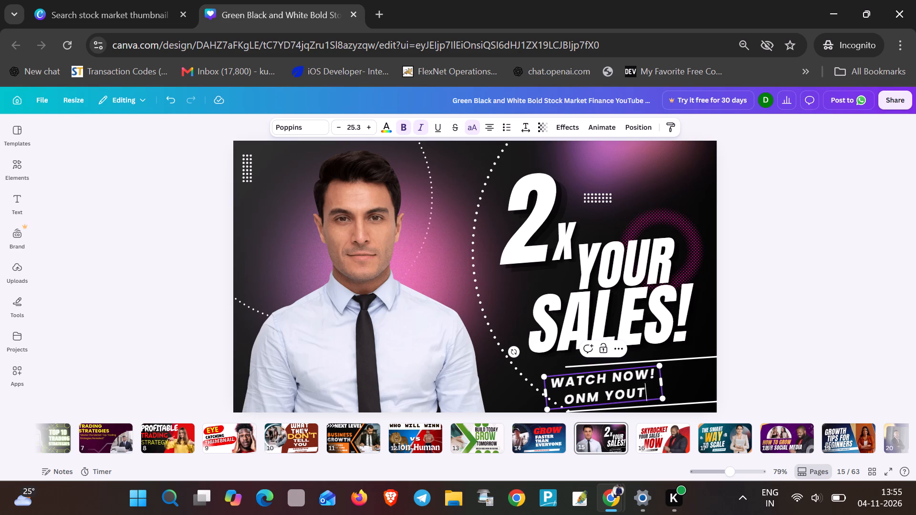
key("BackSpace")
key("BackSpace")
key("BackSpace")
key("BackSpace")
key("BackSpace")
key("BackSpace")
key("BackSpace")
type("n youtube")
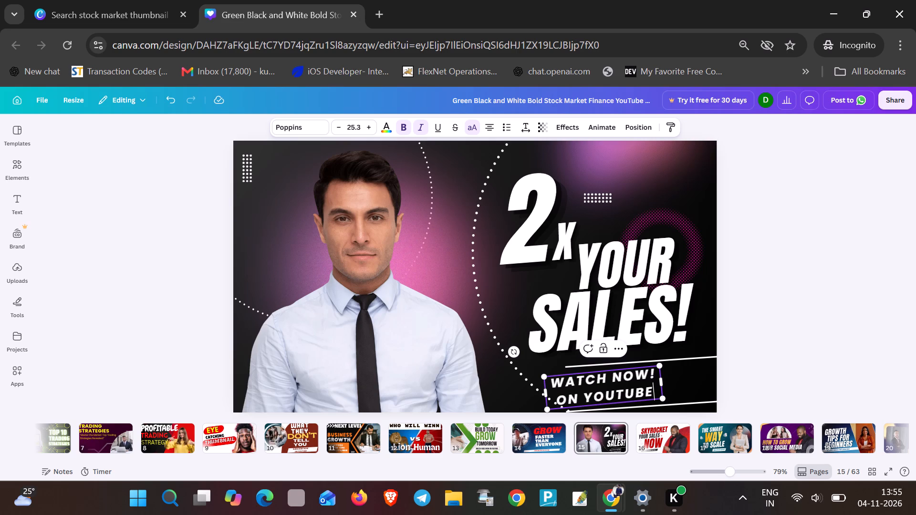
left_click(567, 330)
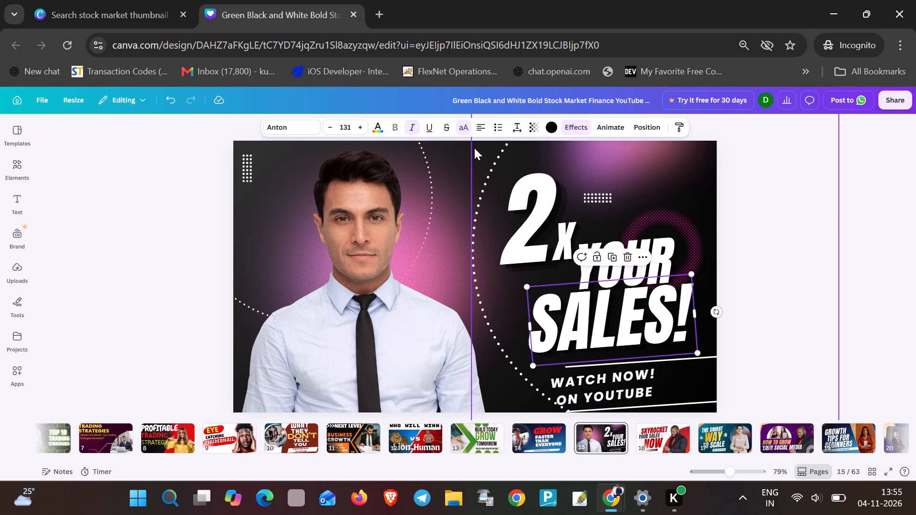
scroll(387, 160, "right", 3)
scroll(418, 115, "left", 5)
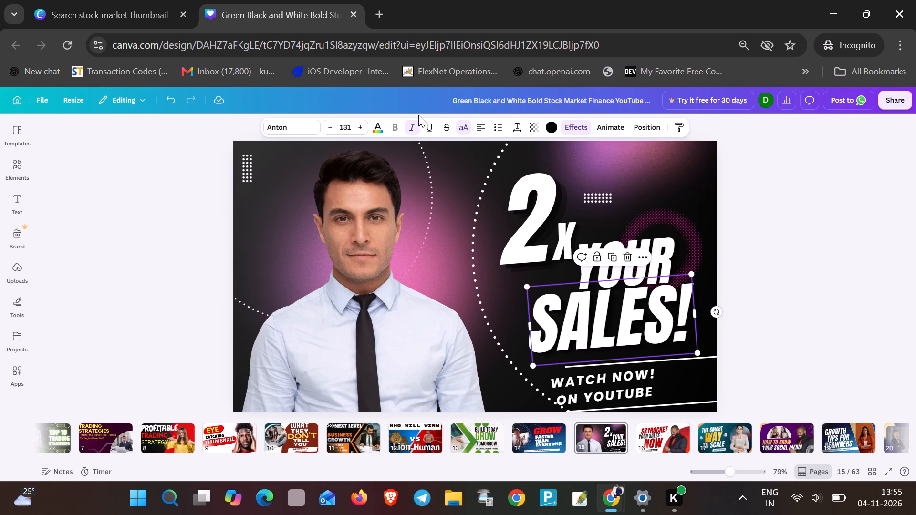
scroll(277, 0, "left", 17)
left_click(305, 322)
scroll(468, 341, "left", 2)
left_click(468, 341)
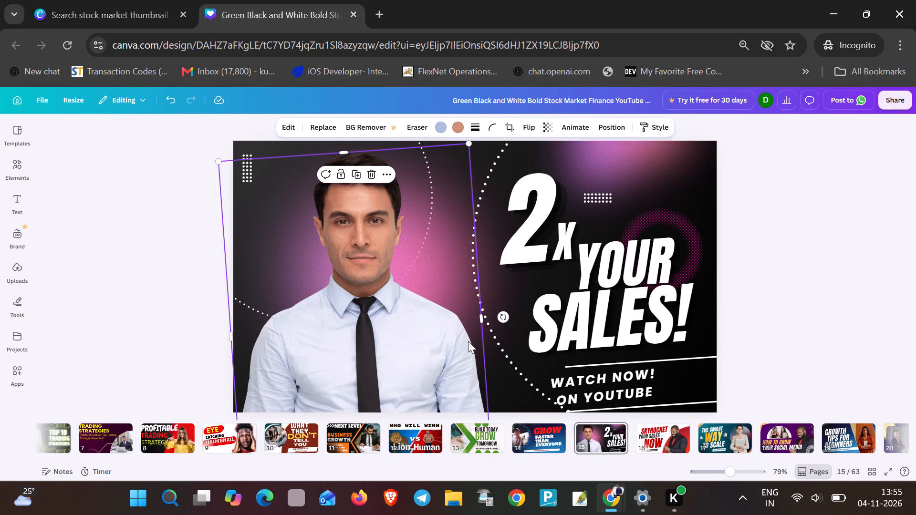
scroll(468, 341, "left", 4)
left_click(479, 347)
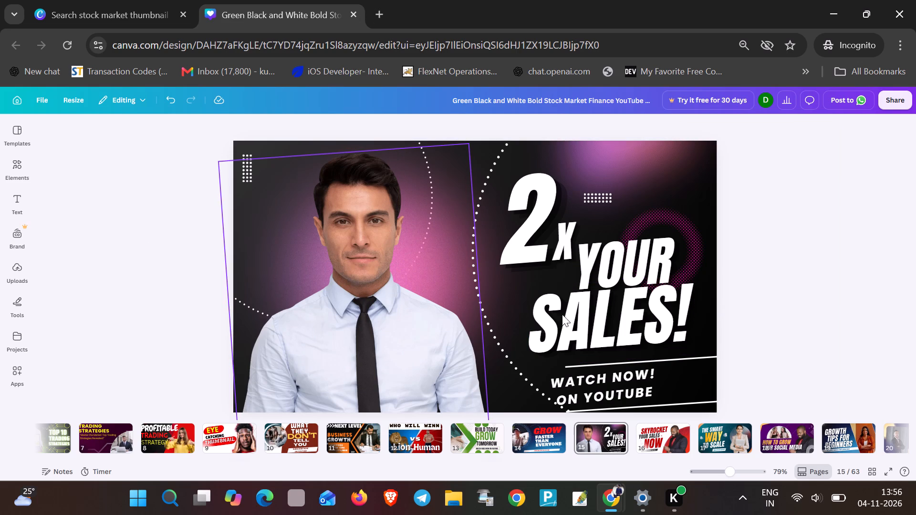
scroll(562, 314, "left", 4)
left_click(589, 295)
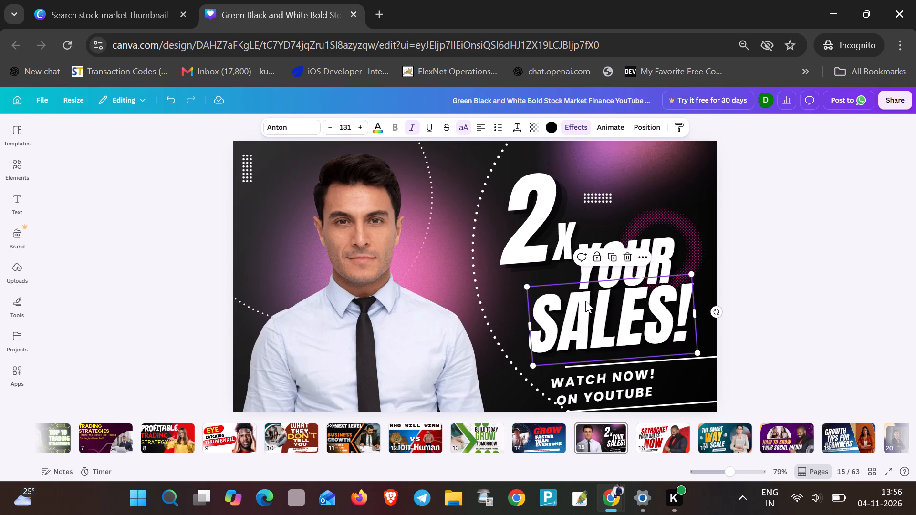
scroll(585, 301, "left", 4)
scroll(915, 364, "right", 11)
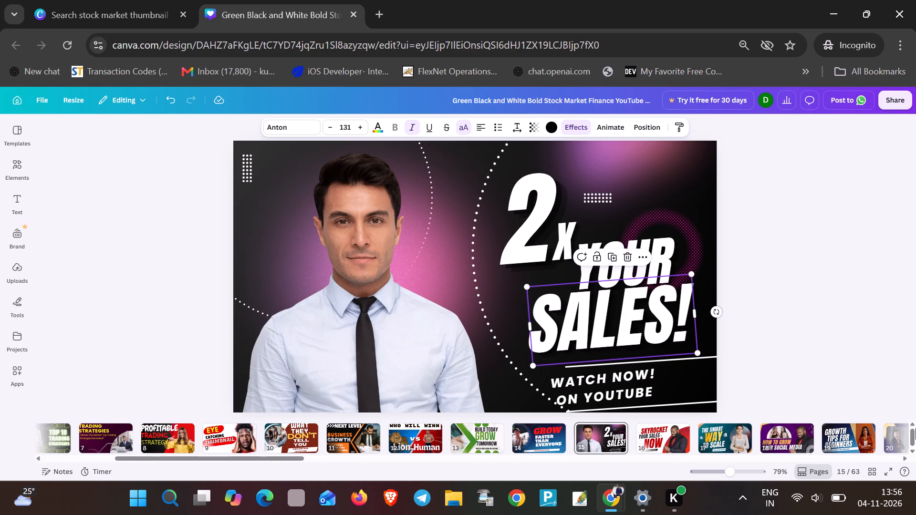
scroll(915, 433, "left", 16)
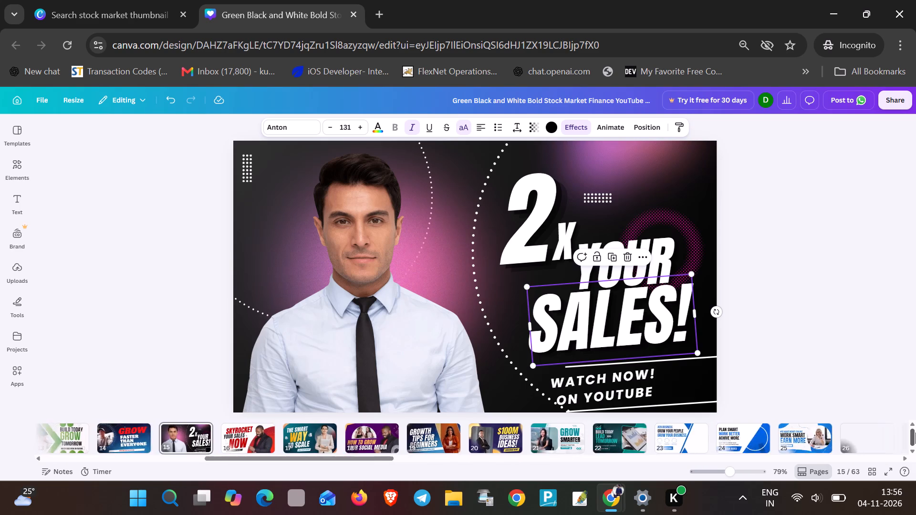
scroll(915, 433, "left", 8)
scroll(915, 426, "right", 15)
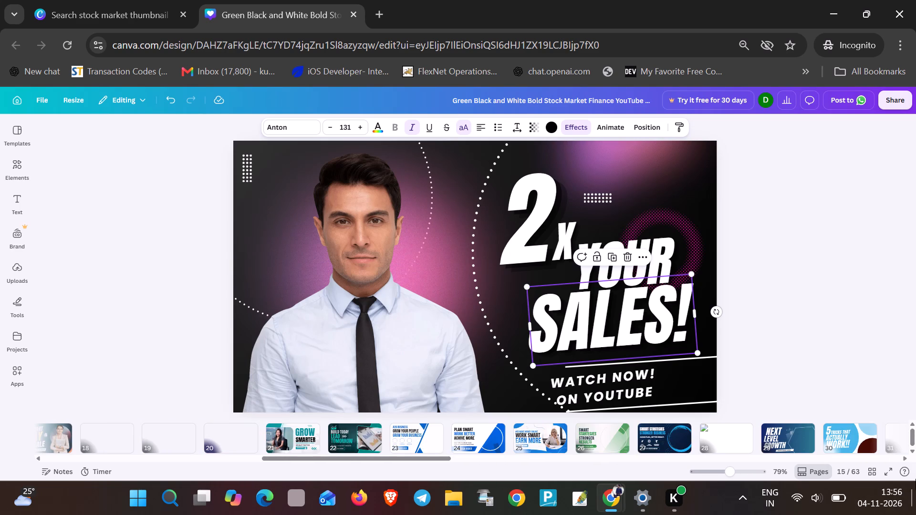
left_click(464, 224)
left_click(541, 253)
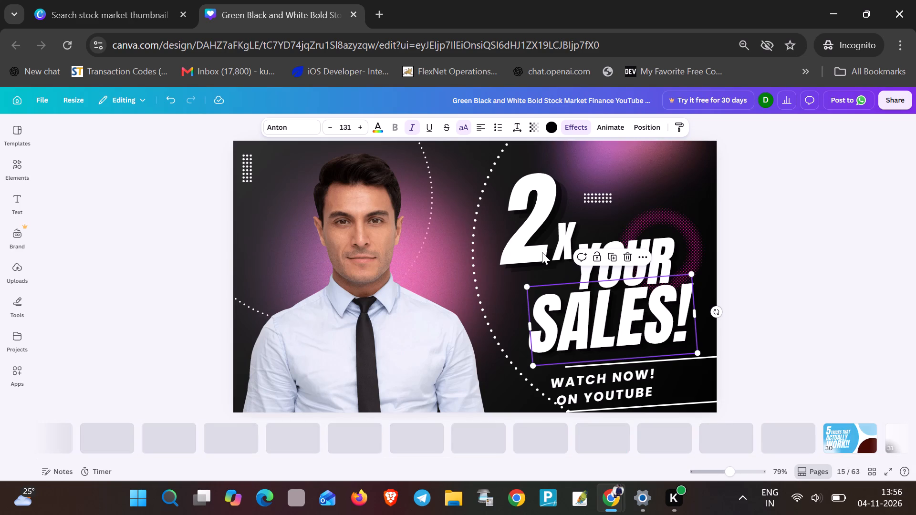
Nudge the headline's SALES! line on page 15 slightly to the right.
left_click(632, 341)
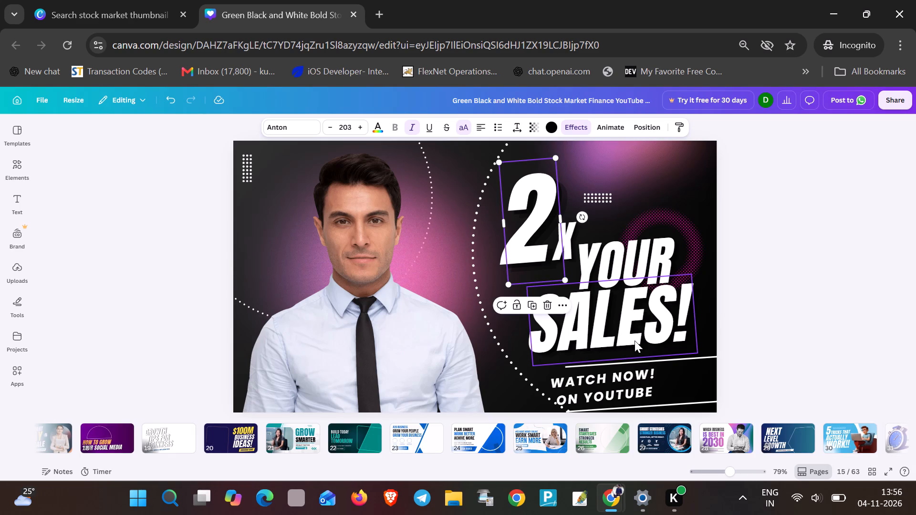
Change the text colour of the large 2 in page 15's headline to bright red.
left_click(537, 231)
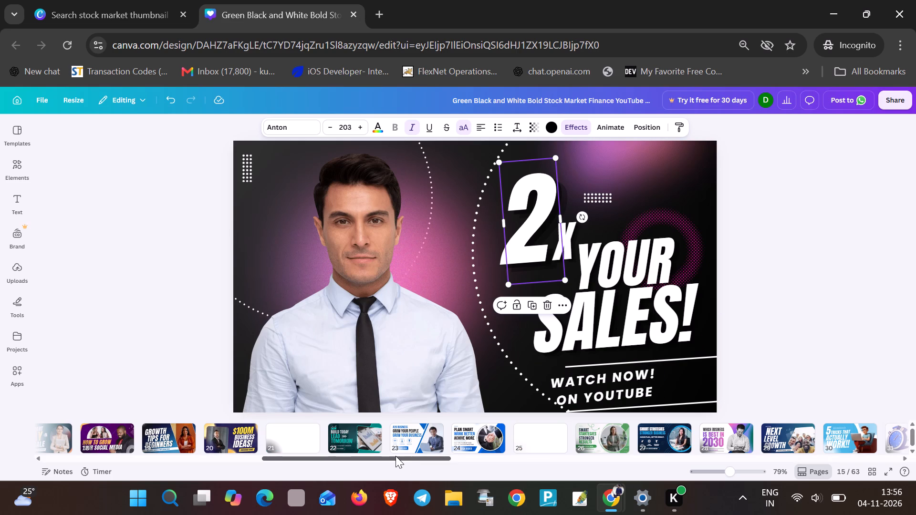
left_click_drag(395, 458, 360, 455)
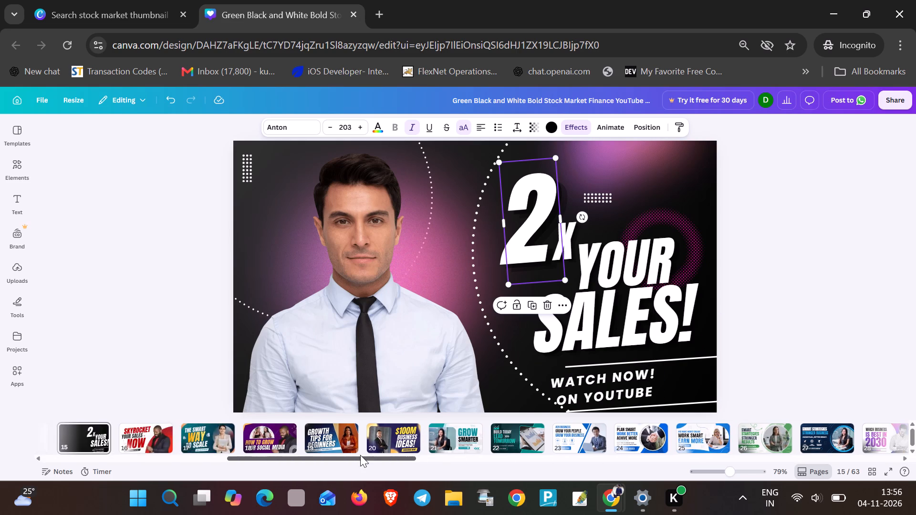
left_click_drag(360, 455, 327, 455)
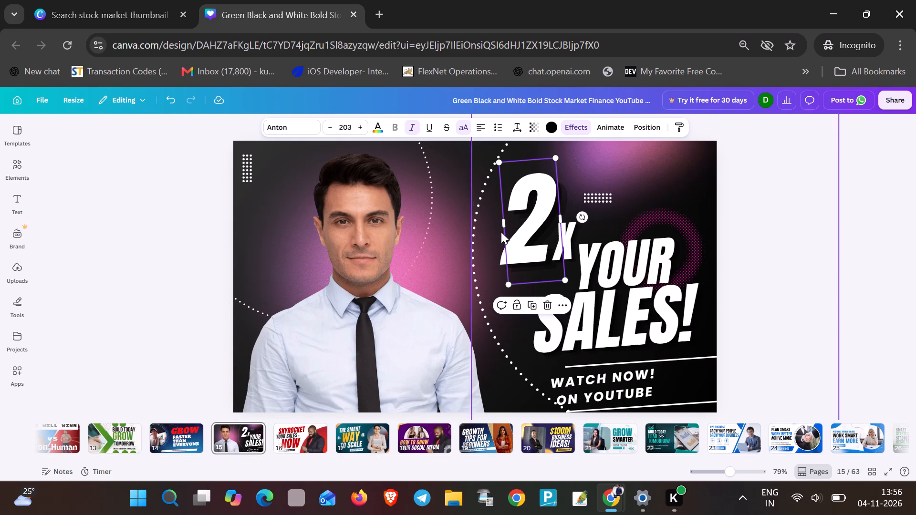
double_click(527, 234)
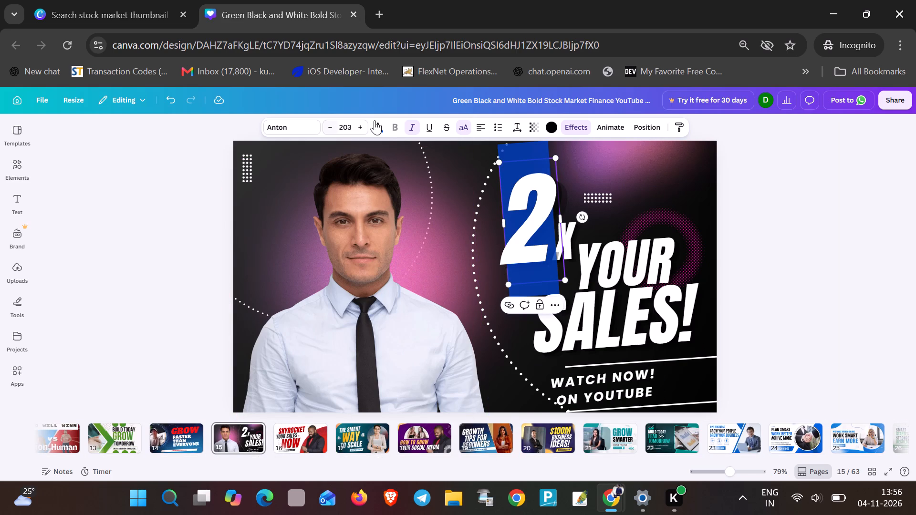
left_click(385, 127)
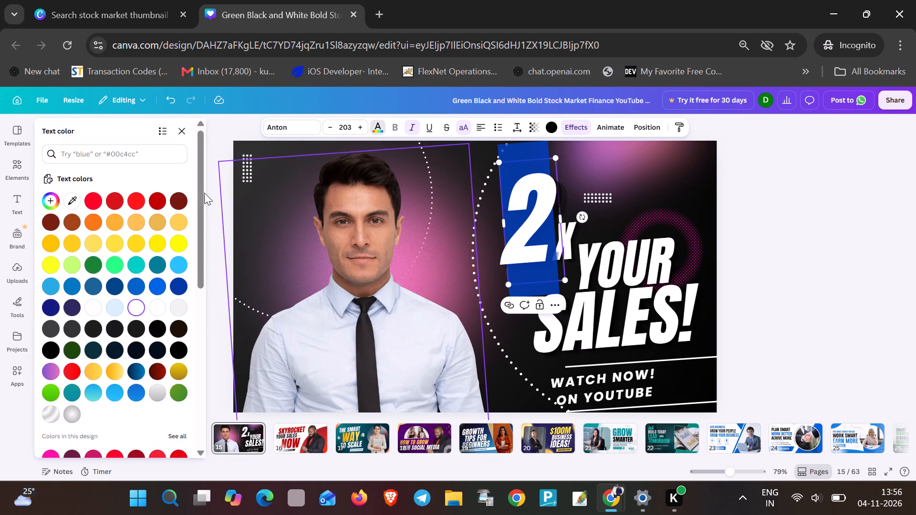
left_click(138, 198)
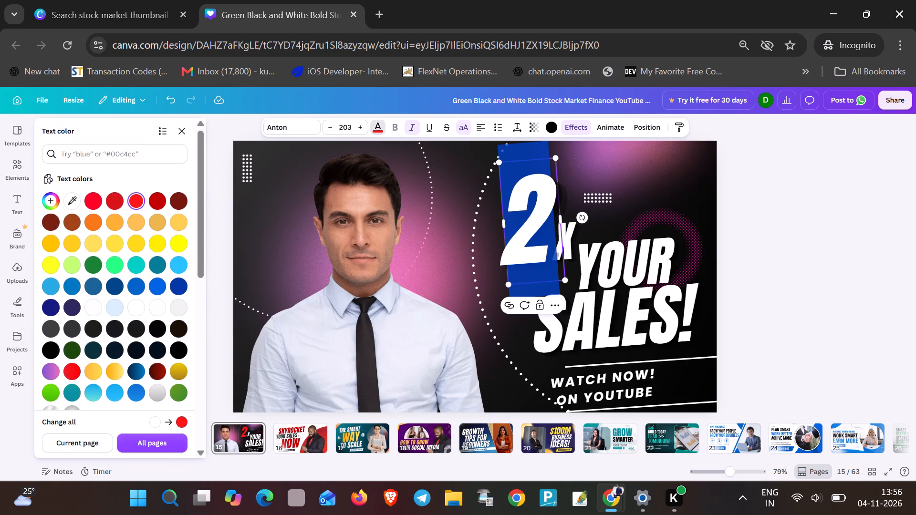
left_click(520, 226)
Change the text colour of the x beside the large 2 to the same bright red.
left_click(568, 239)
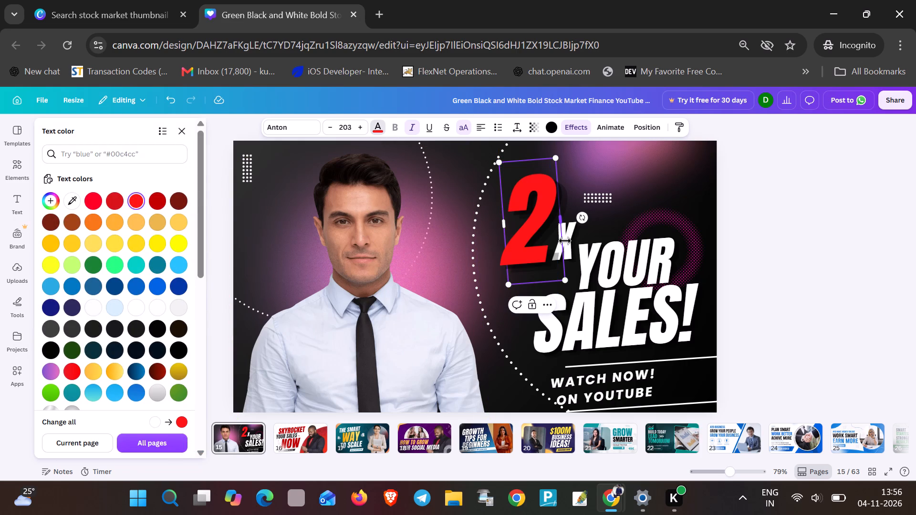
left_click(565, 241)
double_click(572, 241)
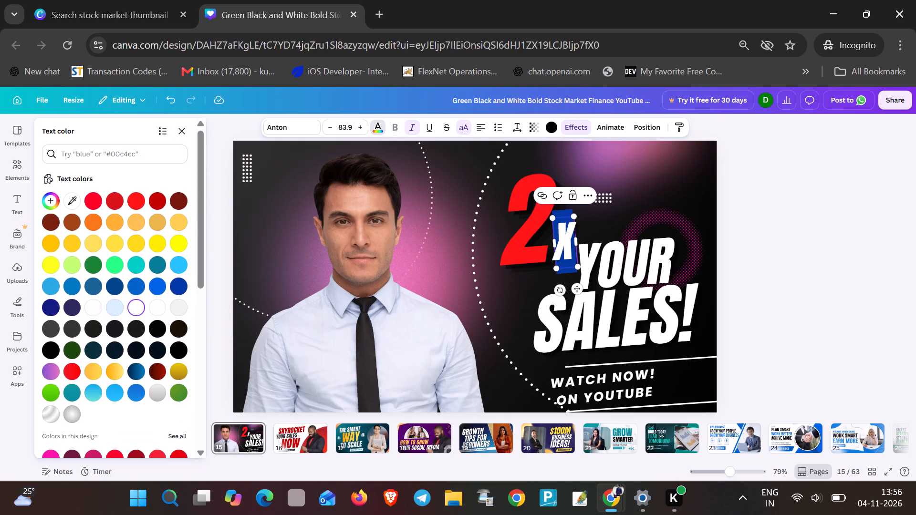
left_click(379, 126)
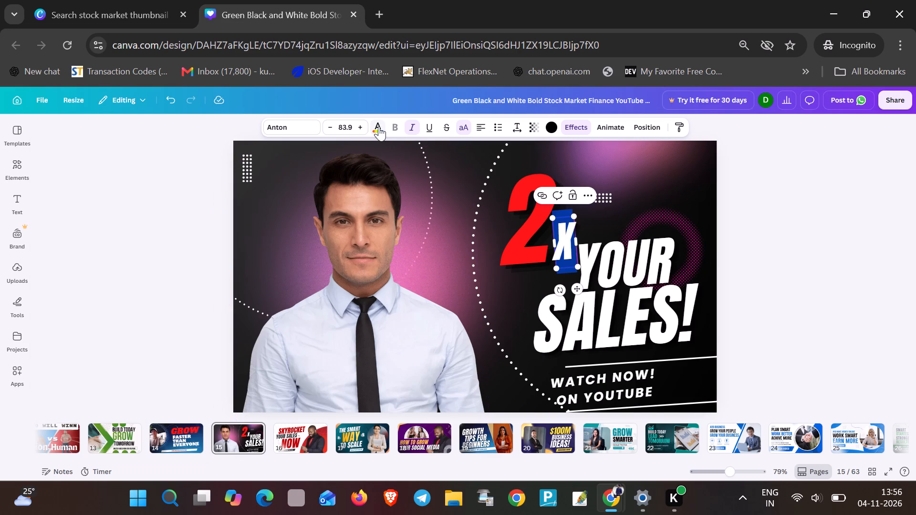
left_click(379, 126)
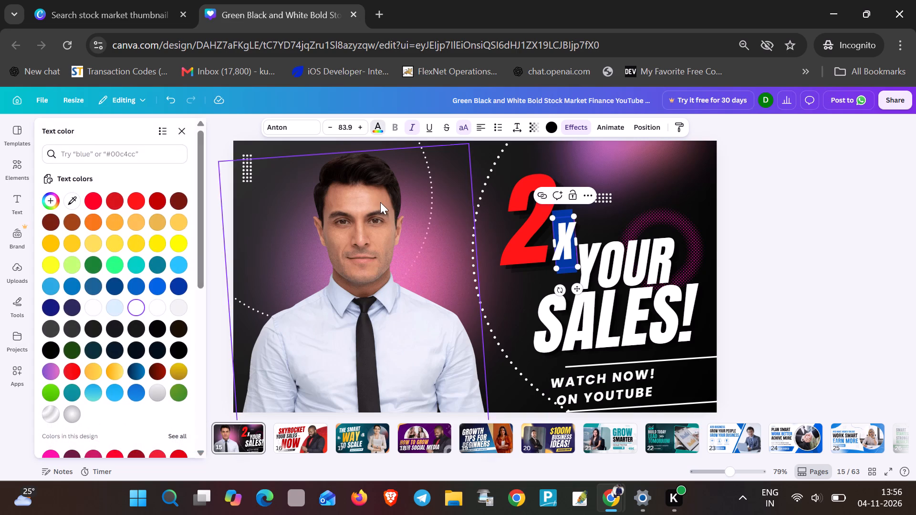
left_click(141, 194)
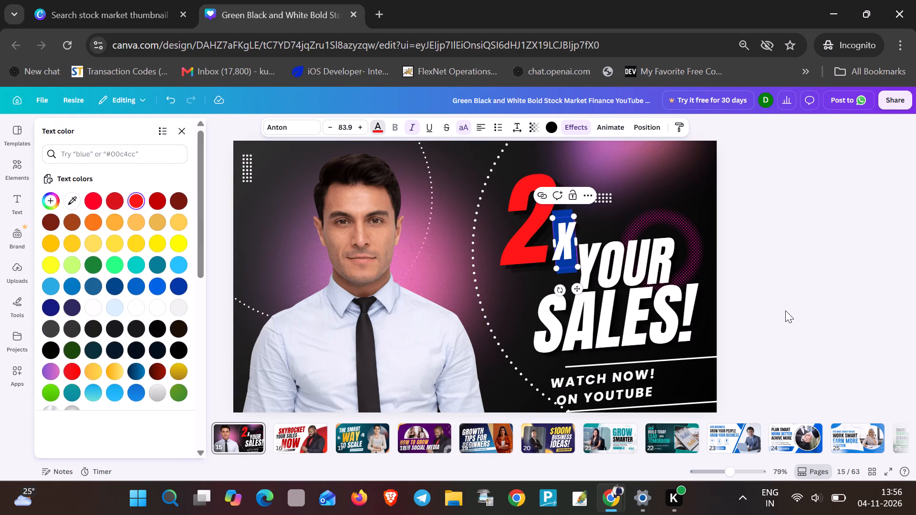
Change the text colour of YOUR in page 15's headline to the same bright red as the 2x.
left_click(639, 264)
double_click(637, 267)
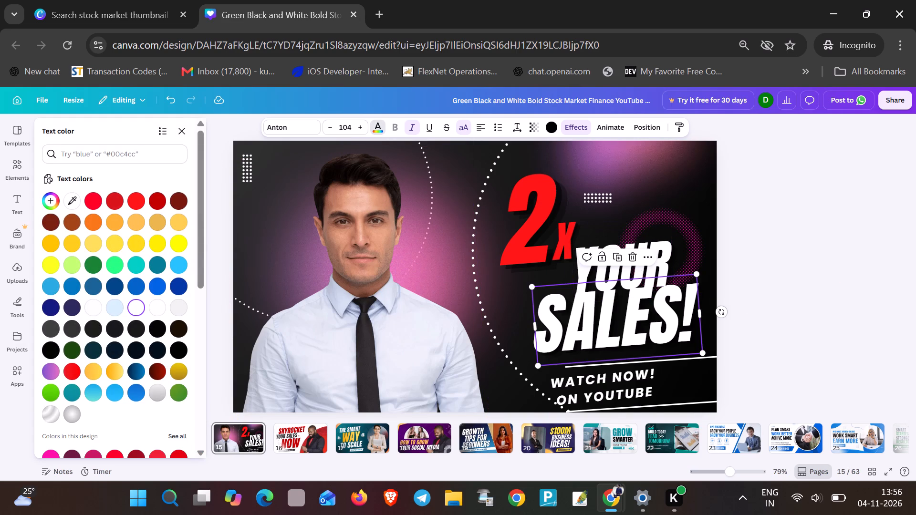
left_click(635, 302)
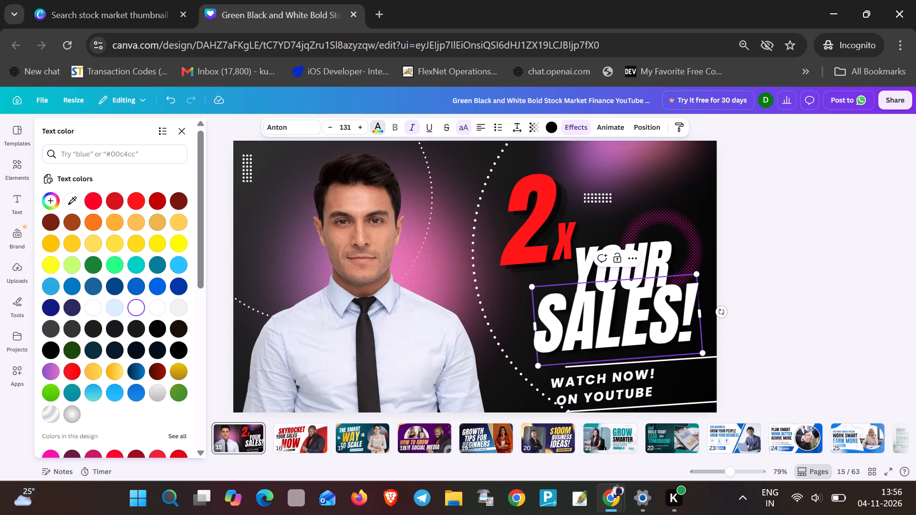
double_click(591, 265)
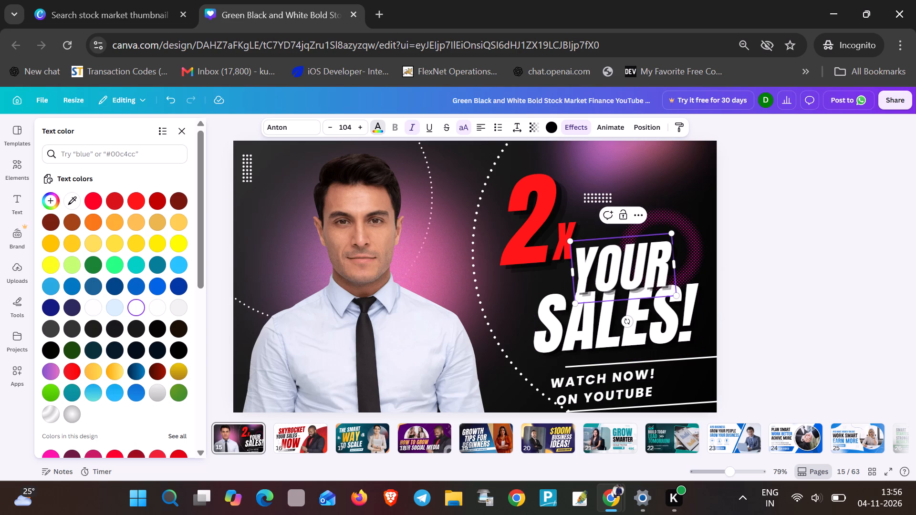
triple_click(585, 264)
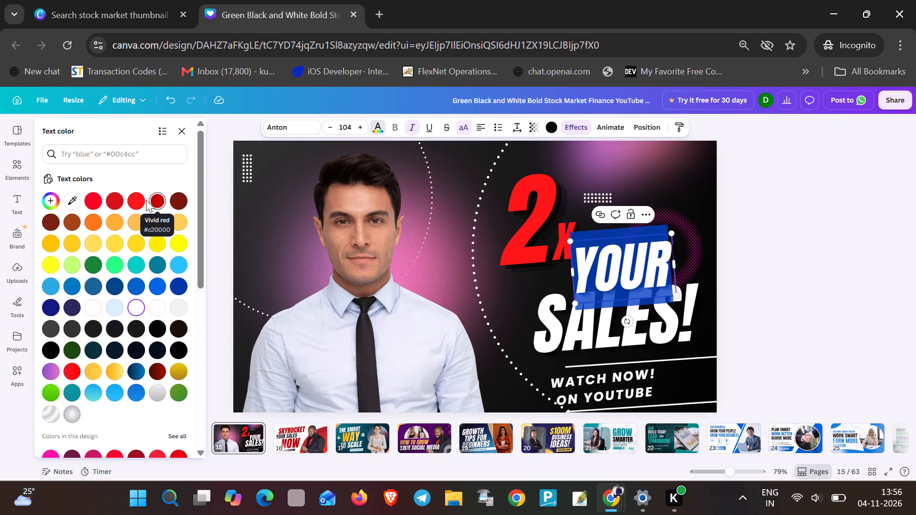
left_click(139, 200)
Change the text colour of the headline's SALES! line, including the exclamation mark, to the same bright red.
left_click(581, 321)
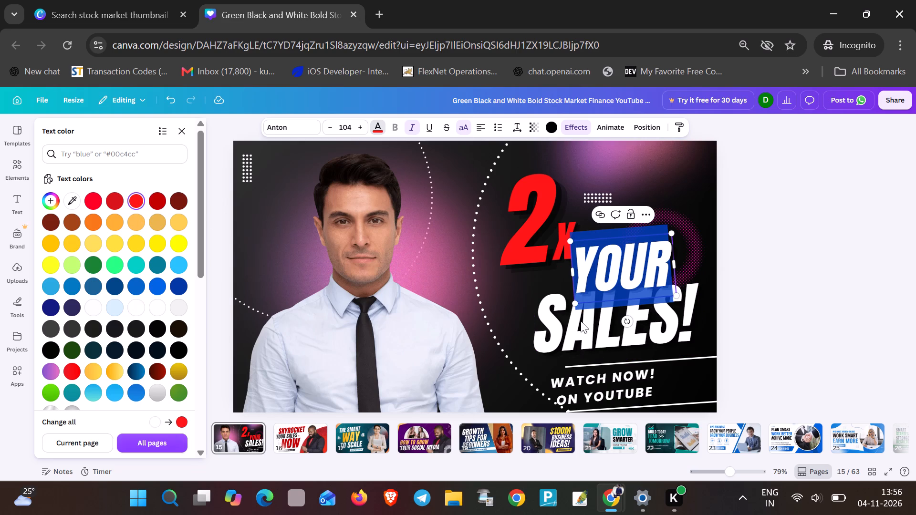
double_click(554, 321)
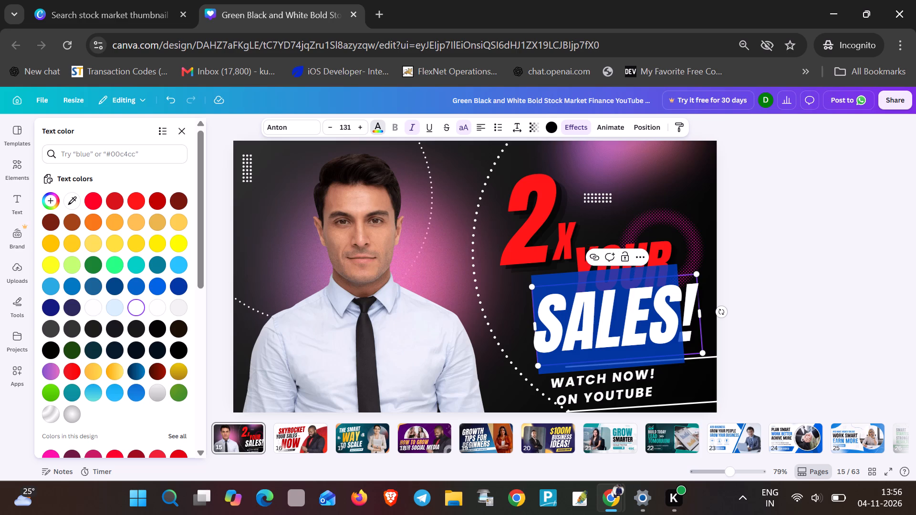
left_click(680, 321)
left_click_drag(693, 320, 662, 322)
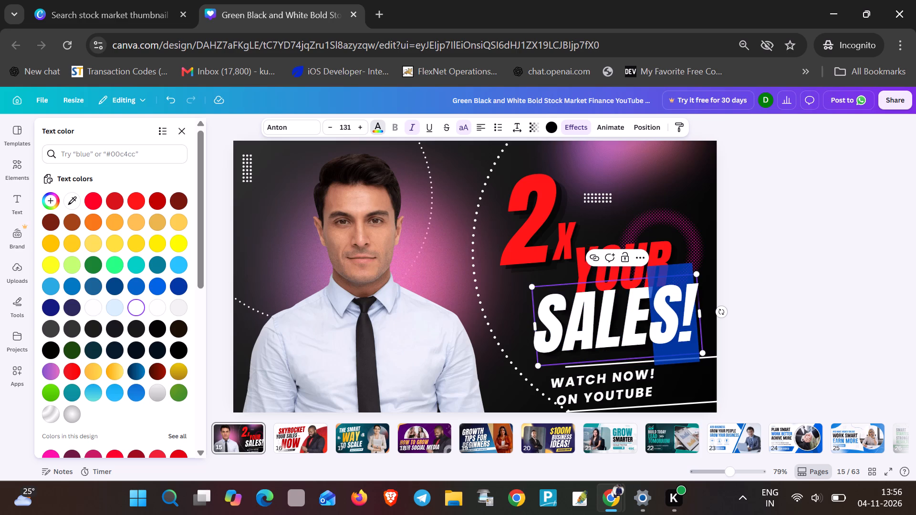
left_click_drag(662, 322, 549, 328)
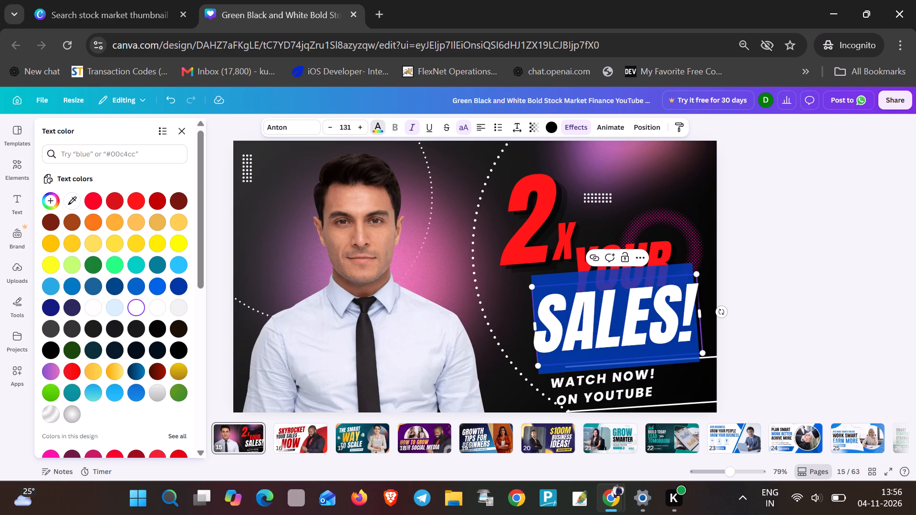
left_click(129, 202)
left_click(446, 290)
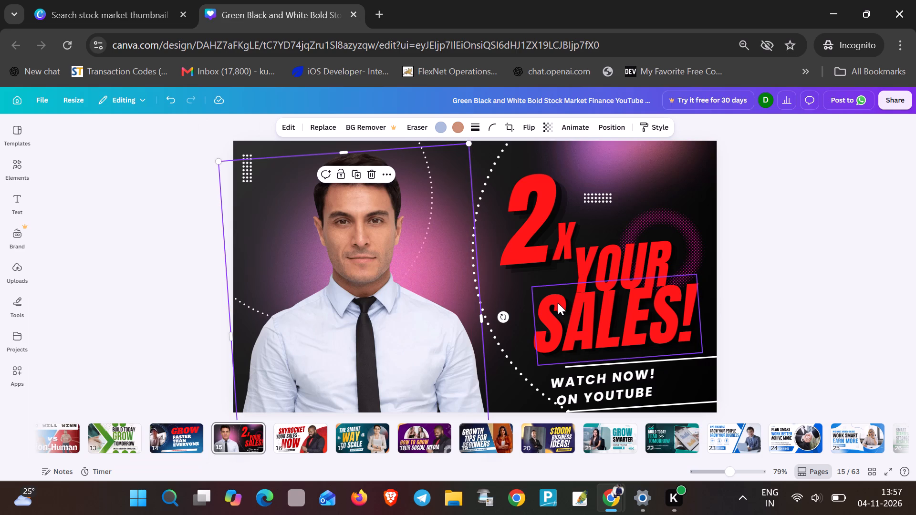
Change the text colour of the small WATCH NOW! ON YOUTUBE text to the same bright red.
triple_click(598, 375)
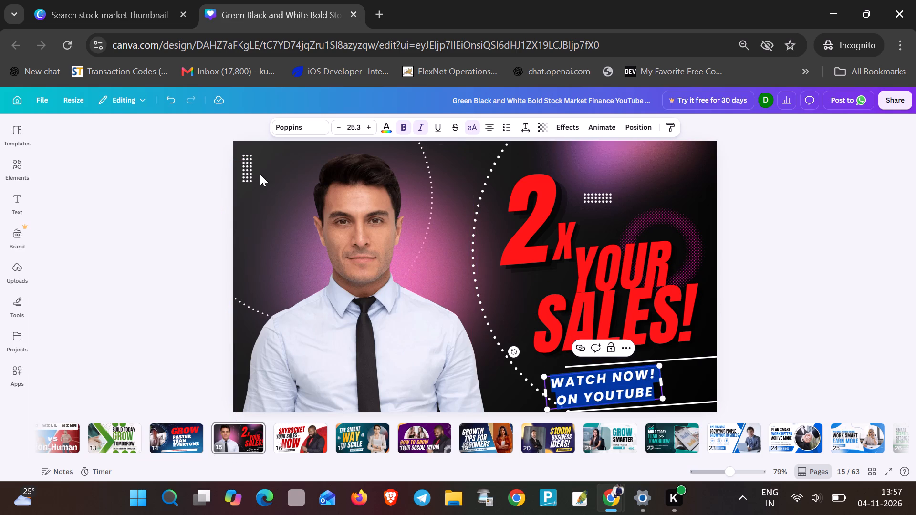
left_click(387, 129)
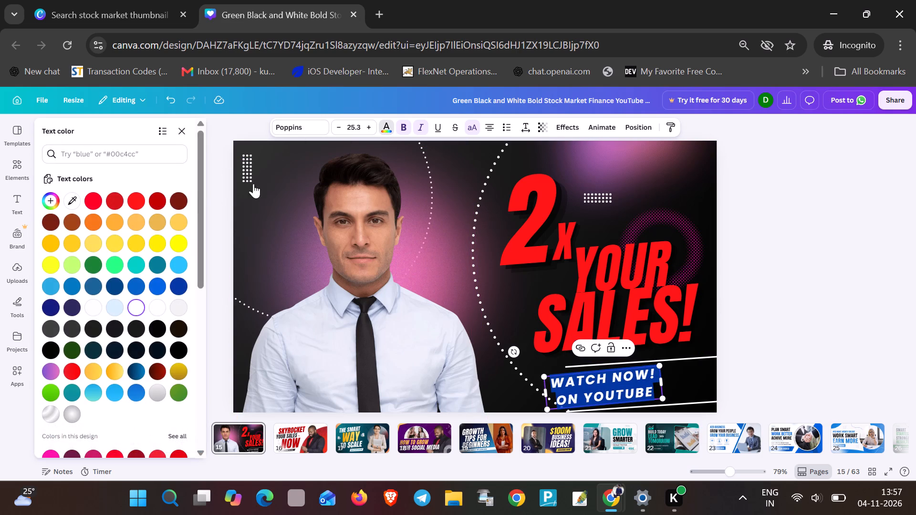
left_click(143, 201)
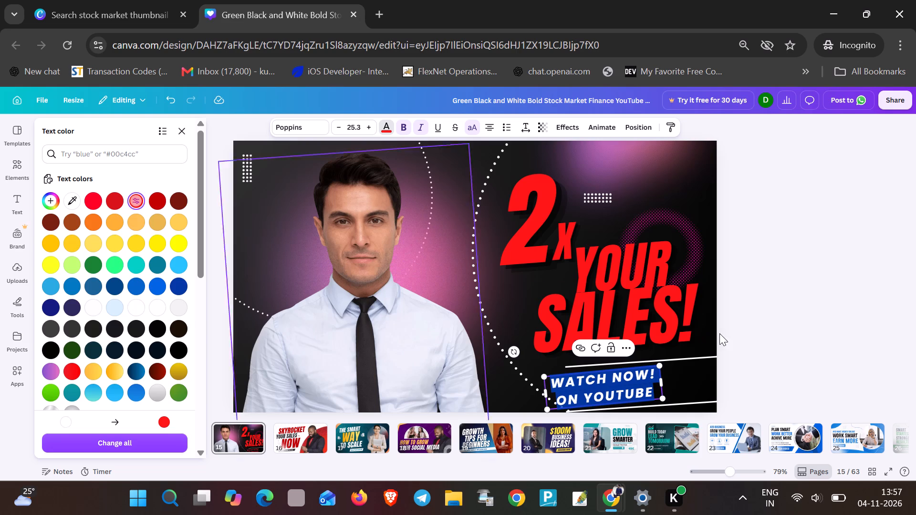
left_click(648, 315)
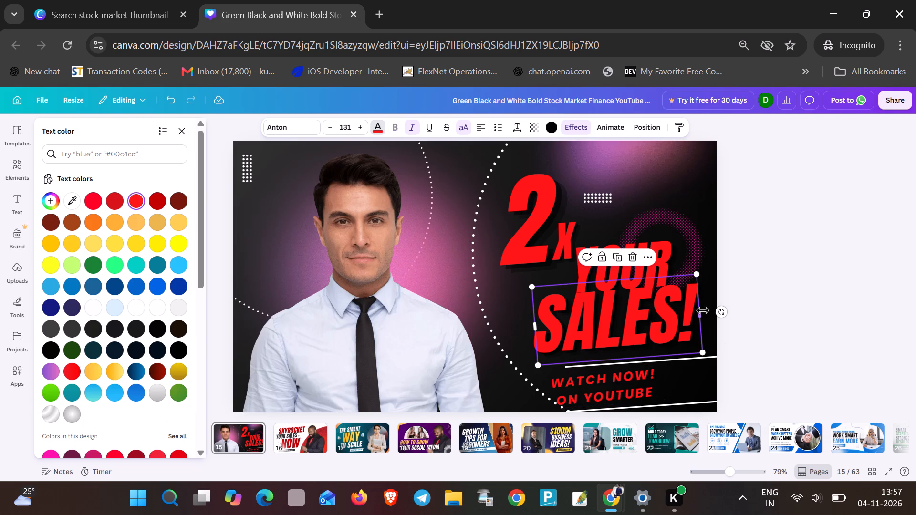
left_click(429, 196)
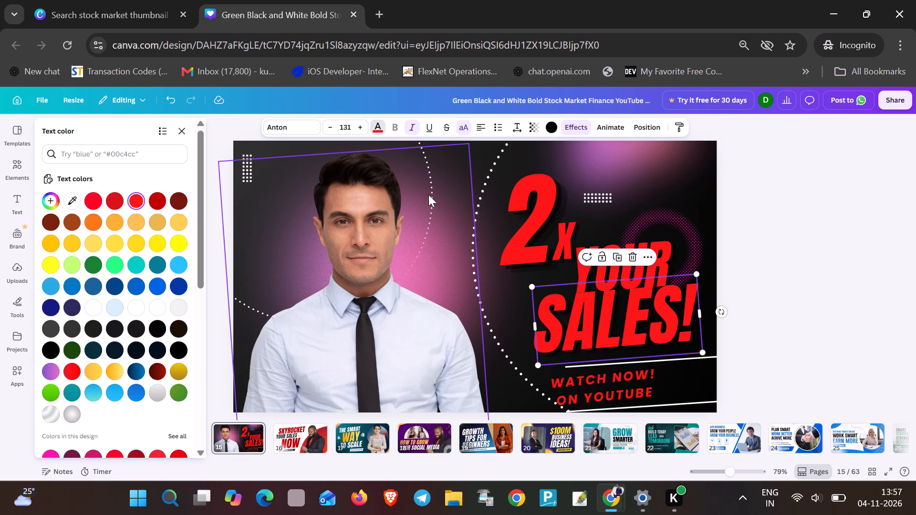
left_click(291, 191)
left_click(418, 199)
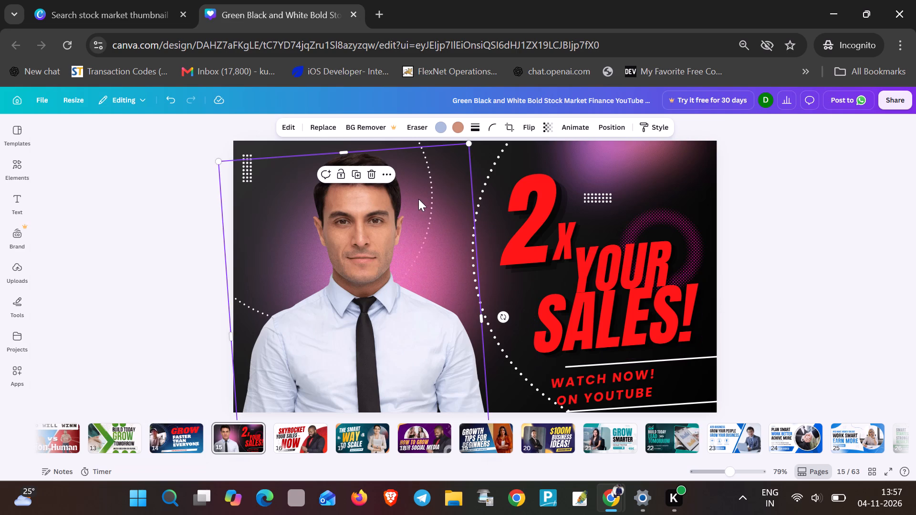
Move the small white dot grid beside the large 2 upward, towards the top edge of page 15.
left_click_drag(604, 198, 603, 183)
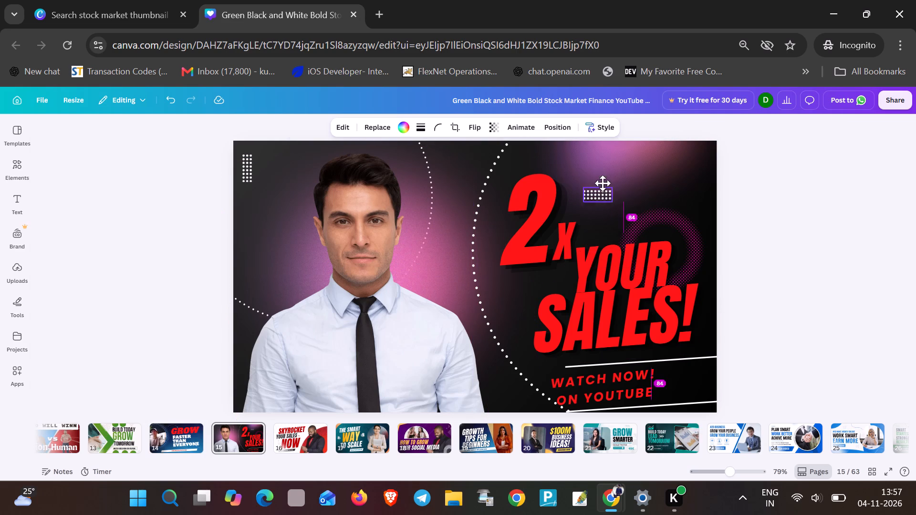
left_click_drag(603, 183, 601, 169)
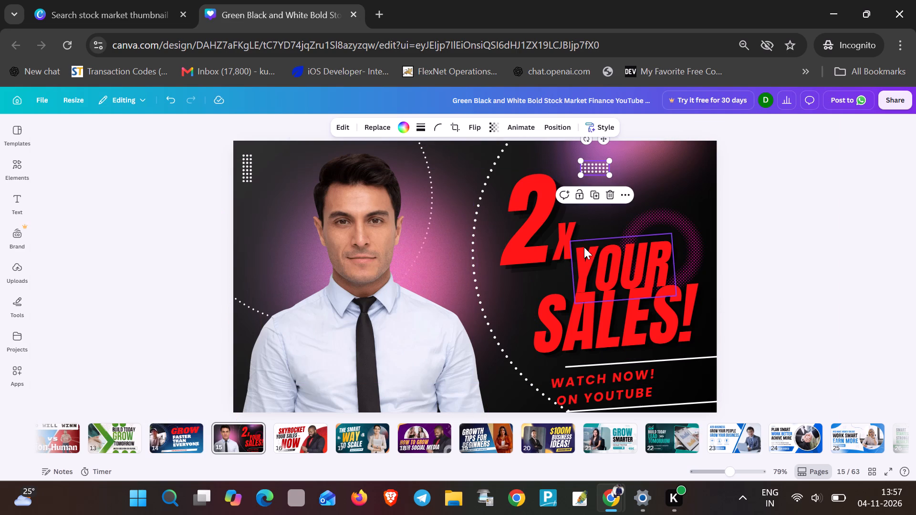
Move the 2, the x and YOUR upward on page 15 so they form one headline row near the top edge.
left_click_drag(543, 205, 540, 171)
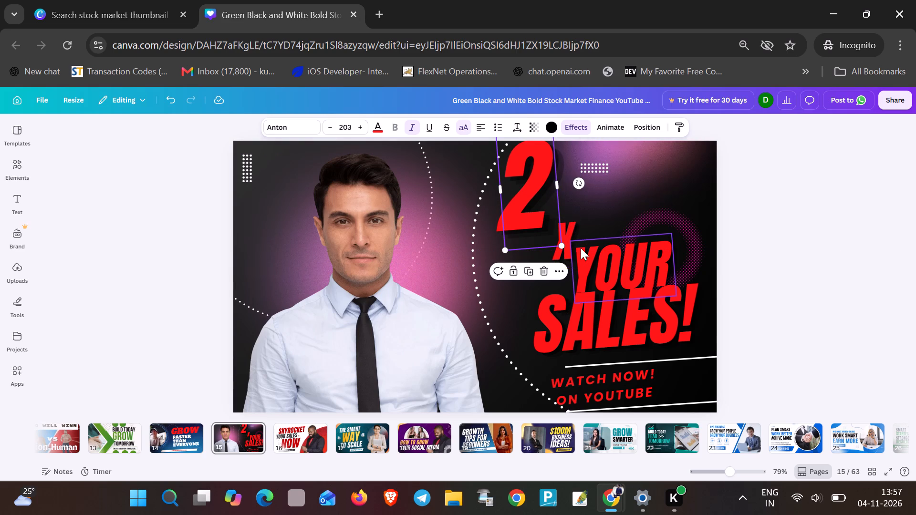
left_click(581, 248)
left_click(564, 238)
left_click_drag(564, 238, 559, 204)
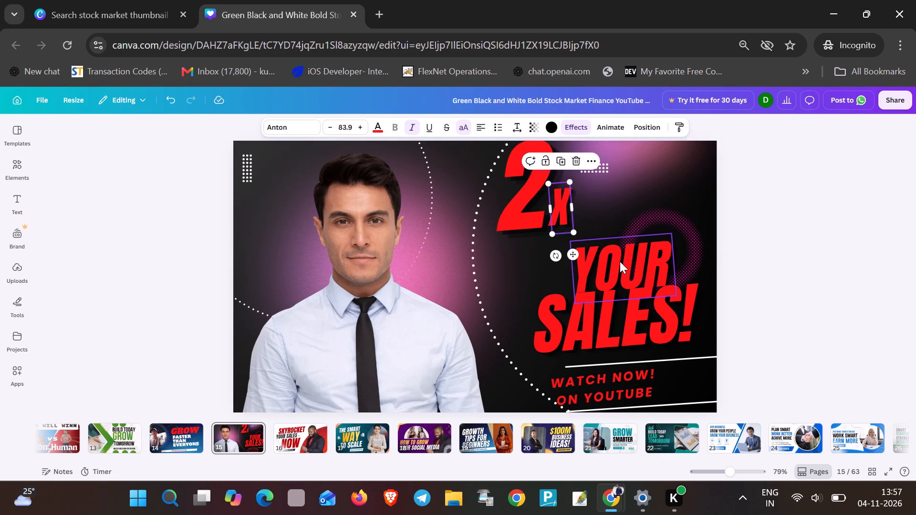
left_click_drag(620, 261, 625, 205)
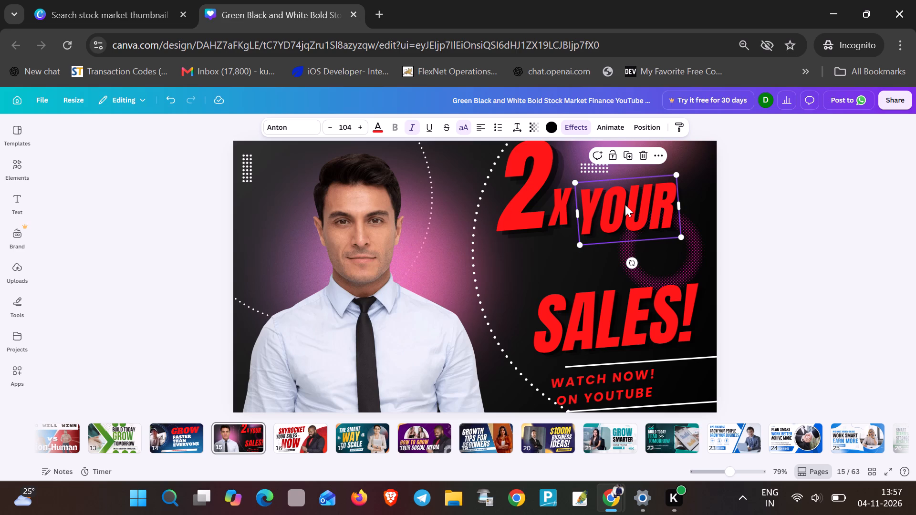
Move SALES! up and to the left so it sits directly beneath the 2x YOUR row.
left_click(596, 321)
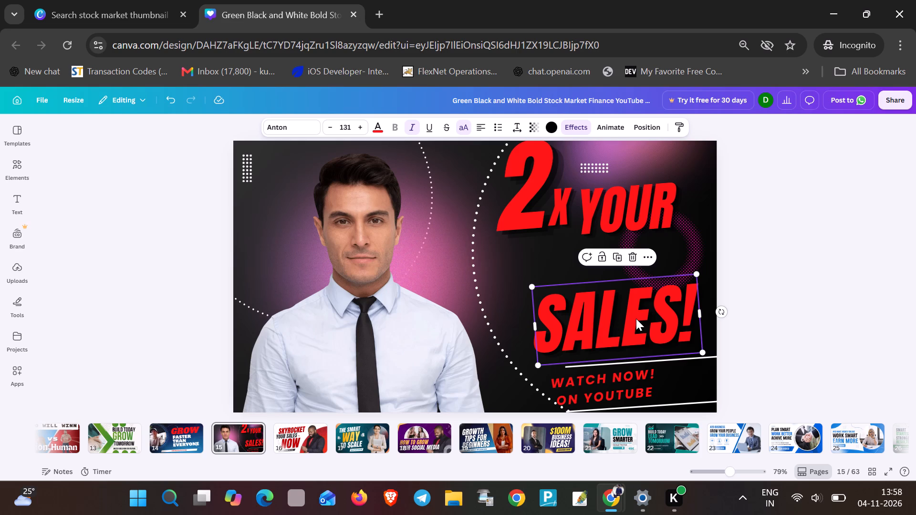
left_click(643, 295)
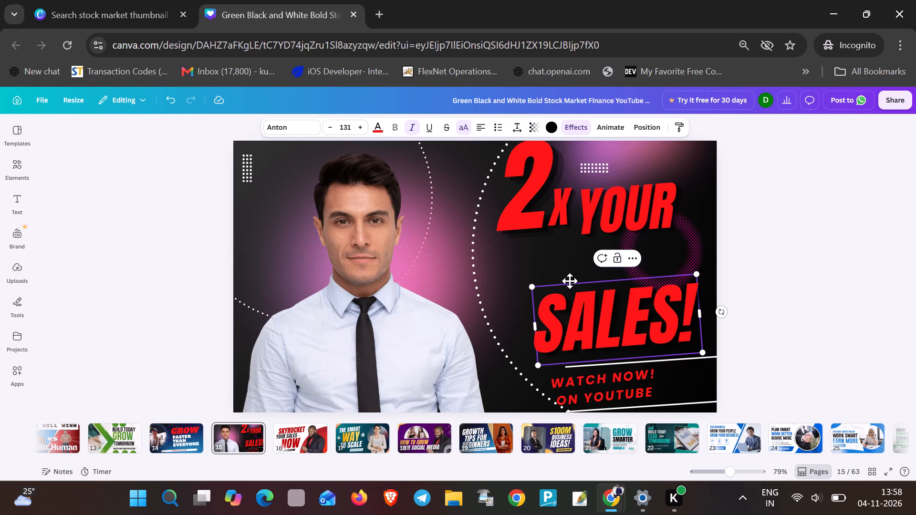
left_click(561, 259)
left_click_drag(588, 324, 557, 279)
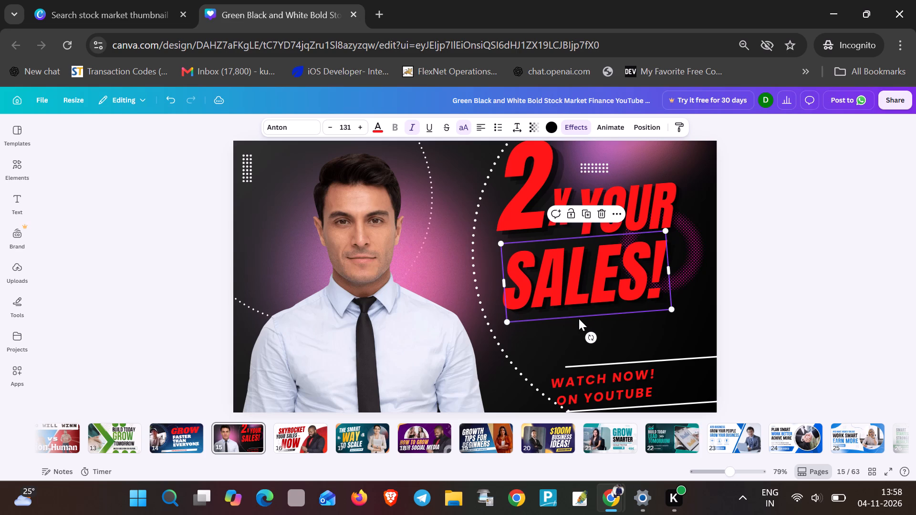
left_click(645, 330)
left_click_drag(577, 285, 569, 270)
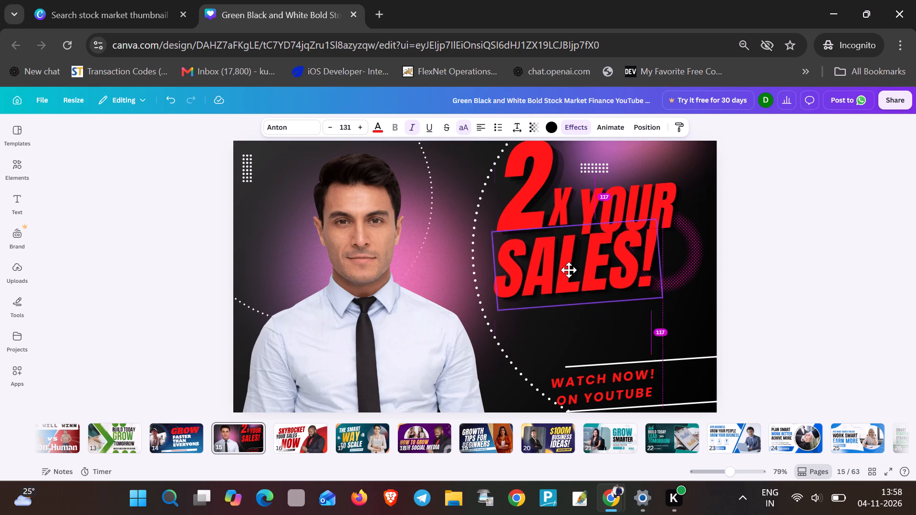
left_click_drag(569, 270, 572, 278)
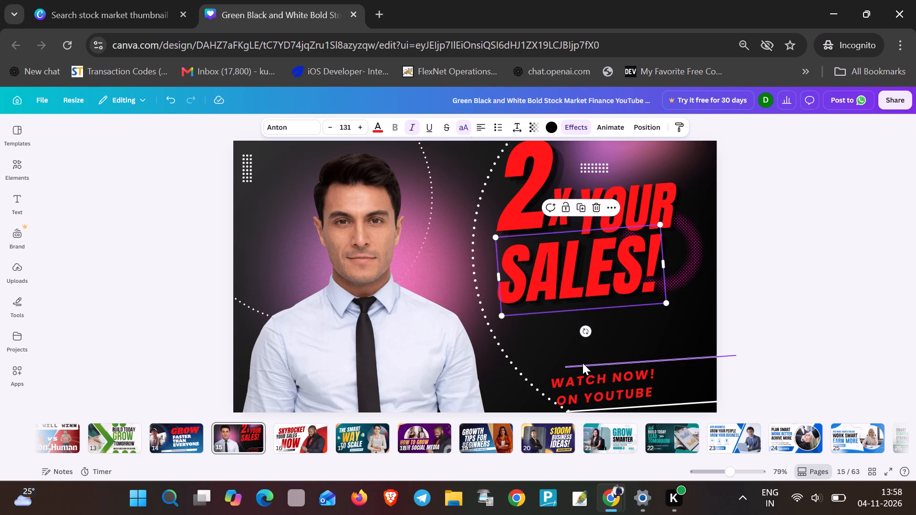
Move the two white lines and the WATCH NOW! ON YOUTUBE text between them up close beneath SALES!.
left_click_drag(582, 363, 519, 314)
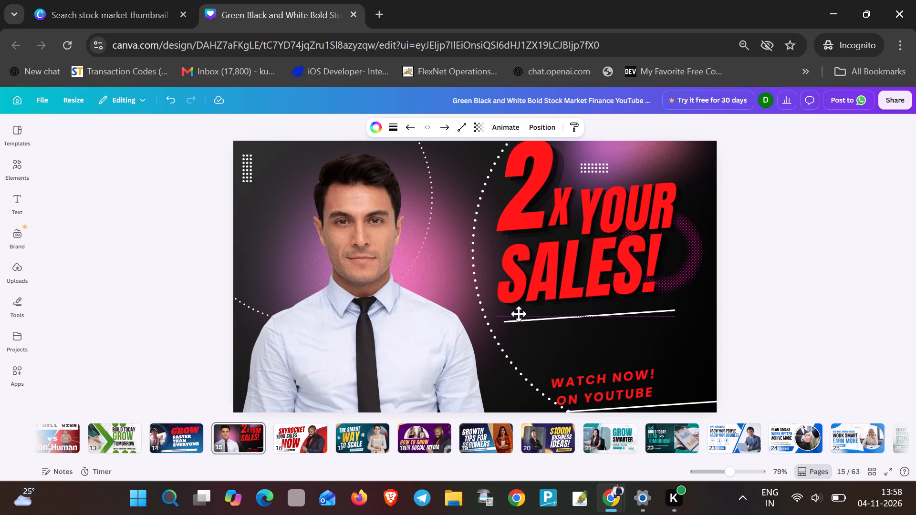
left_click_drag(519, 314, 518, 310)
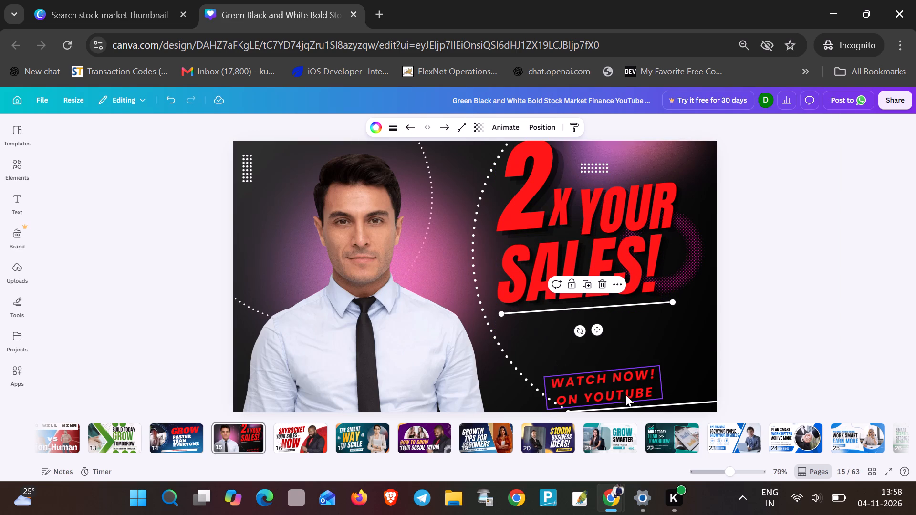
left_click_drag(625, 394, 585, 339)
left_click_drag(642, 405, 595, 352)
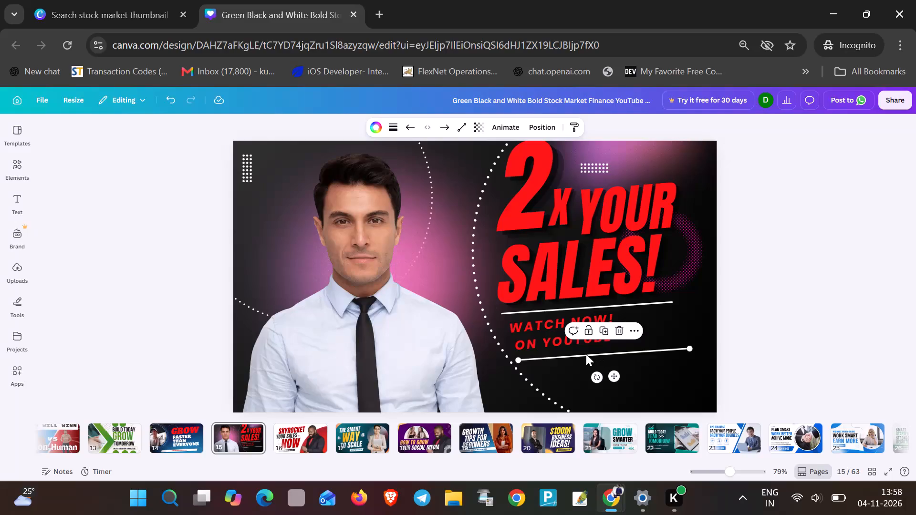
left_click(635, 362)
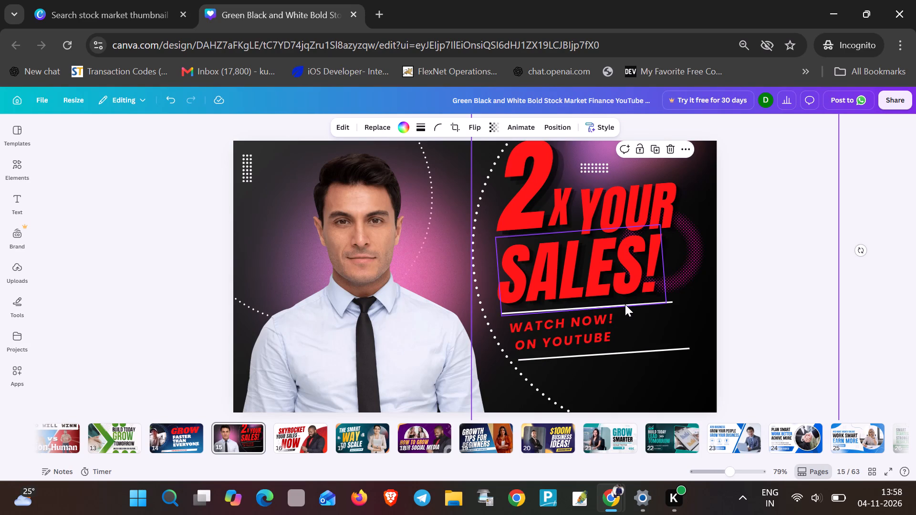
left_click(625, 304)
left_click(625, 358)
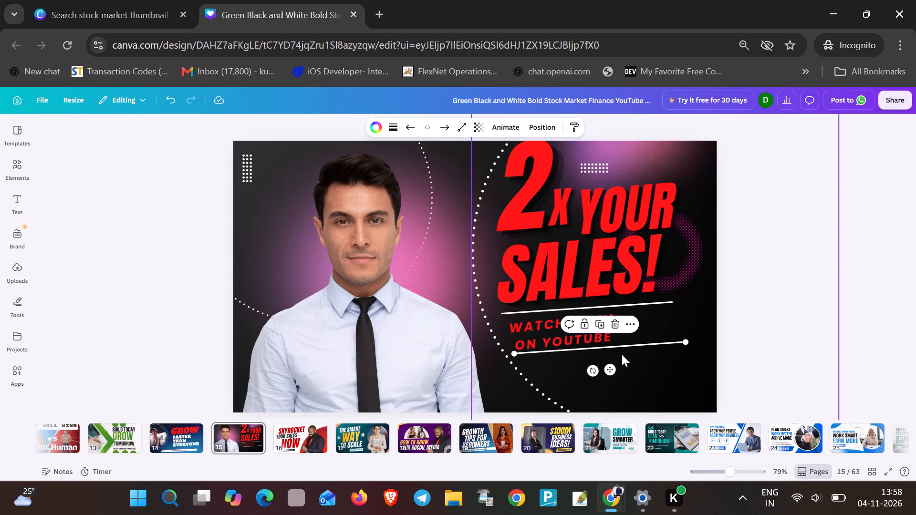
Change the font of the WATCH NOW! ON YOUTUBE text on page 15 to Boldonse.
triple_click(556, 333)
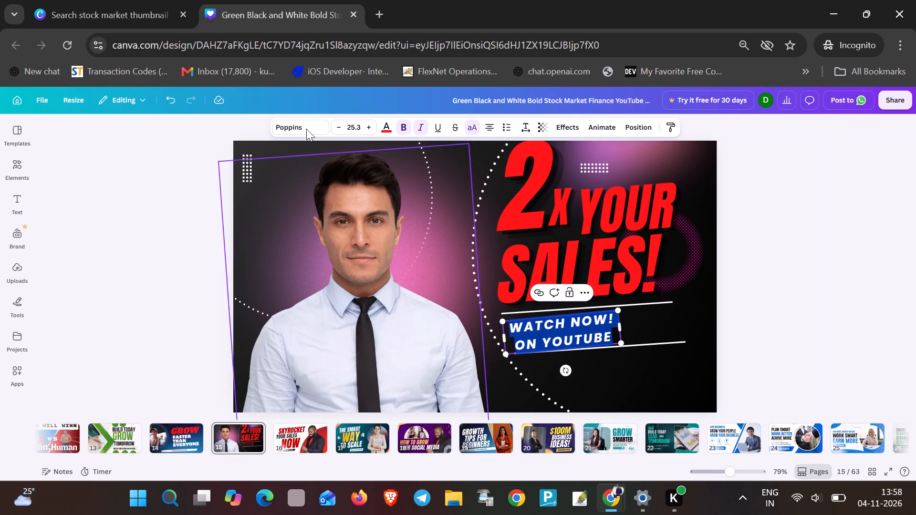
left_click(306, 124)
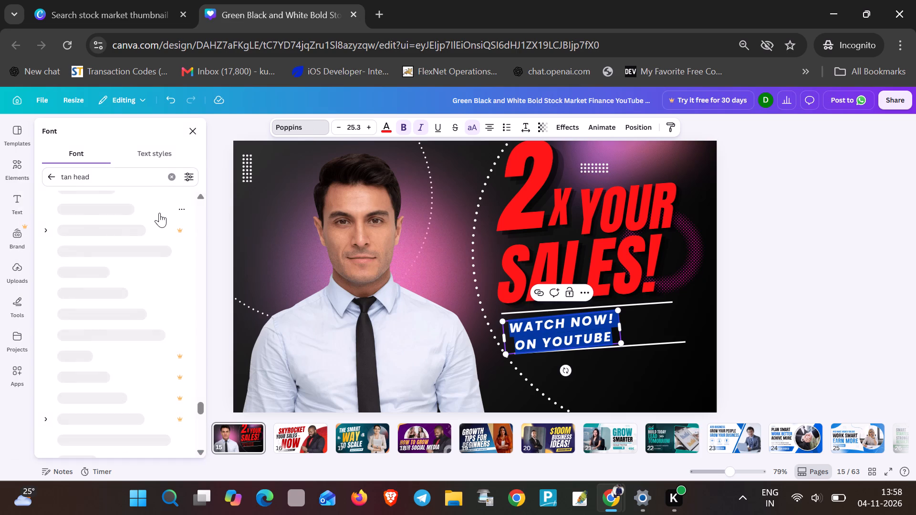
scroll(119, 297, "up", 1)
scroll(116, 298, "down", 2)
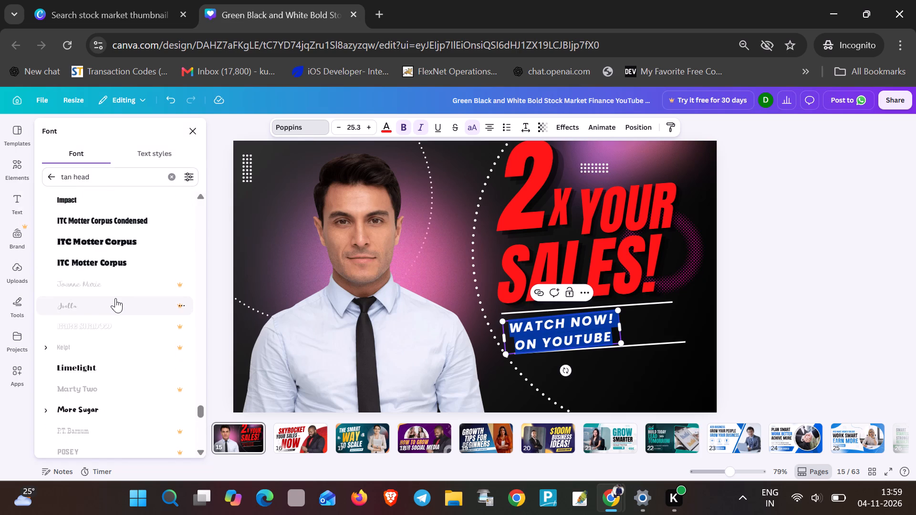
scroll(115, 298, "down", 4)
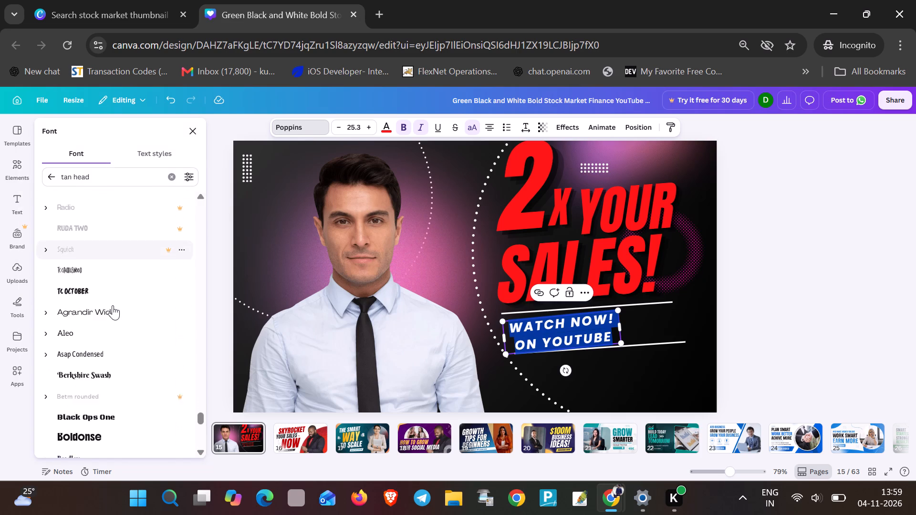
scroll(113, 305, "down", 1)
left_click(99, 344)
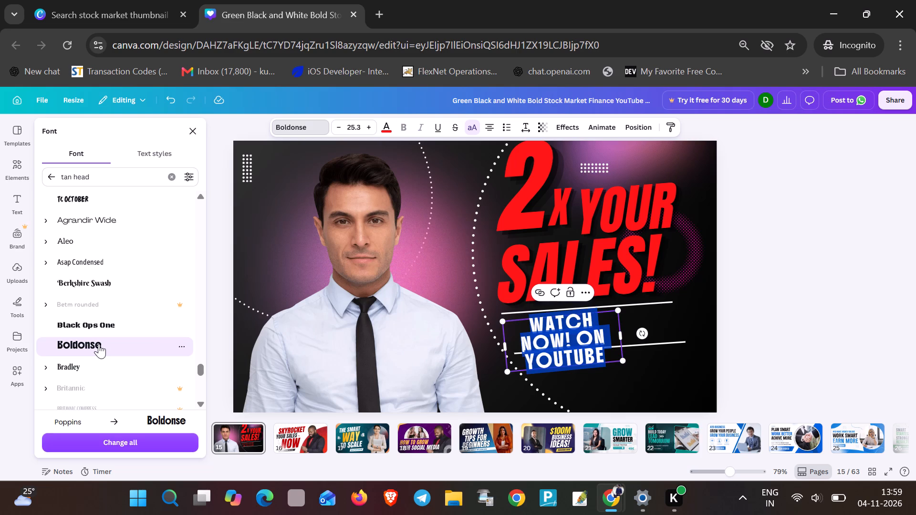
left_click(621, 339)
left_click(567, 337)
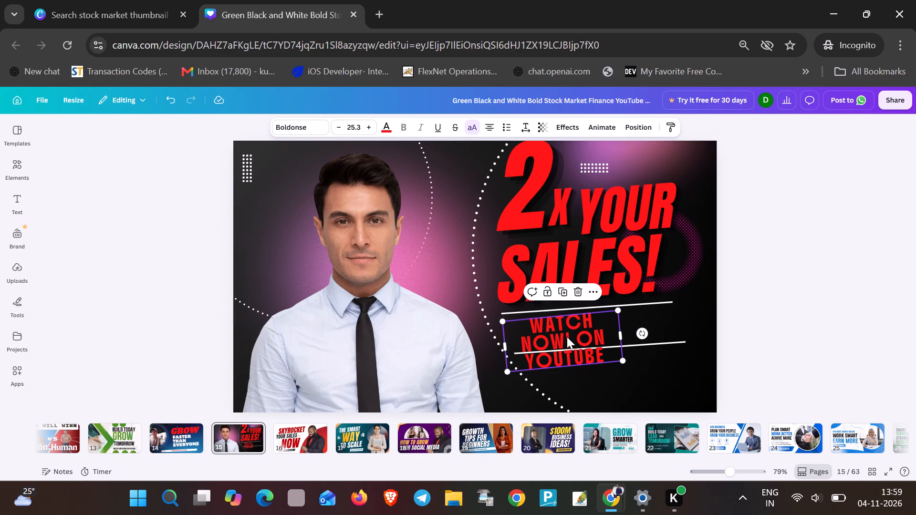
Lower the white line beneath WATCH NOW! ON YOUTUBE to clear the text, and shift the text right between the two lines.
left_click_drag(638, 345, 638, 377)
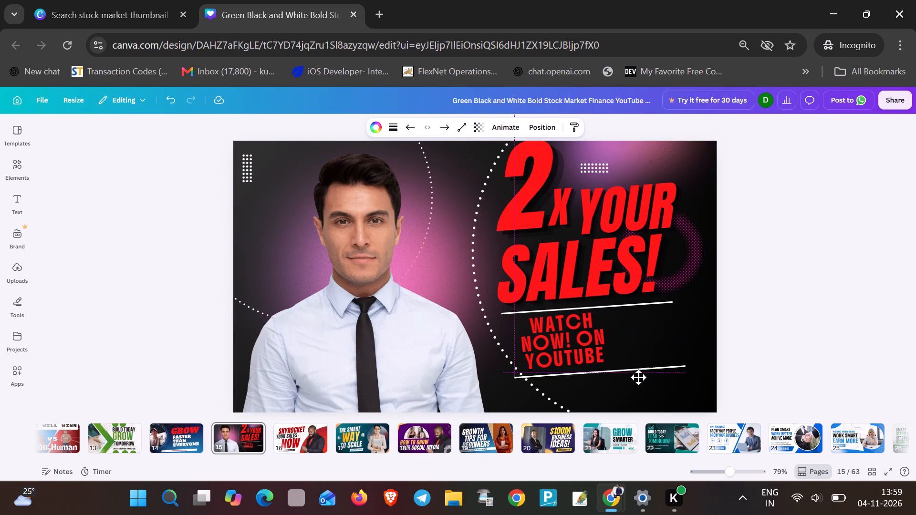
left_click_drag(638, 377, 645, 372)
left_click(456, 300)
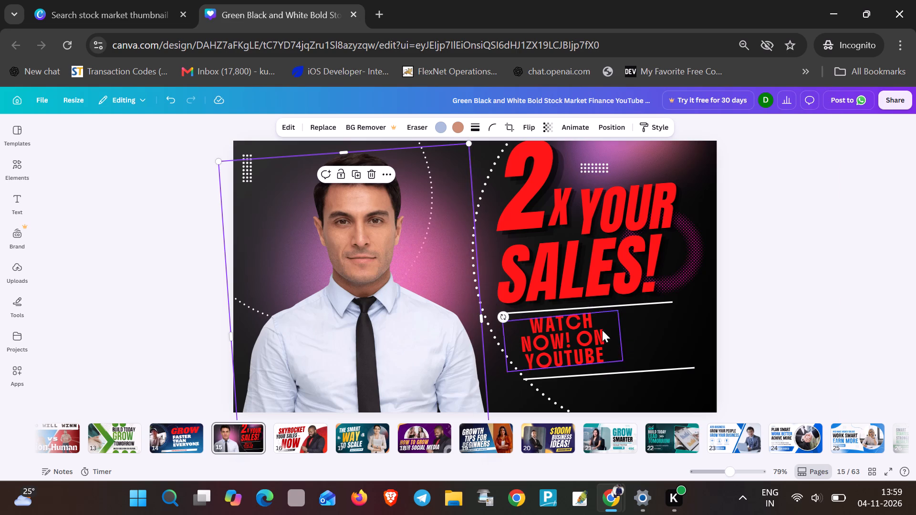
left_click(687, 318)
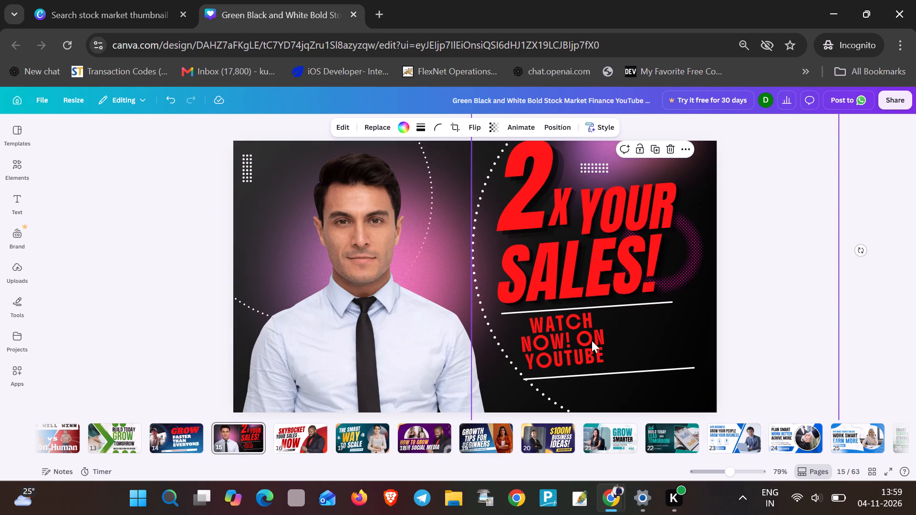
left_click_drag(558, 343, 584, 341)
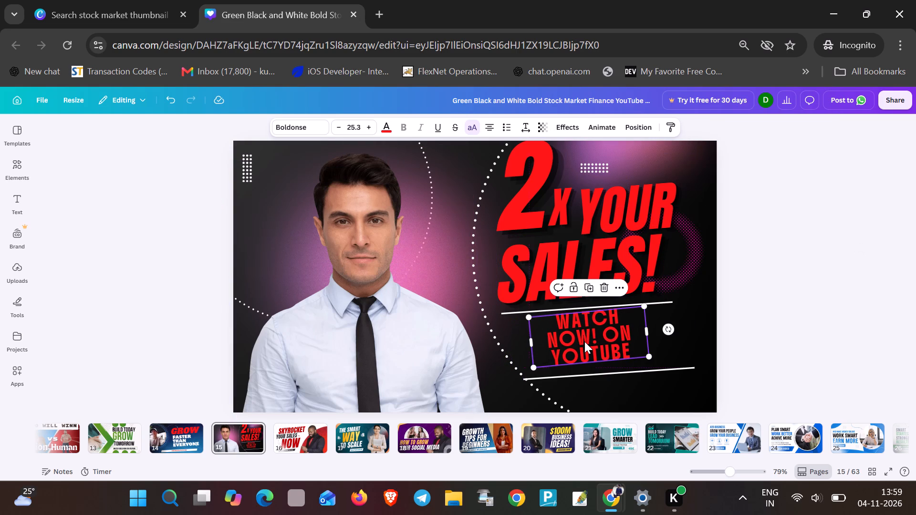
Recolour the whole WATCH NOW! ON YOUTUBE text bright yellow.
double_click(584, 340)
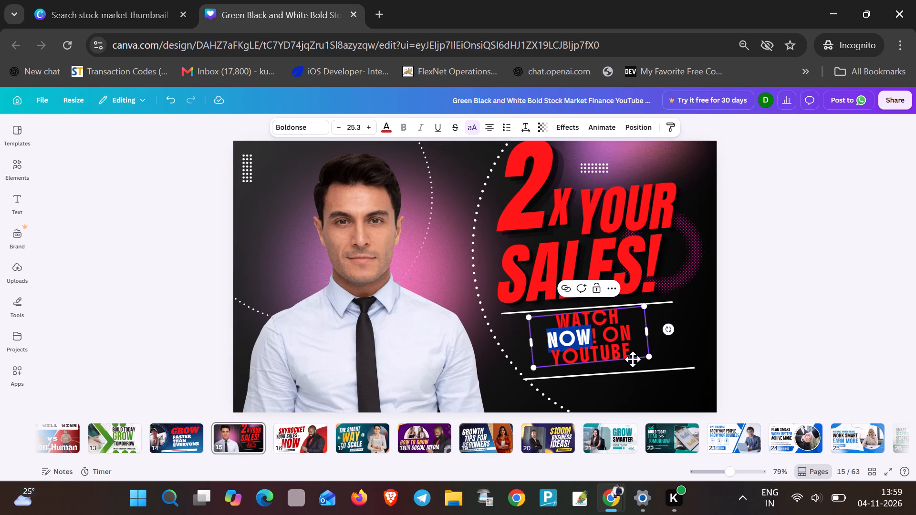
left_click(633, 359)
left_click(633, 350)
left_click(631, 349)
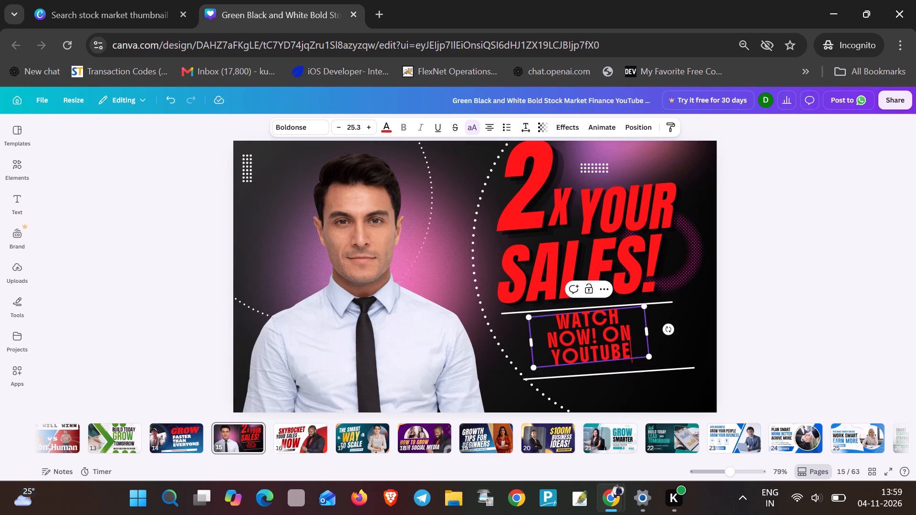
left_click_drag(631, 349, 550, 324)
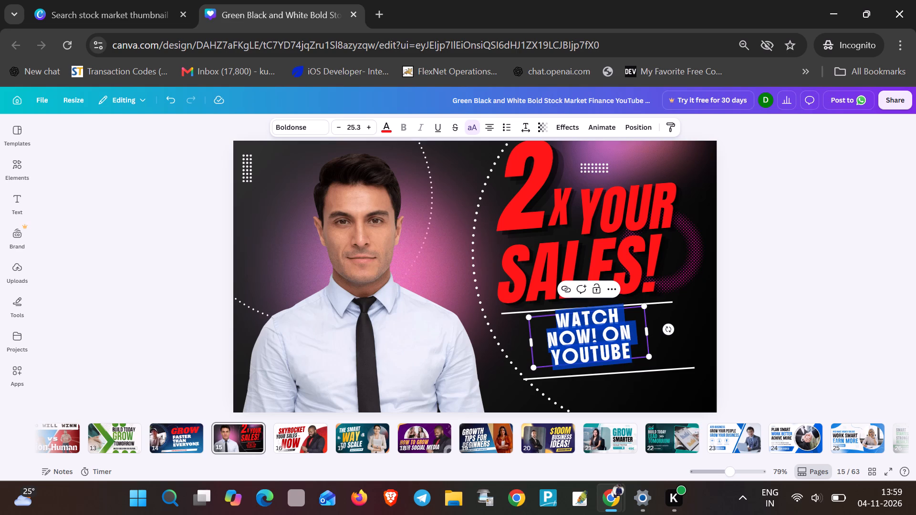
left_click(381, 128)
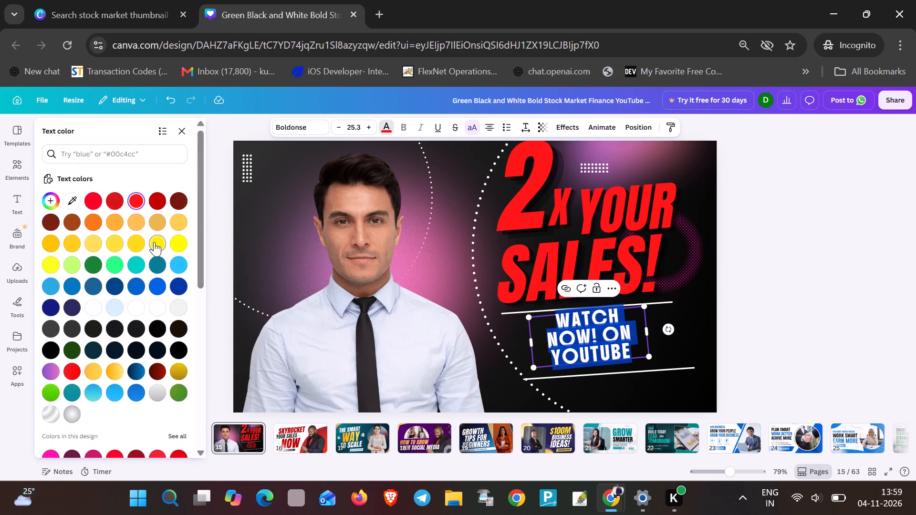
left_click(172, 247)
left_click(439, 259)
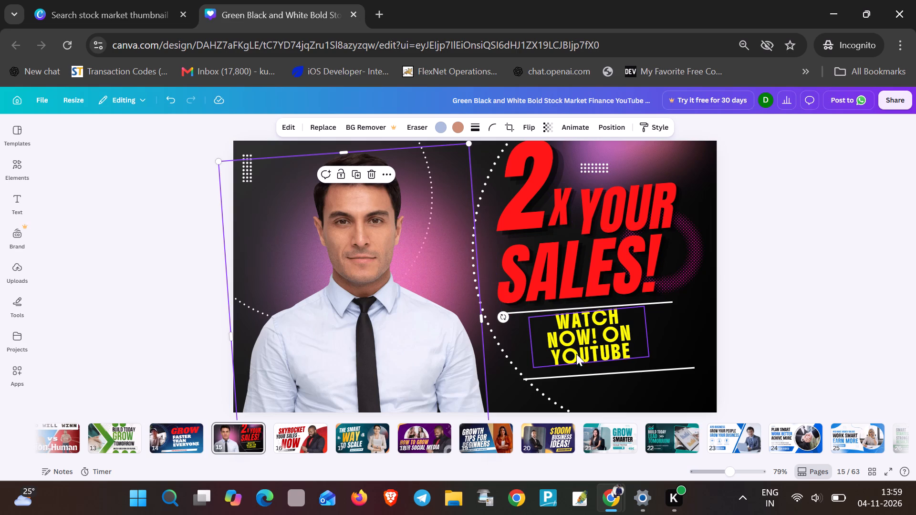
Move the lower white line down near the page's bottom edge and bring the yellow text down and right just above it.
left_click_drag(599, 374, 612, 396)
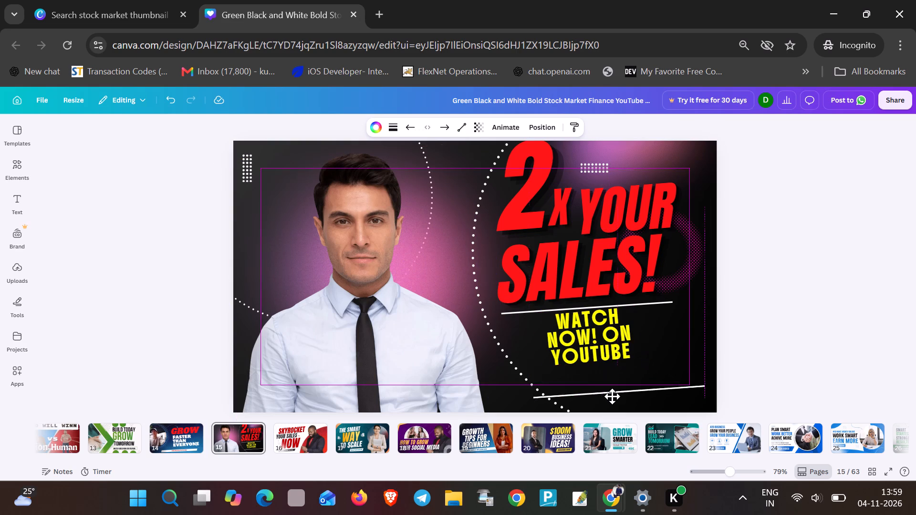
left_click_drag(612, 396, 615, 396)
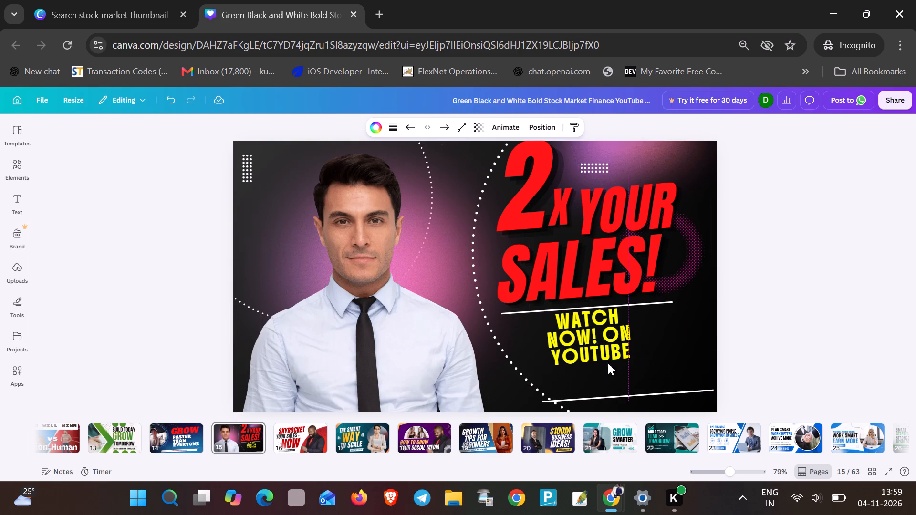
left_click_drag(593, 332, 609, 354)
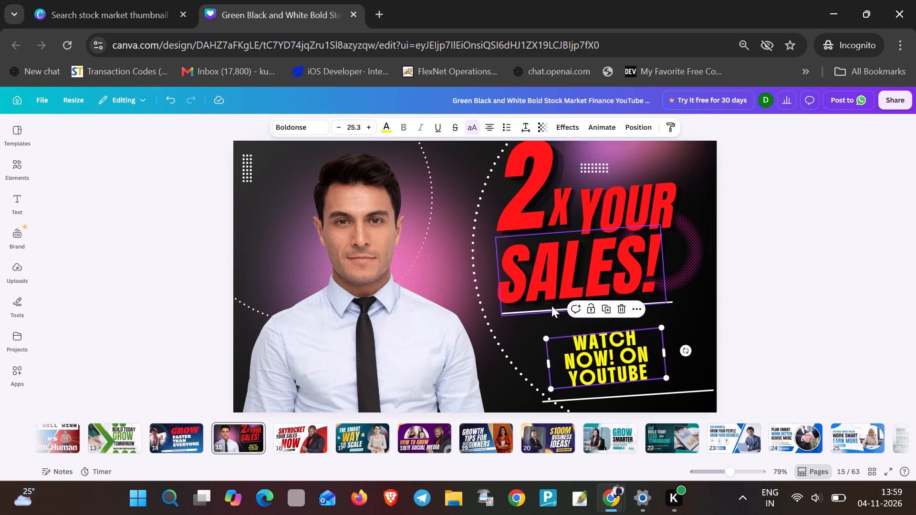
Shift SALES! up clear of the upper white line, and move that line down and right to just above the yellow text.
left_click(552, 306)
left_click(551, 319)
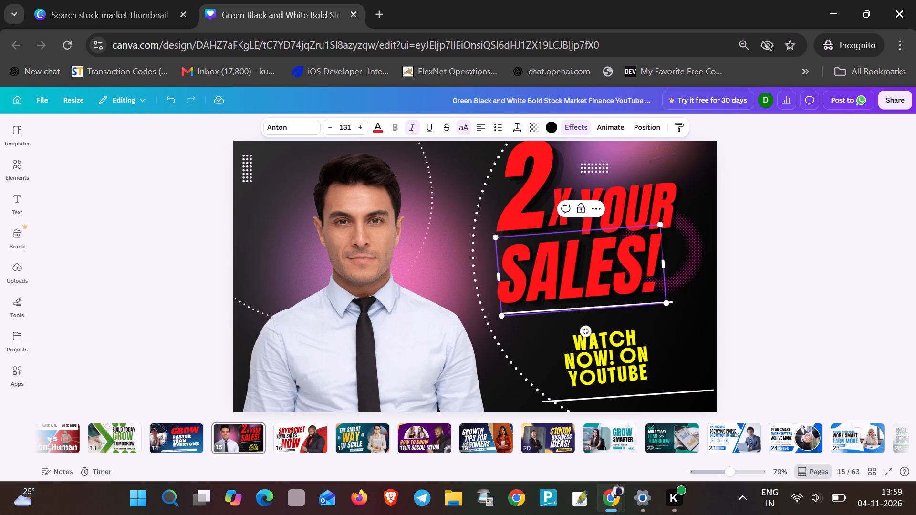
left_click(448, 204)
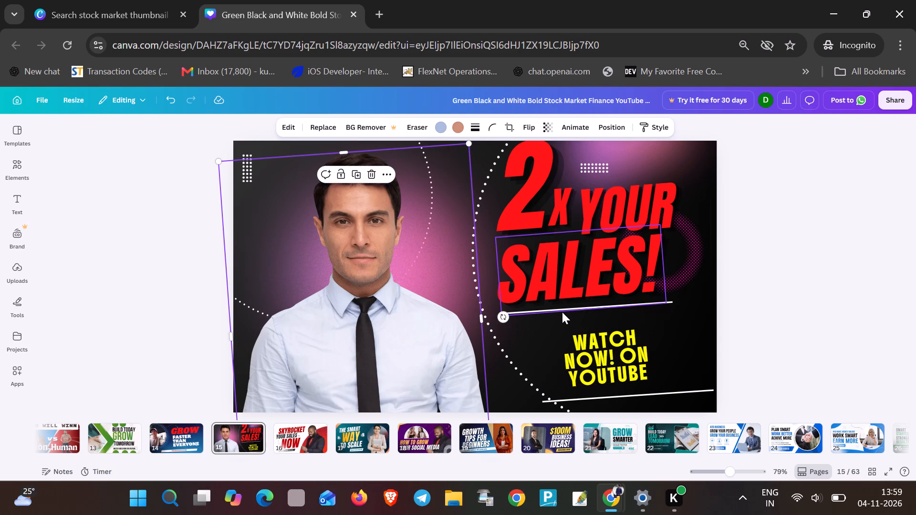
left_click(612, 328)
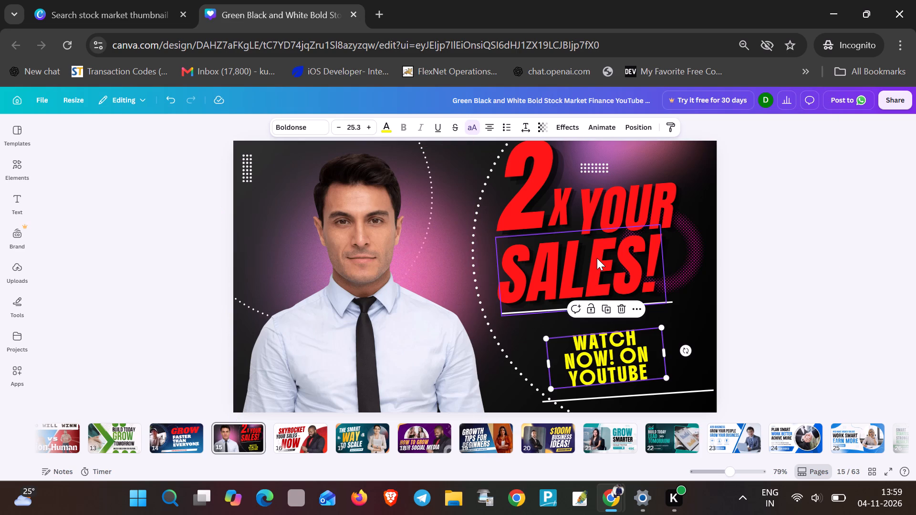
left_click_drag(597, 258, 596, 240)
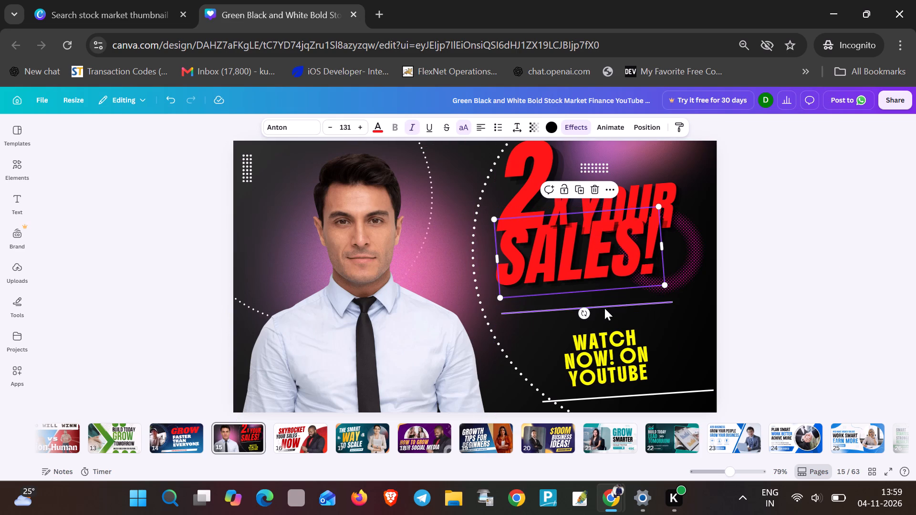
left_click_drag(604, 308, 622, 326)
right_click_drag(604, 308, 622, 326)
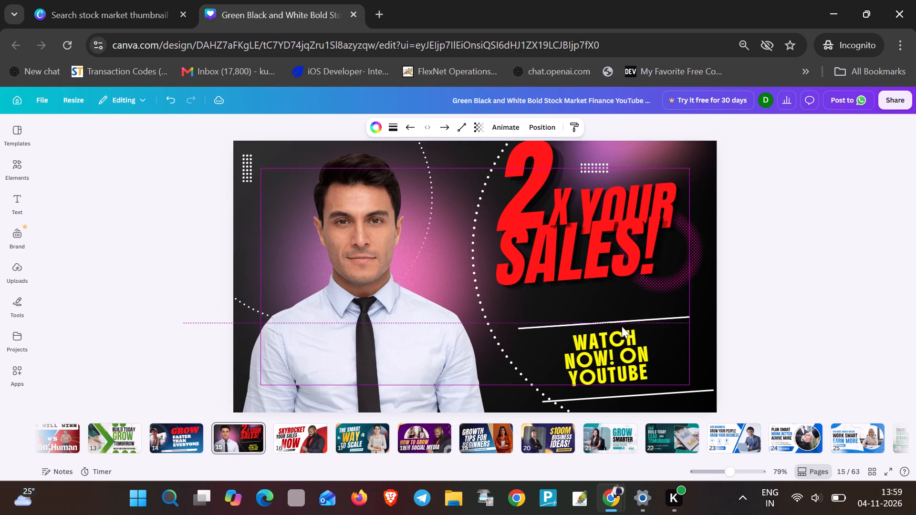
left_click_drag(622, 326, 628, 323)
right_click_drag(622, 326, 628, 323)
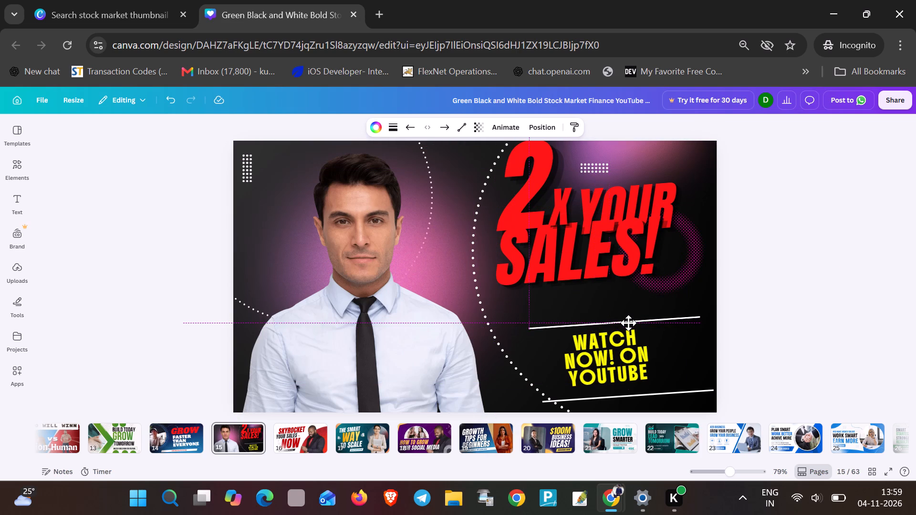
right_click_drag(628, 323, 628, 324)
left_click_drag(628, 323, 628, 324)
right_click(628, 324)
Move SALES! down and to the right so it sits directly above the upper white line.
left_click(568, 244)
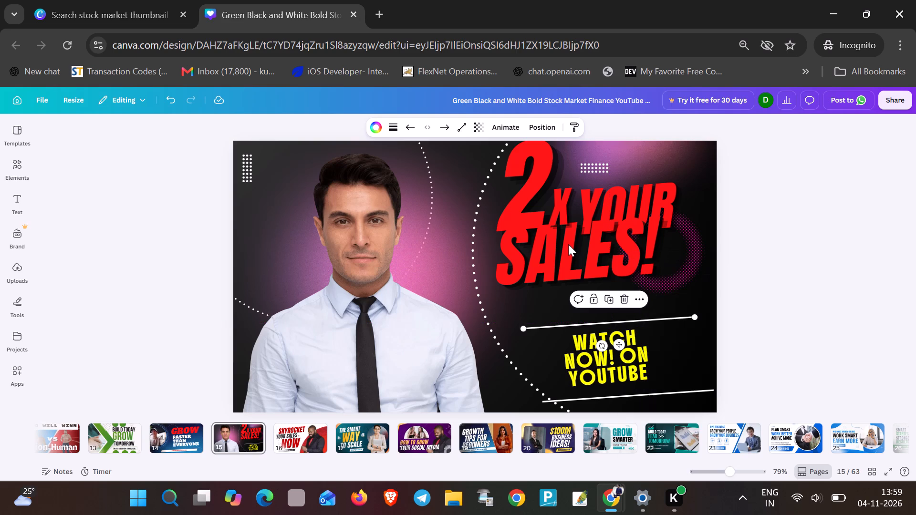
left_click(561, 288)
left_click(535, 233)
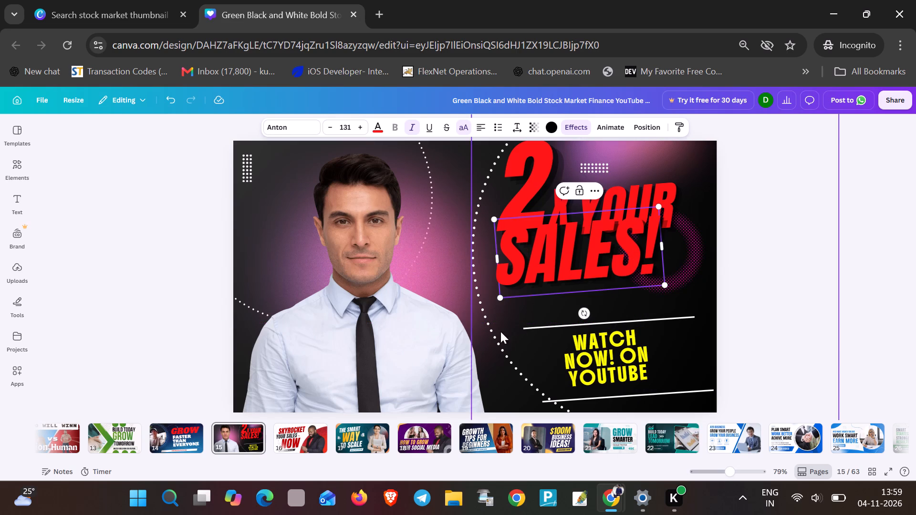
left_click(489, 152)
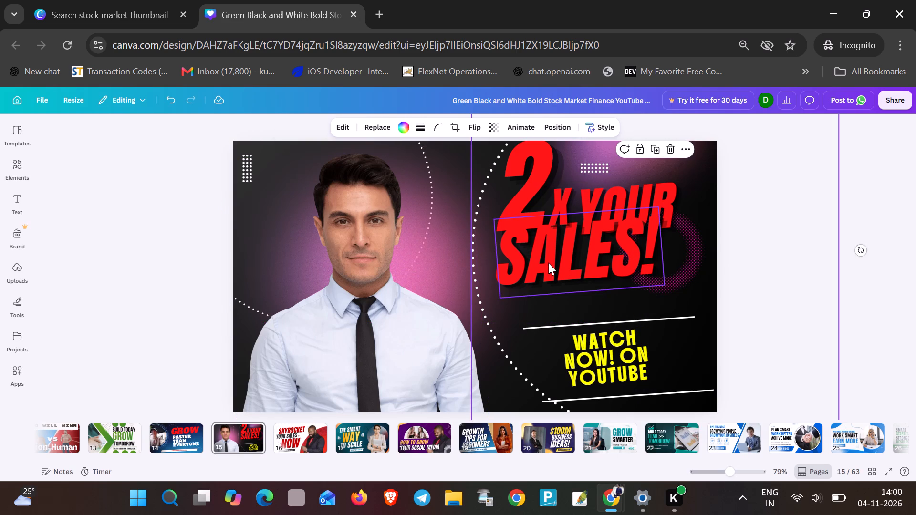
left_click_drag(551, 262, 578, 297)
Move the 2, the x and YOUR down and slightly left so they form one tight row just above SALES!.
left_click_drag(517, 188, 520, 217)
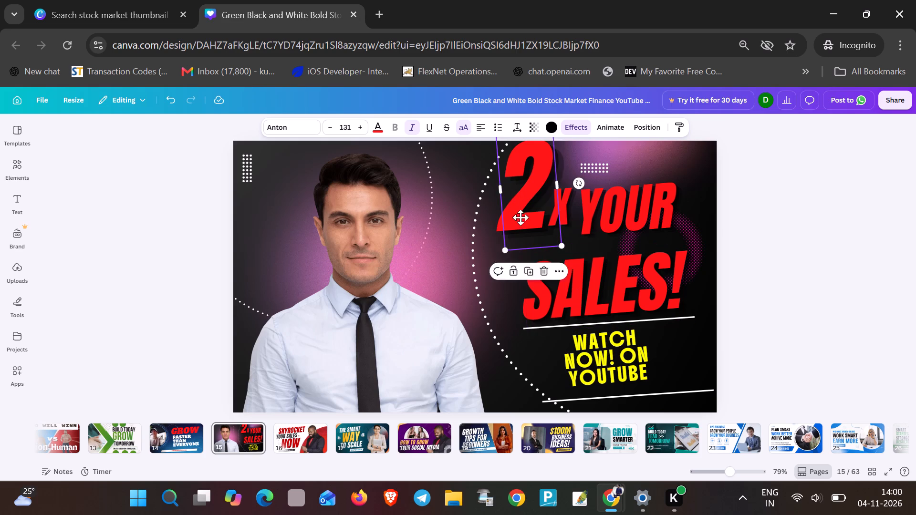
left_click_drag(520, 217, 519, 210)
left_click_drag(558, 216, 548, 208)
left_click_drag(568, 216, 561, 235)
left_click_drag(658, 213, 634, 219)
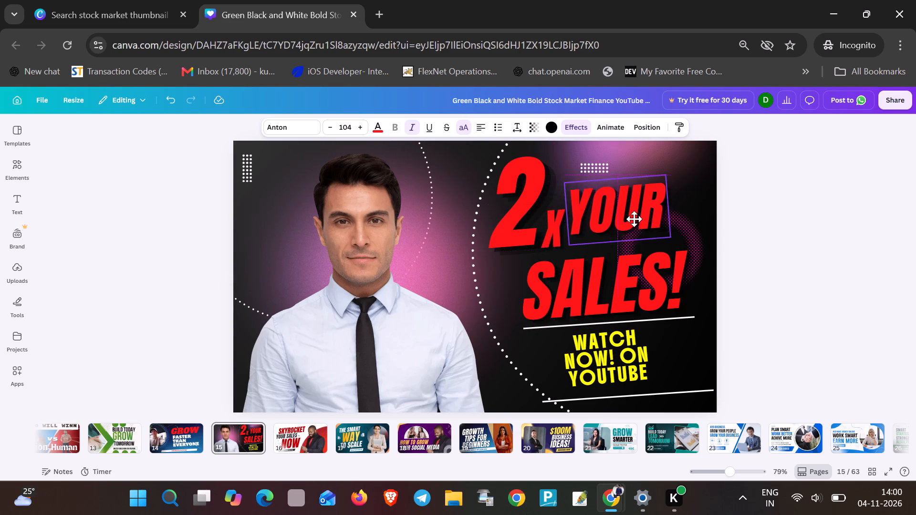
left_click_drag(634, 219, 647, 225)
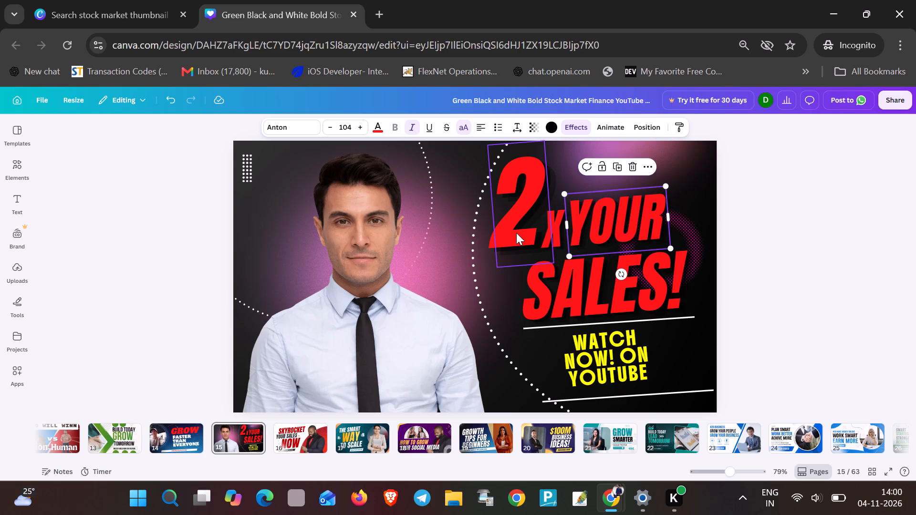
left_click_drag(516, 233, 516, 245)
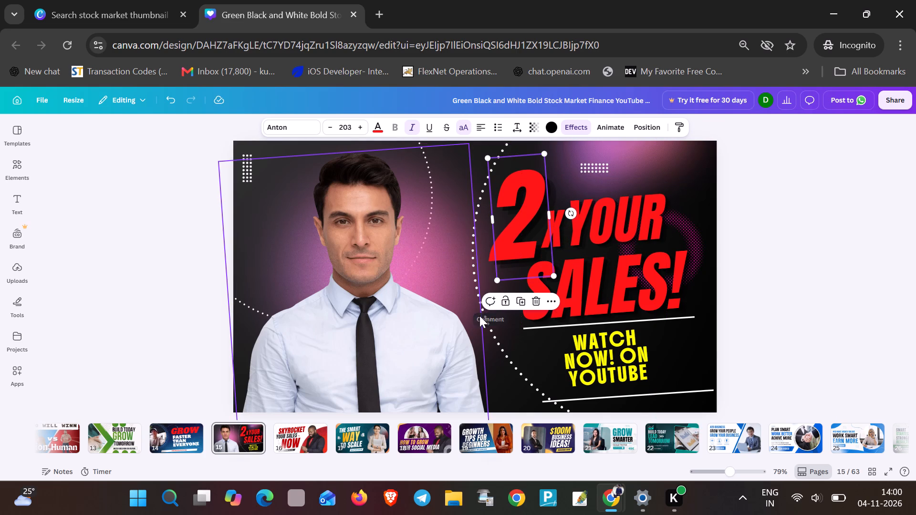
Move the photo of the man in the tie up and slightly left on page 15.
left_click_drag(479, 316, 473, 293)
right_click_drag(479, 316, 473, 293)
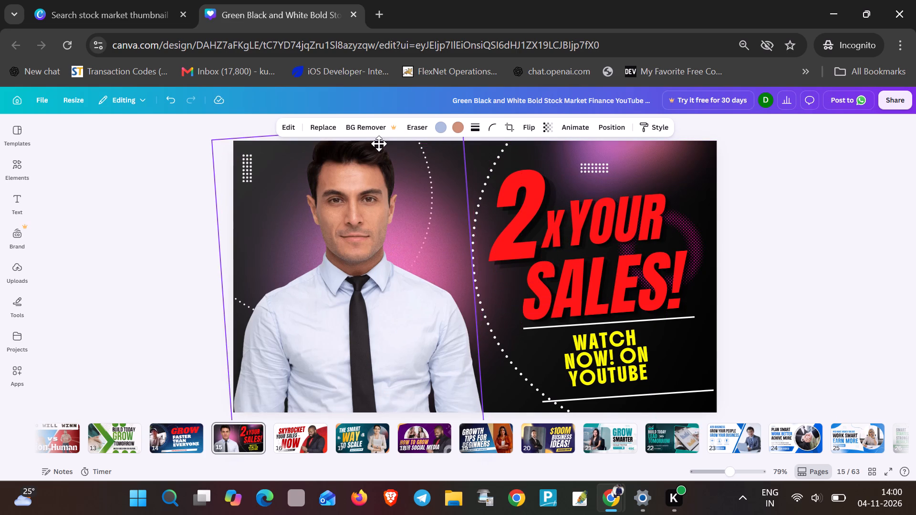
left_click_drag(285, 258, 322, 246)
left_click(428, 247)
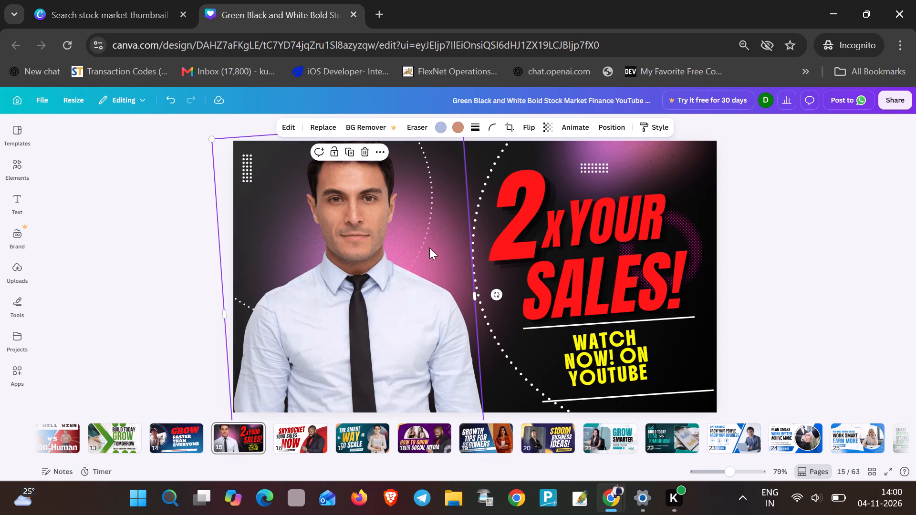
Open page 16 and reduce the SKYROCKET headline's font size to 89.3.
left_click(305, 430)
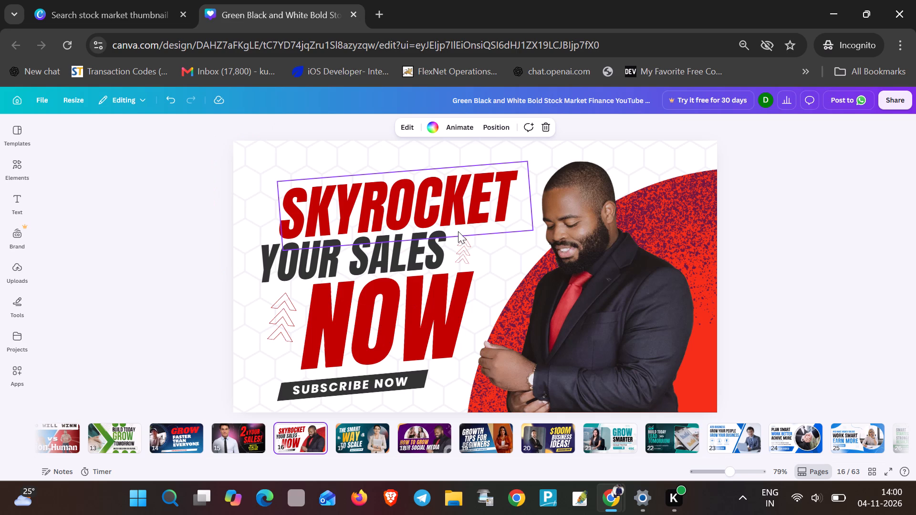
double_click(448, 210)
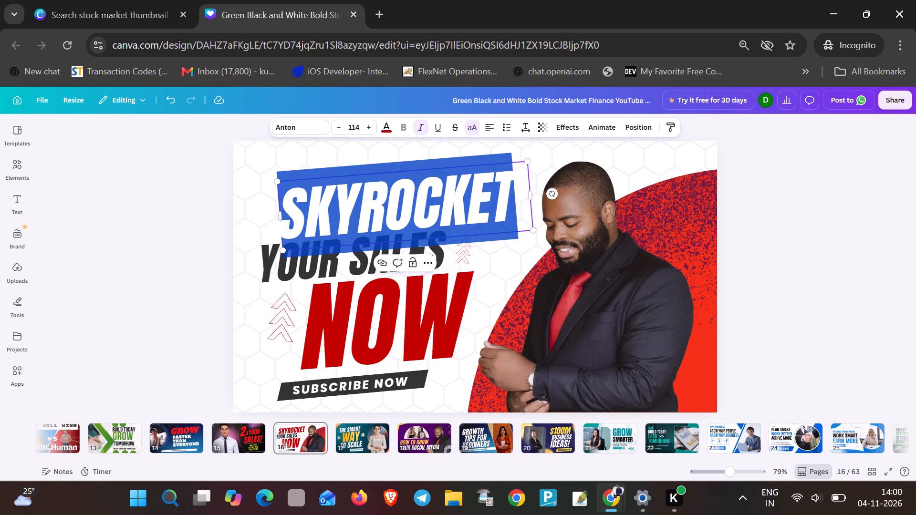
left_click(339, 127)
left_click(336, 130)
triple_click(335, 131)
triple_click(335, 131)
triple_click(335, 131)
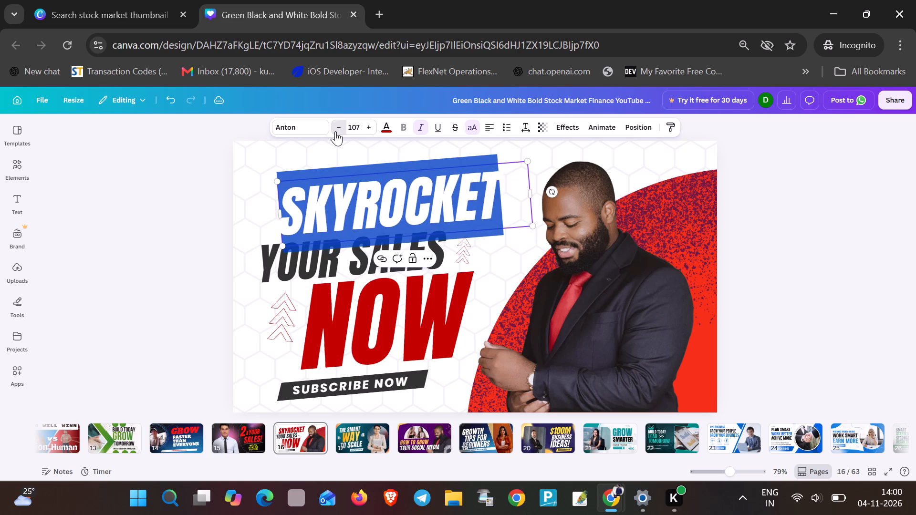
triple_click(335, 131)
double_click(335, 131)
triple_click(335, 131)
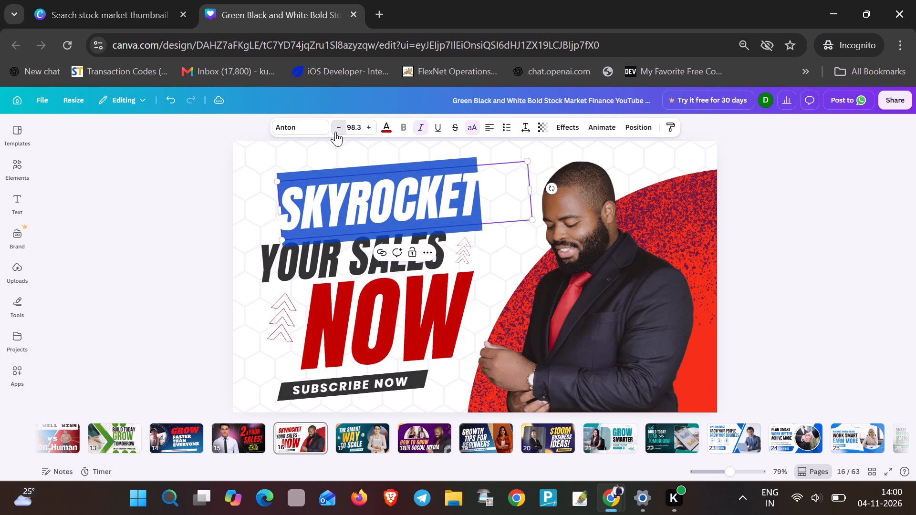
triple_click(335, 132)
triple_click(337, 132)
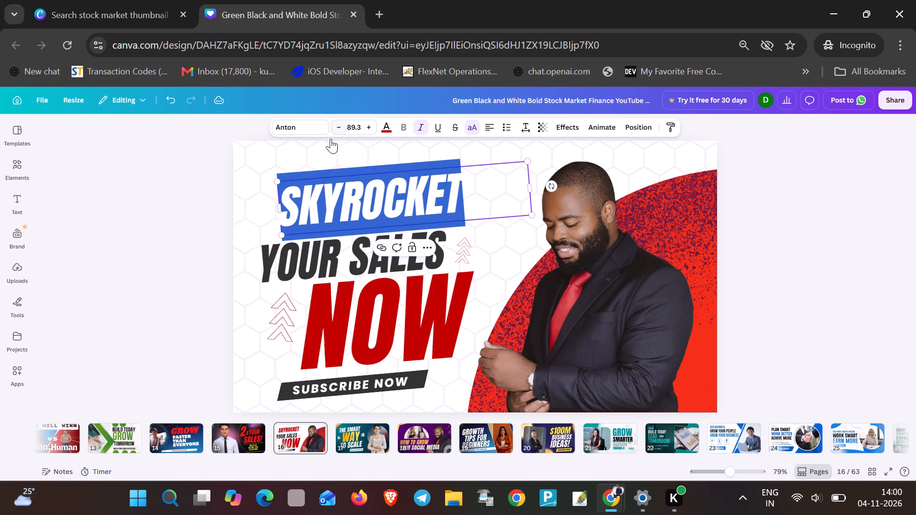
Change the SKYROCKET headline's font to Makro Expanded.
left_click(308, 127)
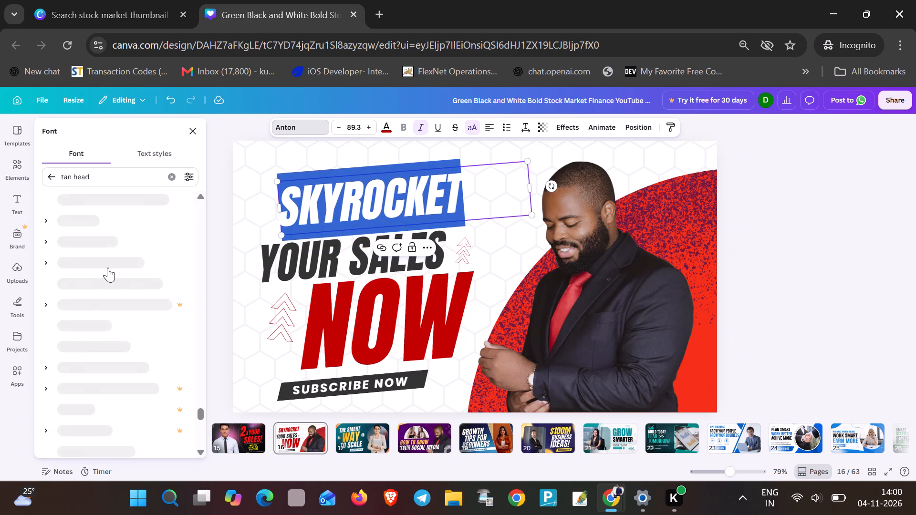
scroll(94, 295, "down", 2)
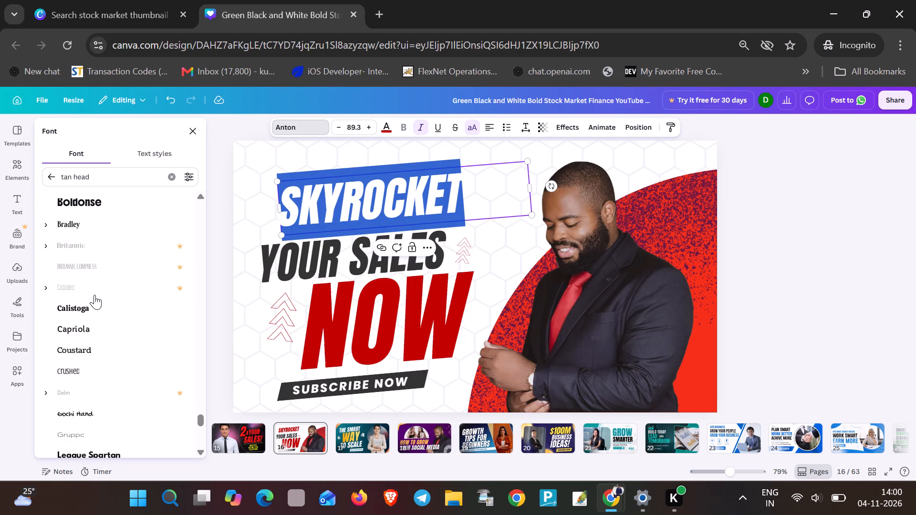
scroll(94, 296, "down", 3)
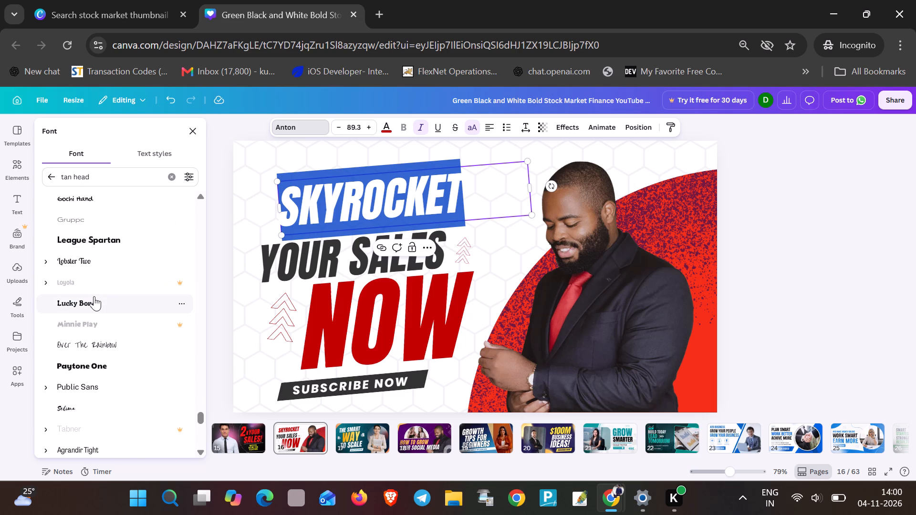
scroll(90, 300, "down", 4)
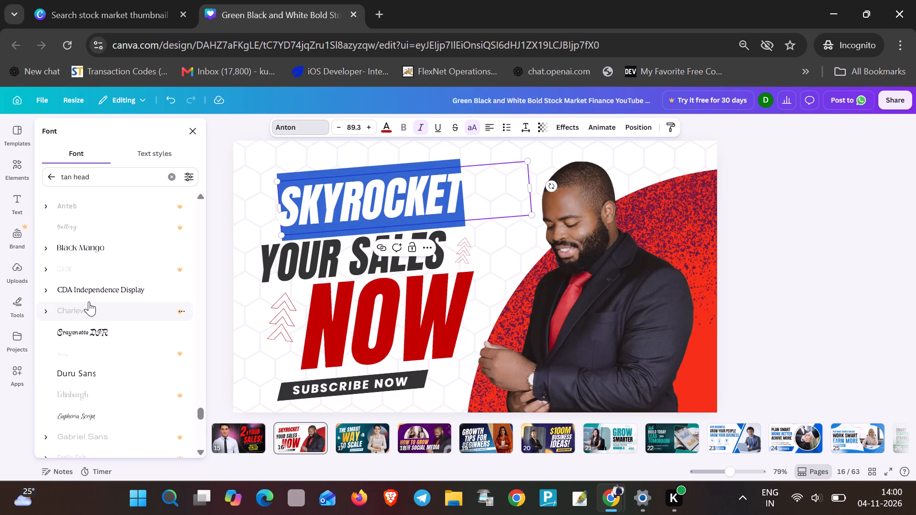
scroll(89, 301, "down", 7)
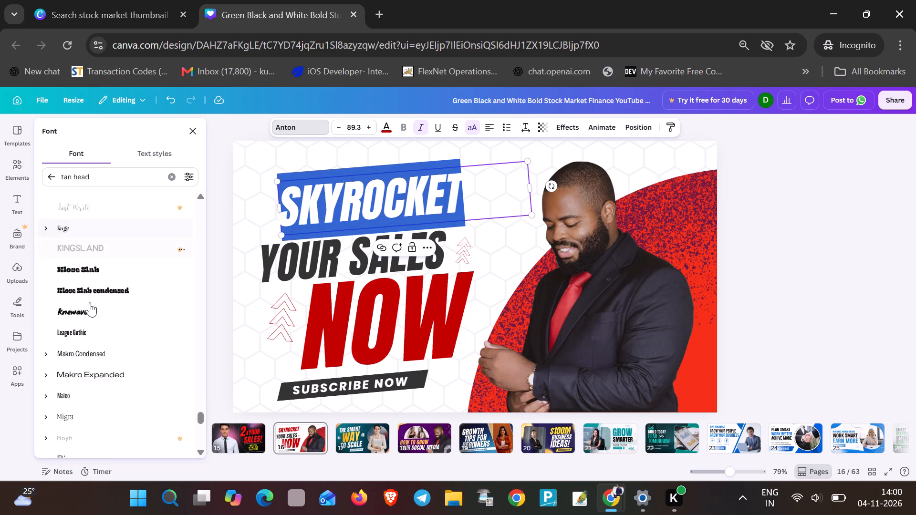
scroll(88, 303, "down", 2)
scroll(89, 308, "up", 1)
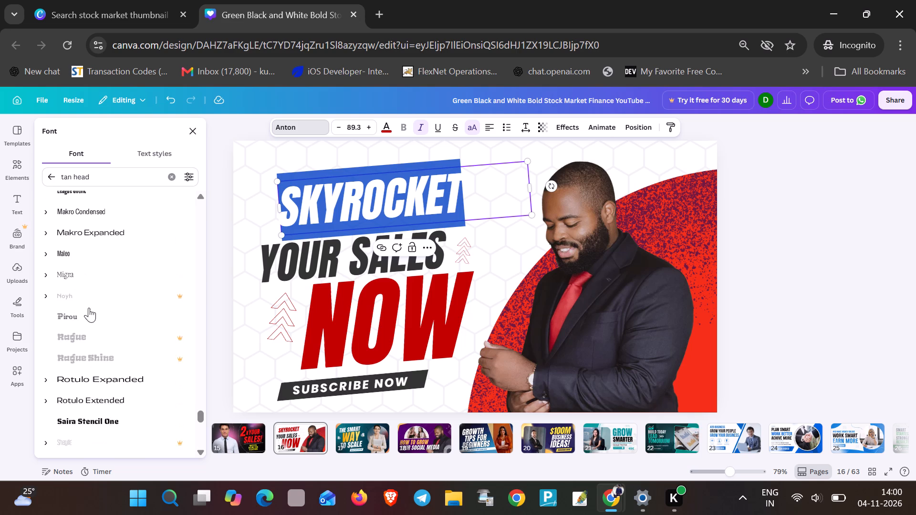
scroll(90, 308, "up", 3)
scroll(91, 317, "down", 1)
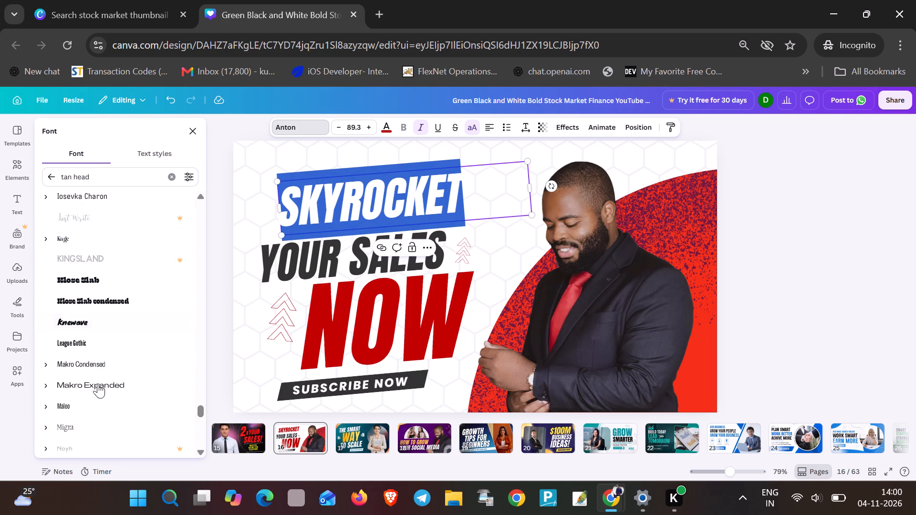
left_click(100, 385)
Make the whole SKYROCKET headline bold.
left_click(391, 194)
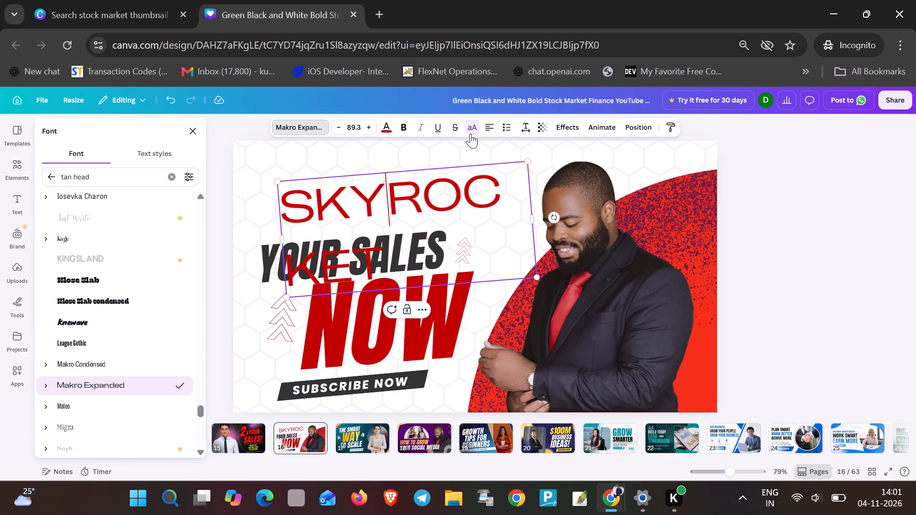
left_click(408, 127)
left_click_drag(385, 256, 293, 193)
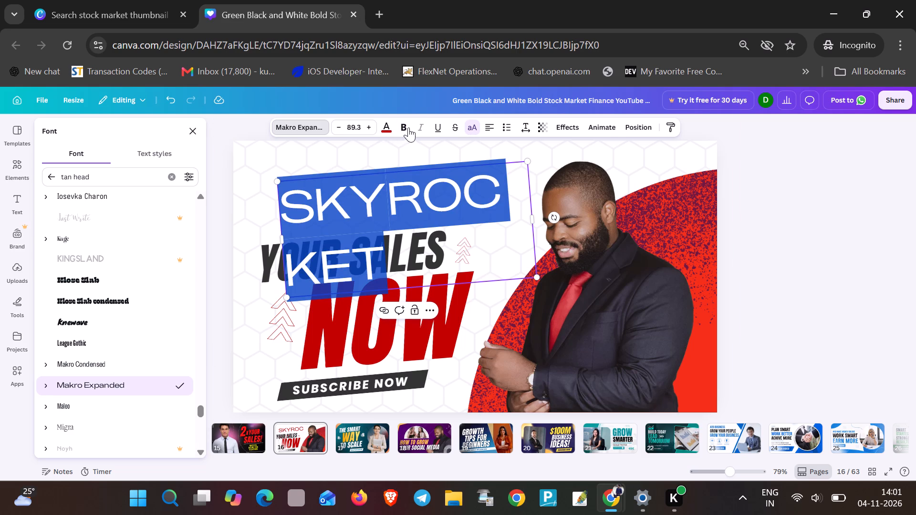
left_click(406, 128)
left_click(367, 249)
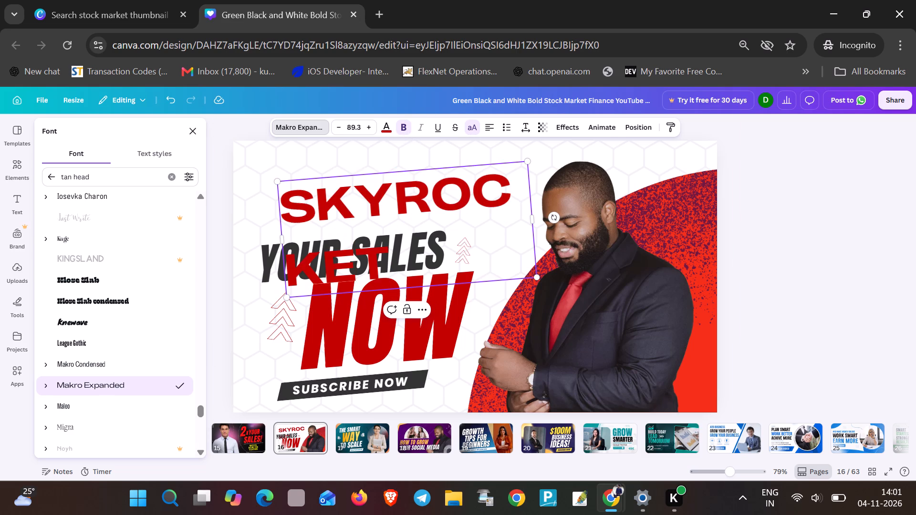
Set the SKYROCKET headline's font to Klose Slab and deselect the text.
left_click(88, 282)
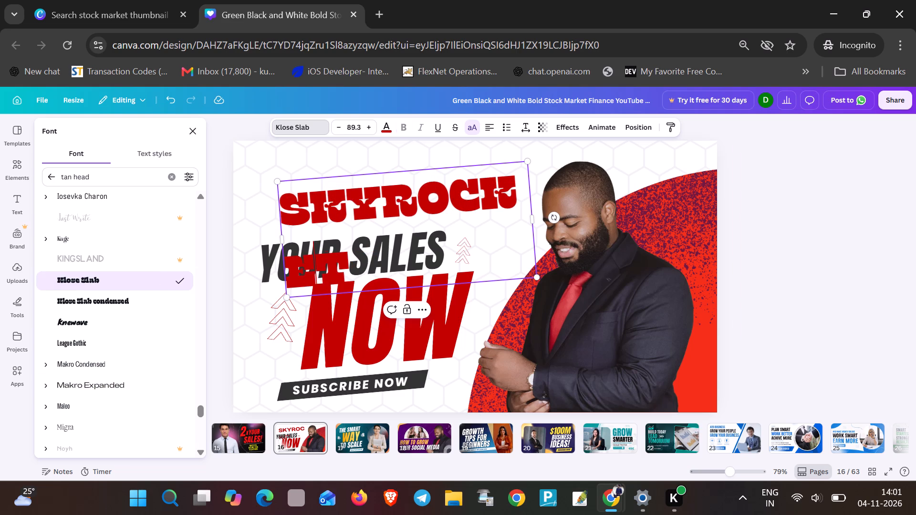
left_click(425, 206)
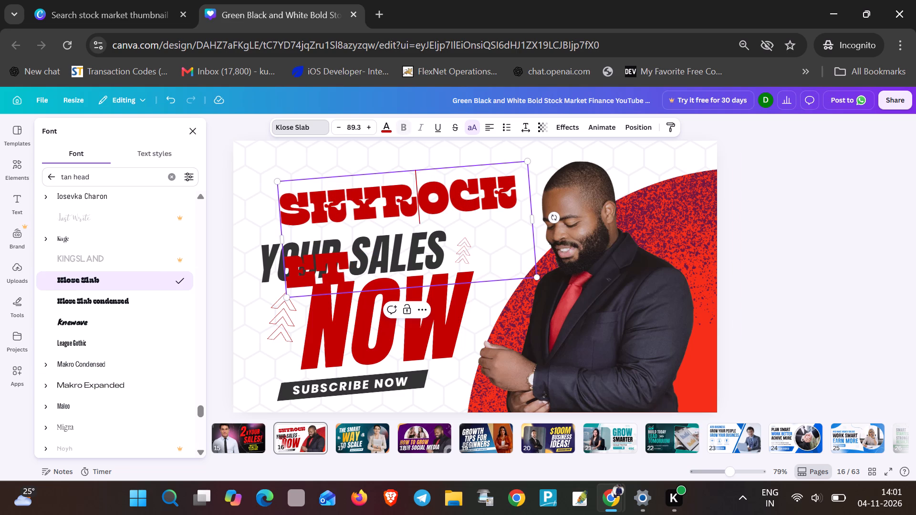
left_click(337, 171)
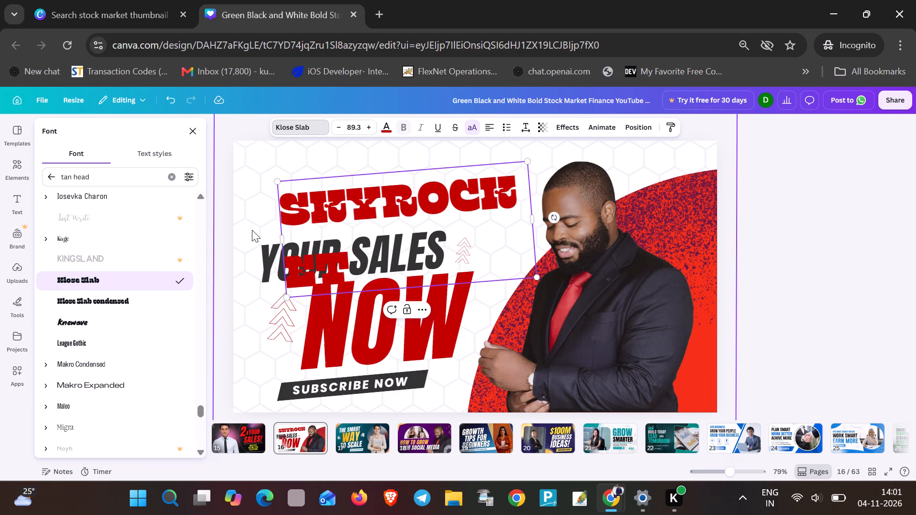
left_click(249, 226)
Move SKYROCKET up and left, and widen its text box to about 854 so the word fits on one line.
left_click_drag(396, 210, 361, 183)
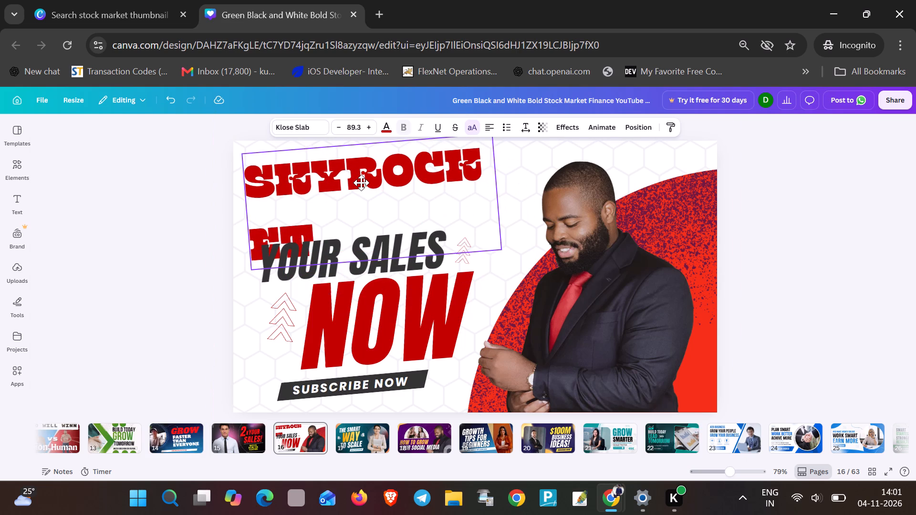
left_click_drag(361, 183, 363, 183)
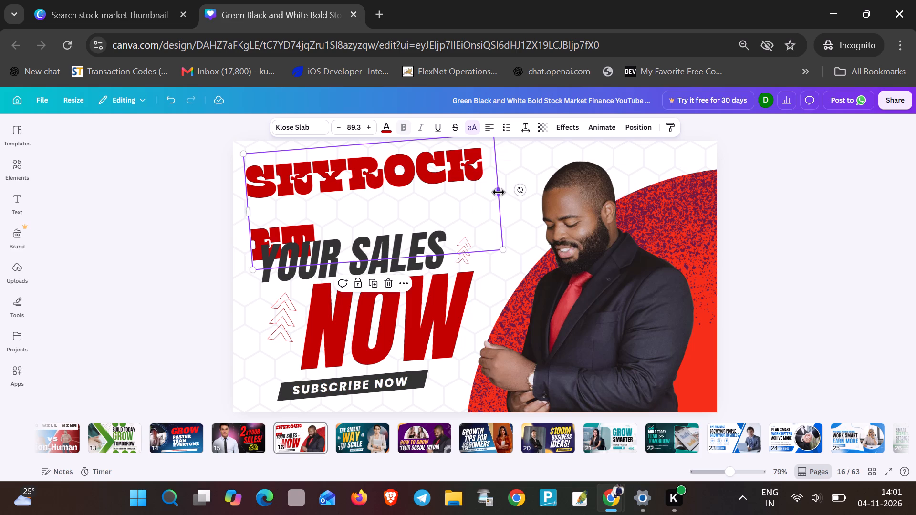
left_click_drag(499, 192, 570, 187)
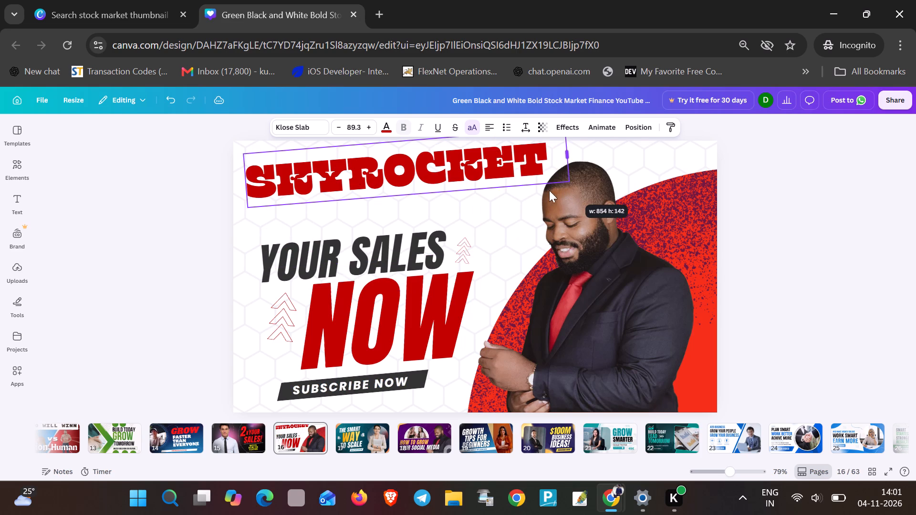
Move SKYROCKET down so it sits just above YOUR SALES, starting near the page's left edge.
left_click(358, 203)
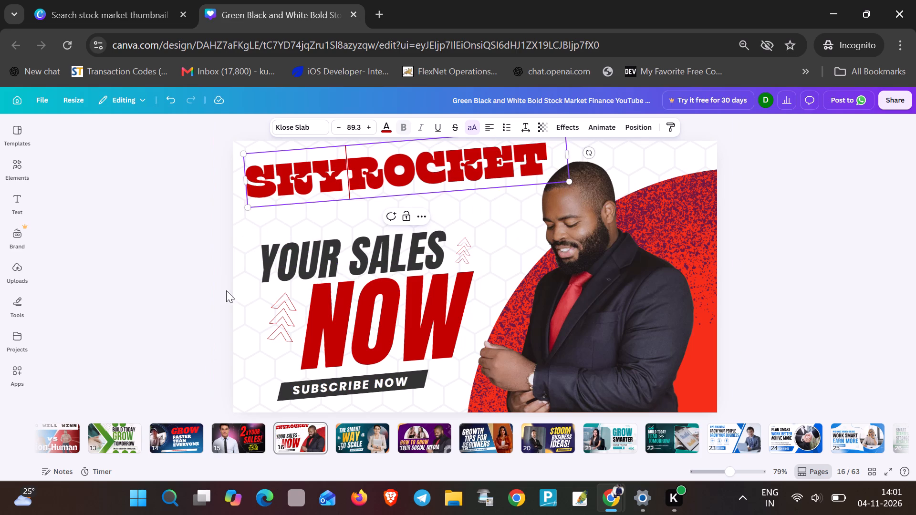
left_click(251, 328)
left_click_drag(392, 170, 398, 190)
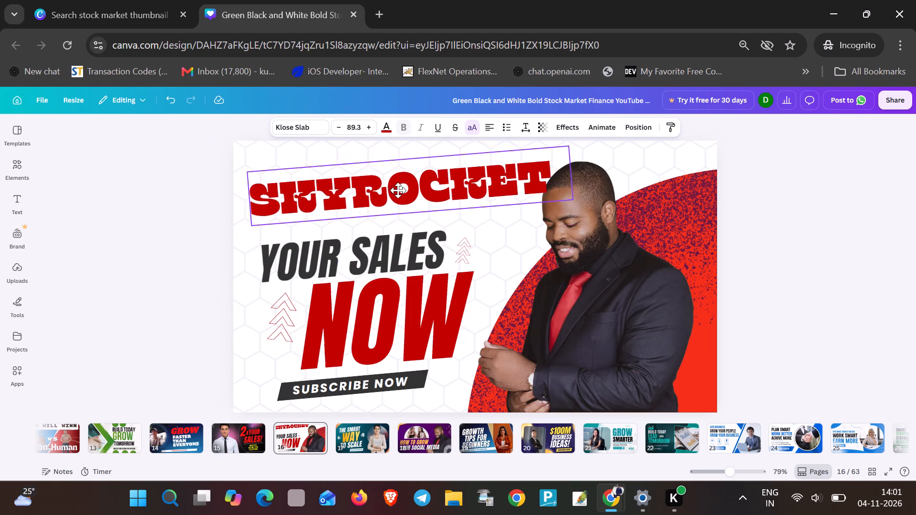
left_click_drag(398, 190, 391, 191)
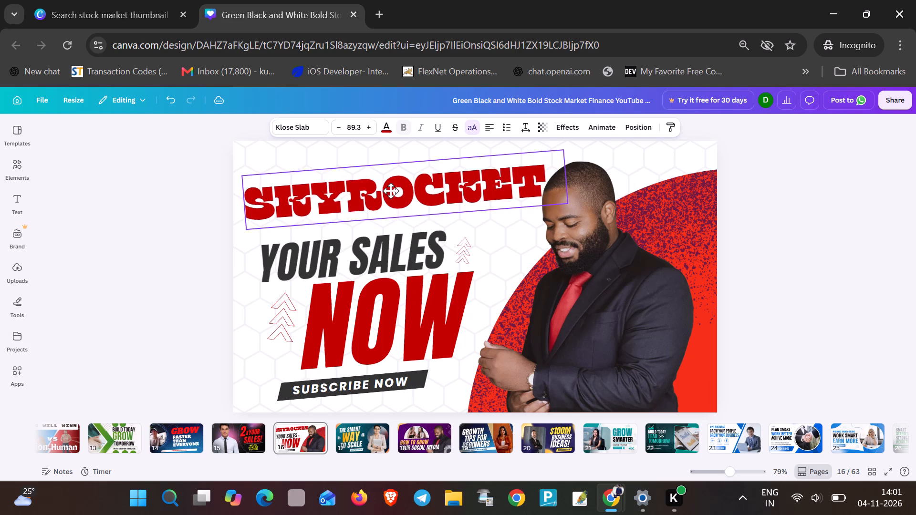
left_click_drag(391, 191, 390, 191)
Browse the font list for another typeface for SKYROCKET and dismiss the Windows Security notification.
left_click(298, 124)
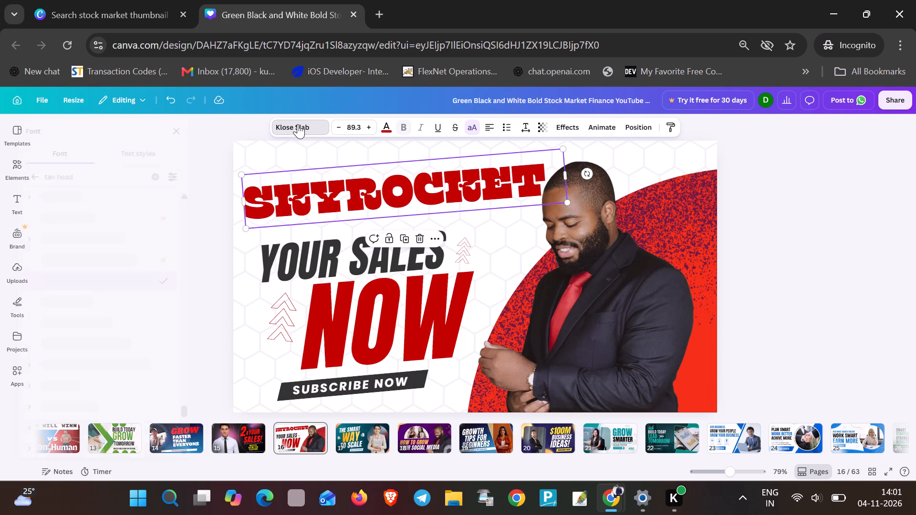
scroll(99, 310, "down", 6)
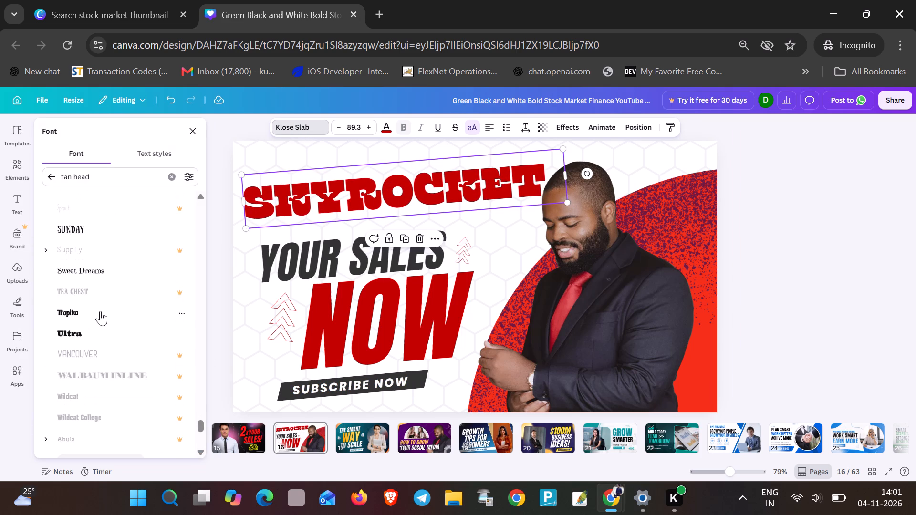
scroll(100, 311, "down", 9)
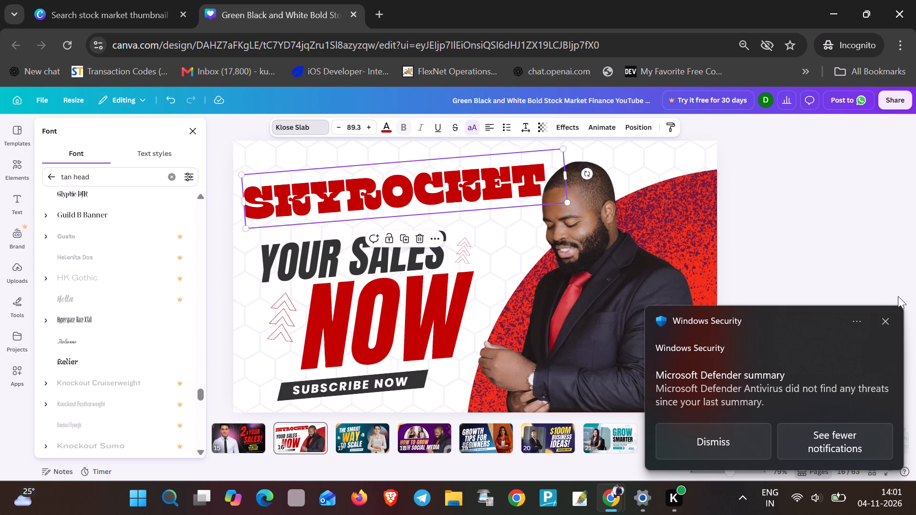
left_click(881, 317)
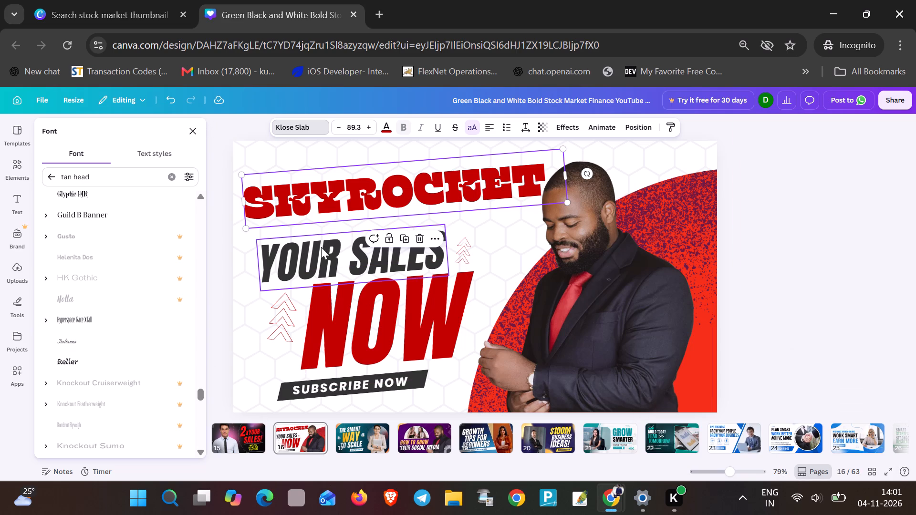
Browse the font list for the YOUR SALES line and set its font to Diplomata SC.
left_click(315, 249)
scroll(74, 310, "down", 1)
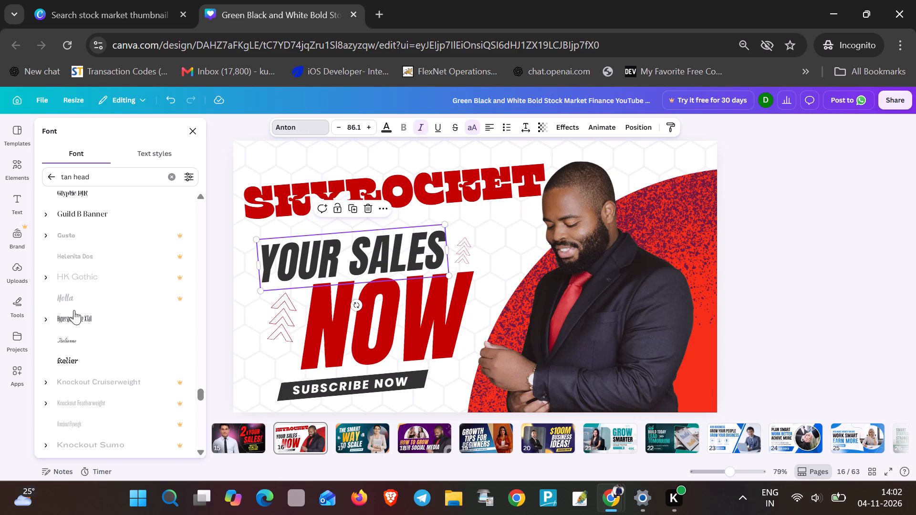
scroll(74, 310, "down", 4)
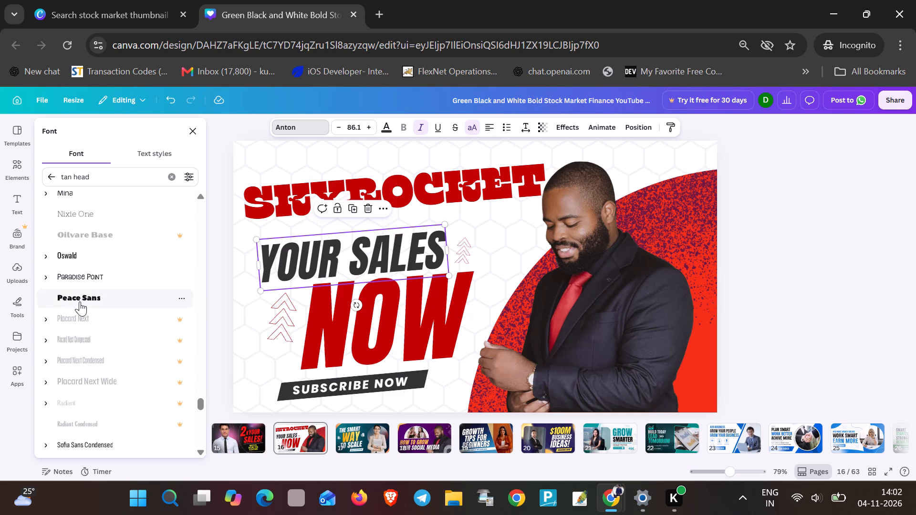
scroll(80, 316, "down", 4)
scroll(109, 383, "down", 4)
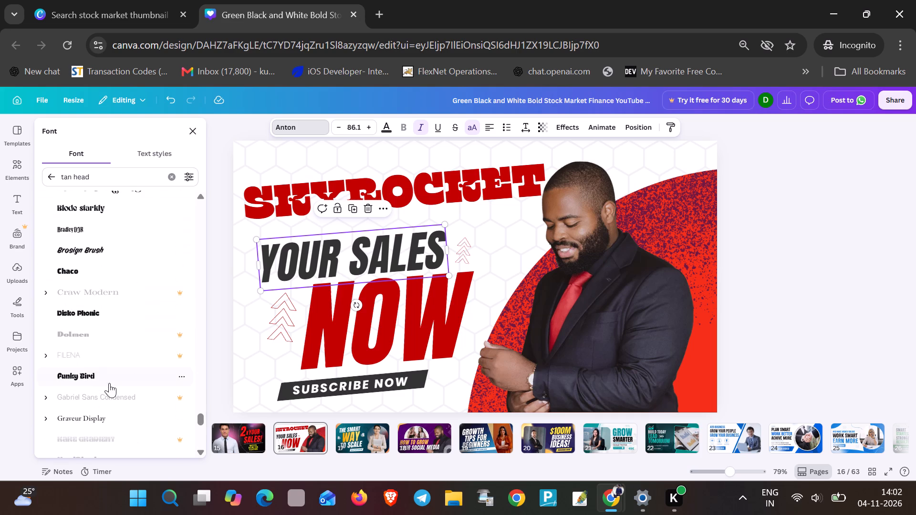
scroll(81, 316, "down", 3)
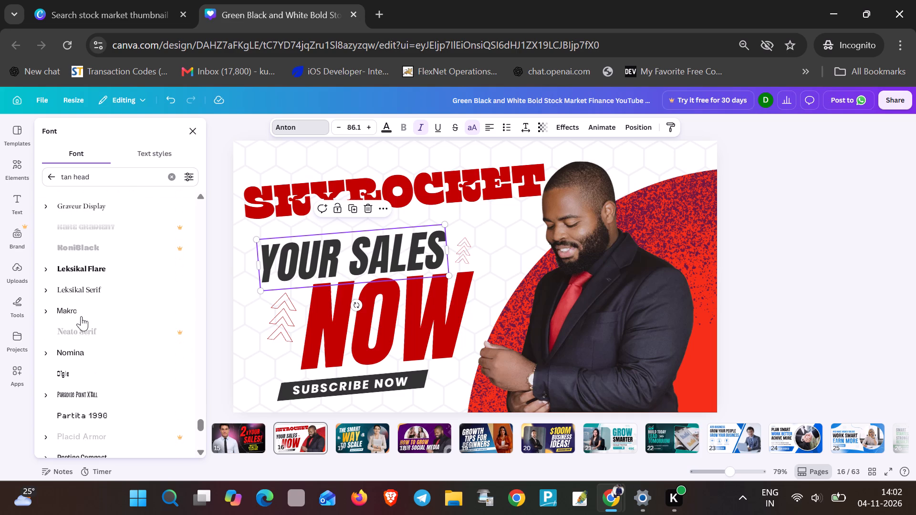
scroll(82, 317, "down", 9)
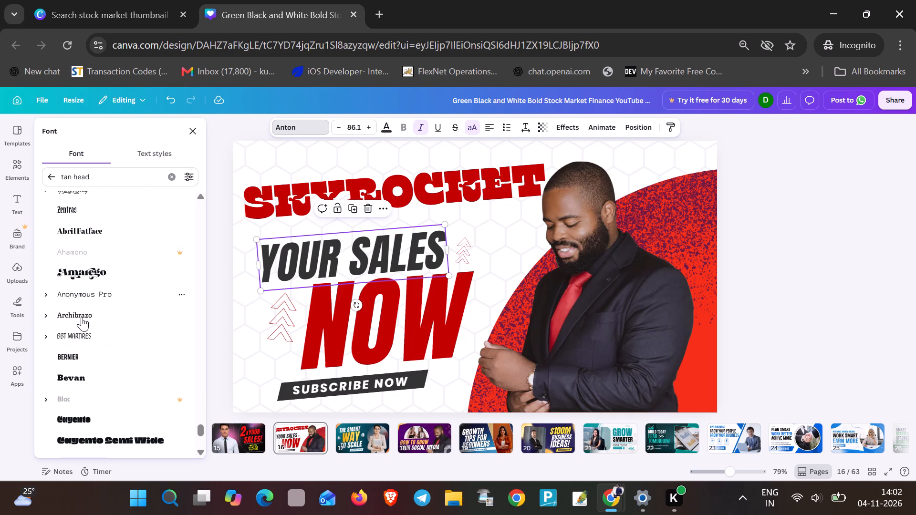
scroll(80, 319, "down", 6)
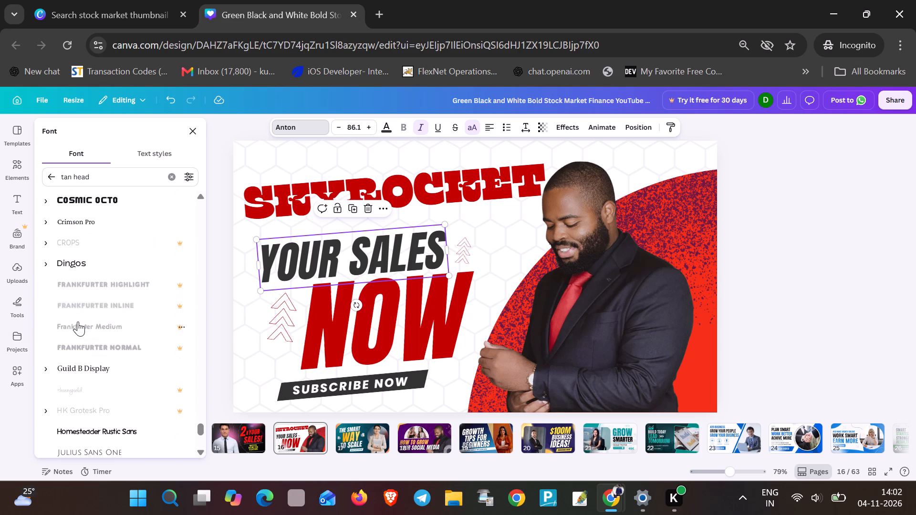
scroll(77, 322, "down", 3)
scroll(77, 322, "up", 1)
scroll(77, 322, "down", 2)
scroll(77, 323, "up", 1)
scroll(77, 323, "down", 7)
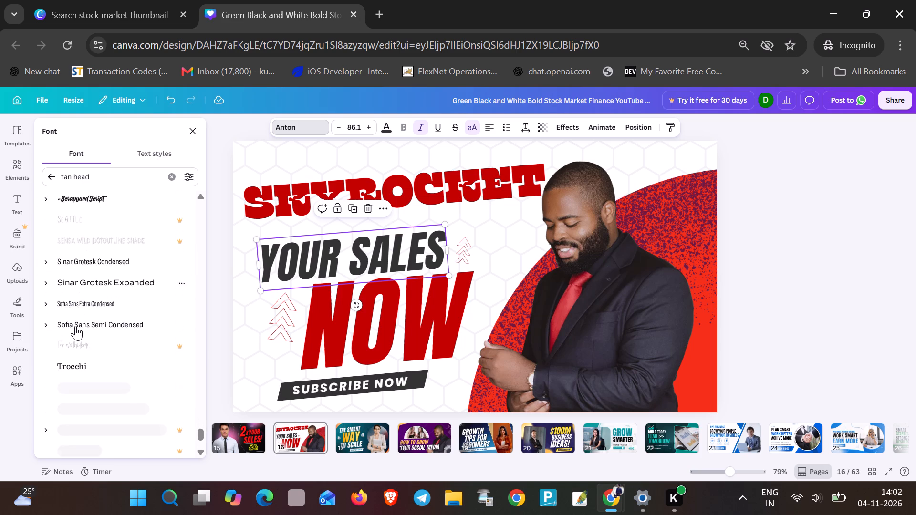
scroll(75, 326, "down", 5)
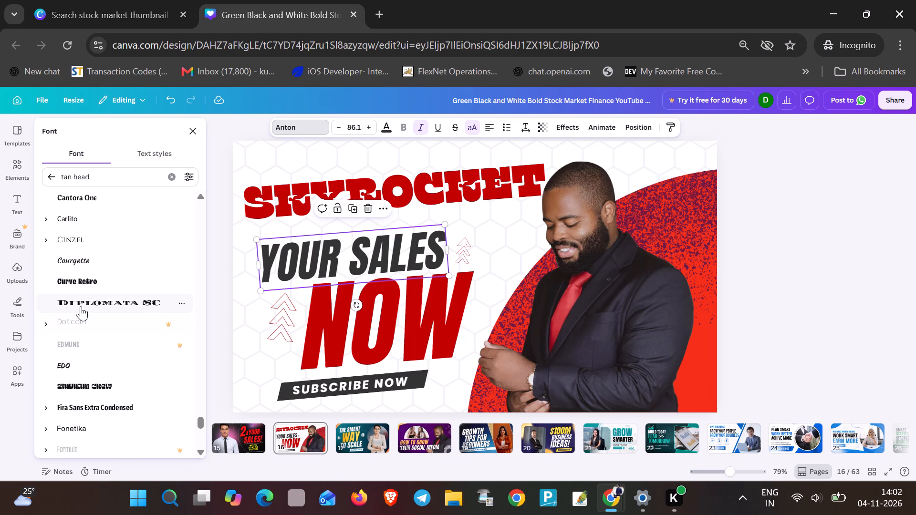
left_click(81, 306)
Set the SKYROCKET headline's font to Diplomata SC.
left_click(279, 193)
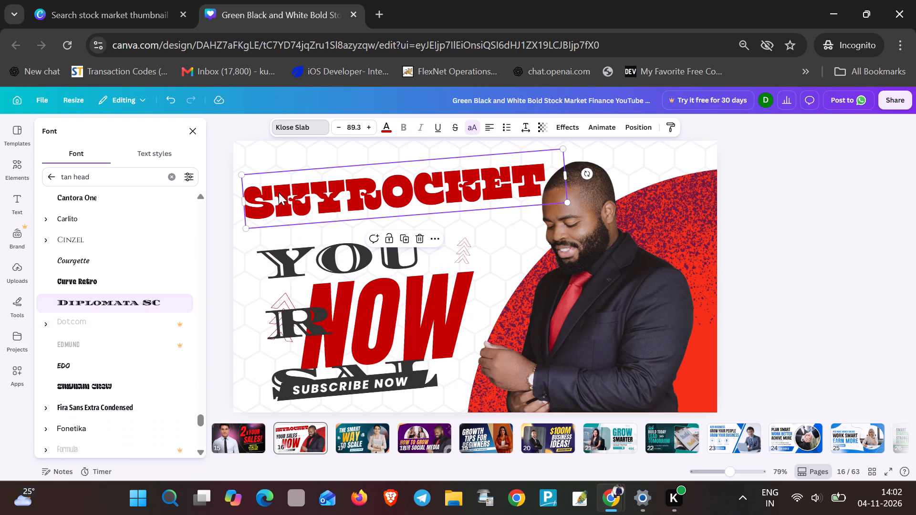
double_click(278, 194)
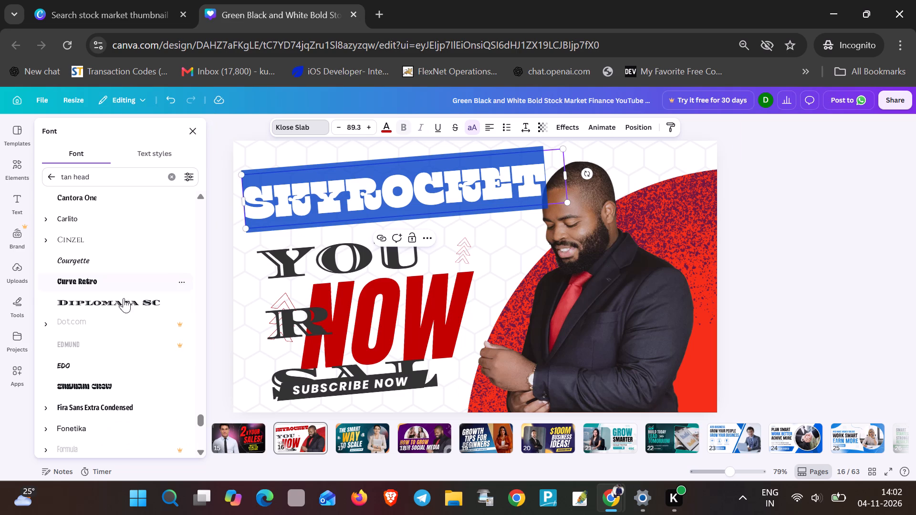
left_click(100, 306)
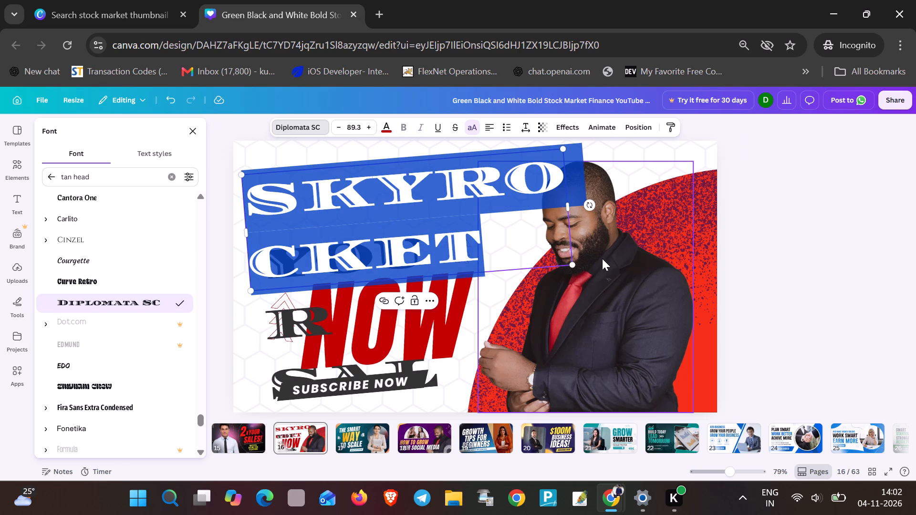
Shrink SKYROCKET to font size 50.8 and widen its text box so the word fits on one line ending near the man's head.
left_click_drag(573, 263, 500, 217)
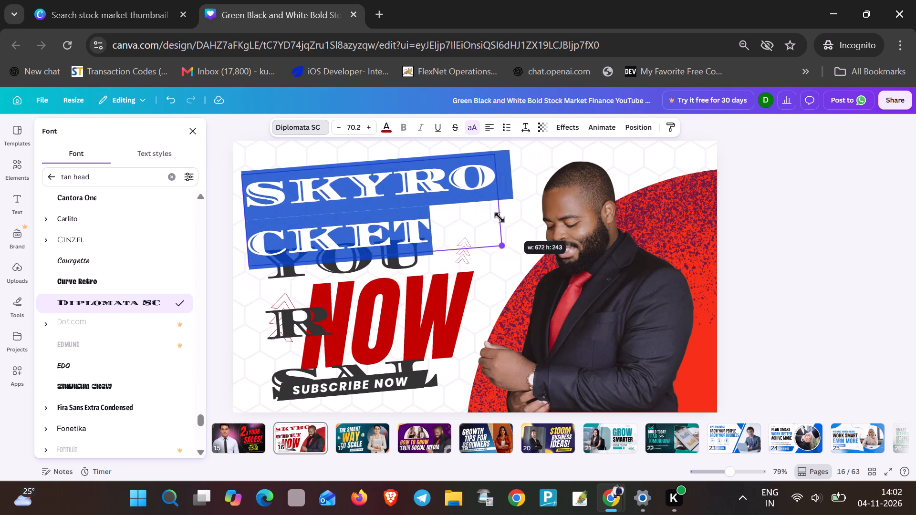
left_click_drag(500, 217, 459, 193)
left_click(351, 187)
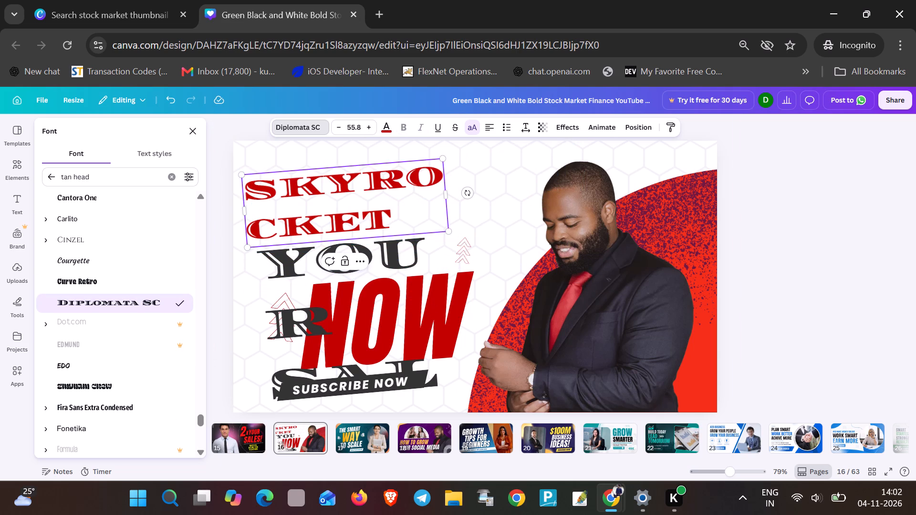
left_click_drag(447, 196, 479, 196)
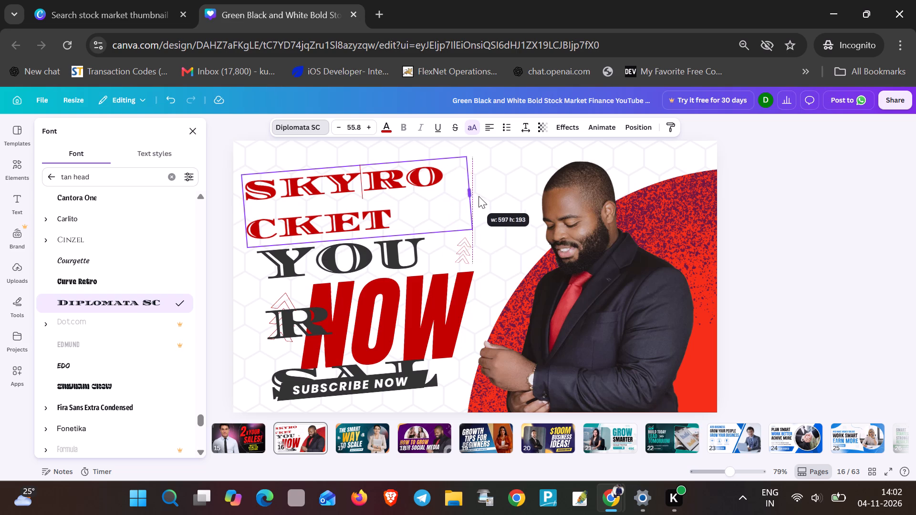
left_click_drag(479, 196, 551, 175)
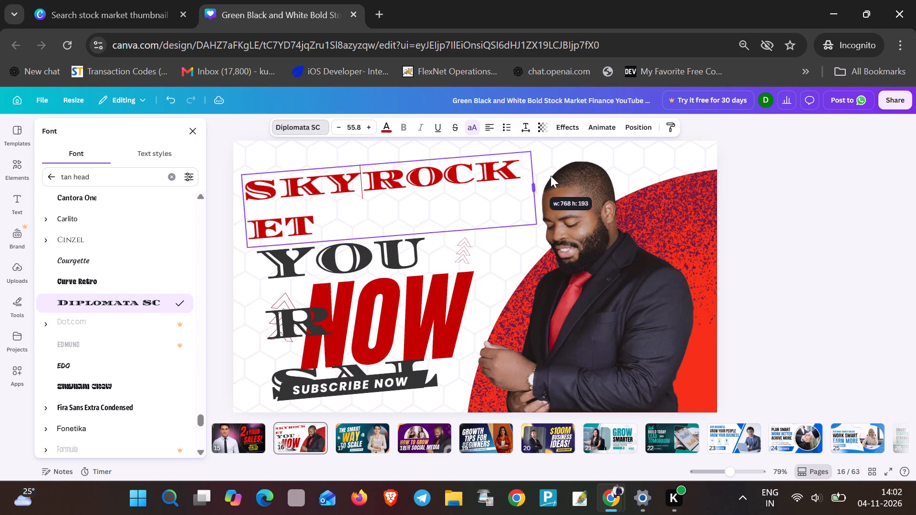
left_click_drag(551, 175, 567, 172)
left_click(343, 125)
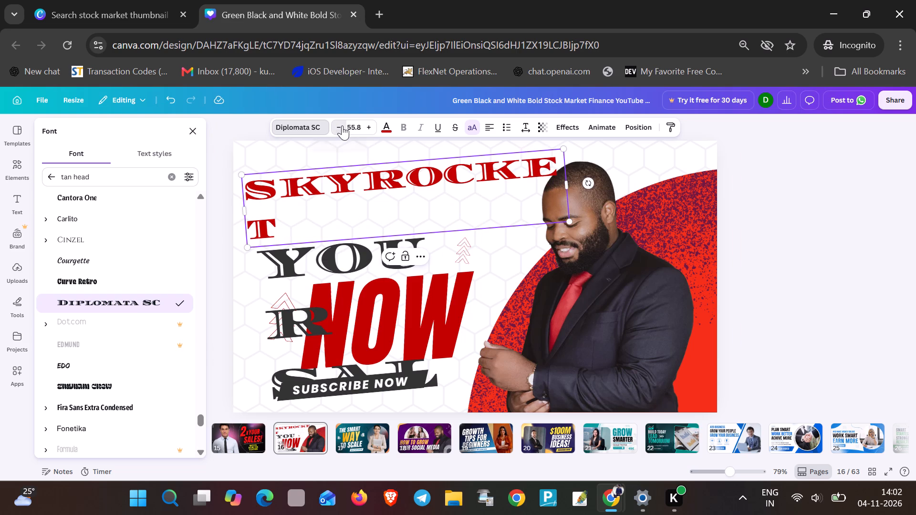
double_click(342, 125)
double_click(342, 125)
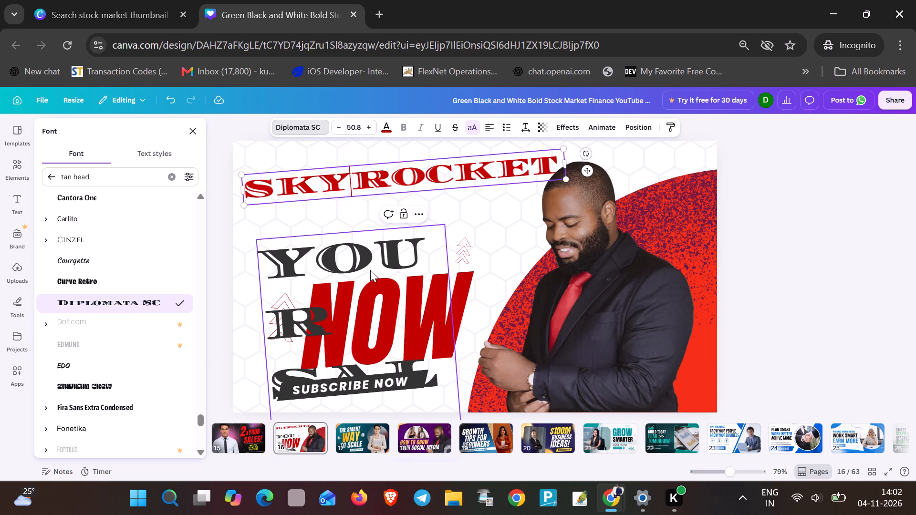
Set the font of the whole YOUR SALES line to SLTF Curo.
left_click(327, 219)
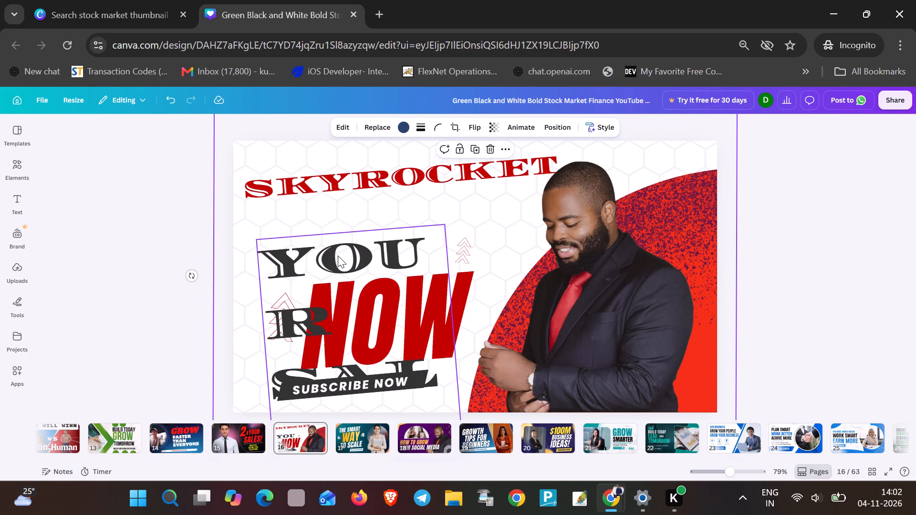
double_click(338, 256)
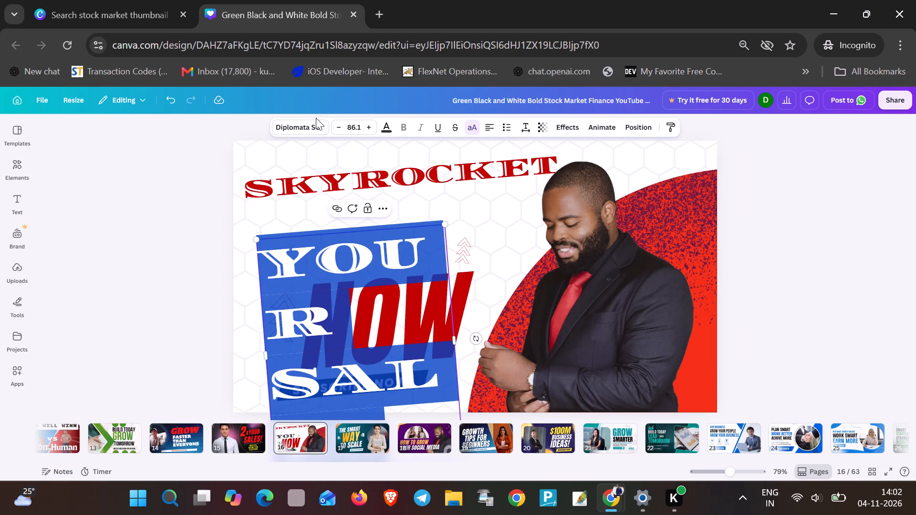
left_click(308, 129)
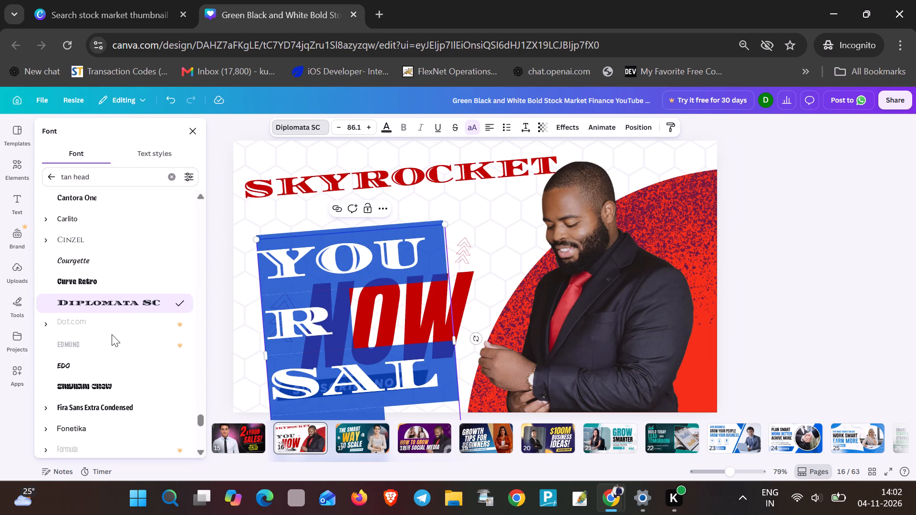
scroll(113, 335, "down", 11)
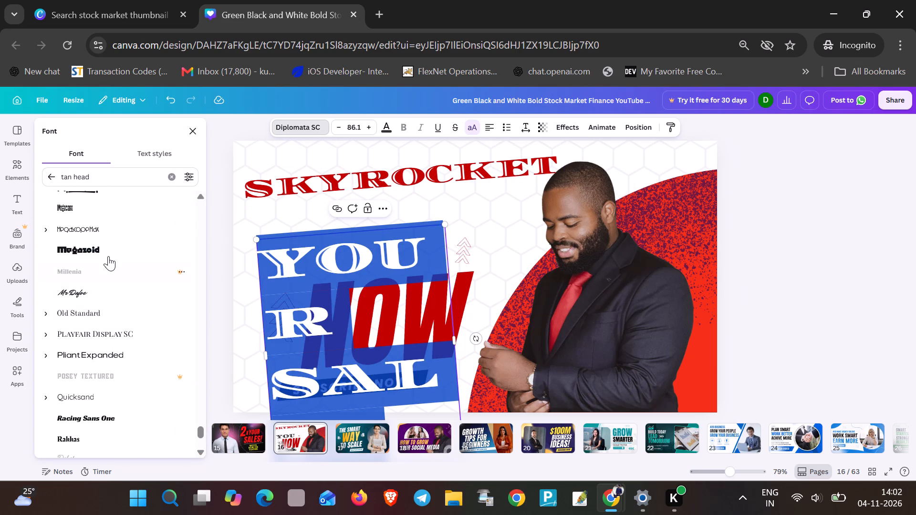
scroll(104, 390, "up", 1)
scroll(104, 390, "down", 5)
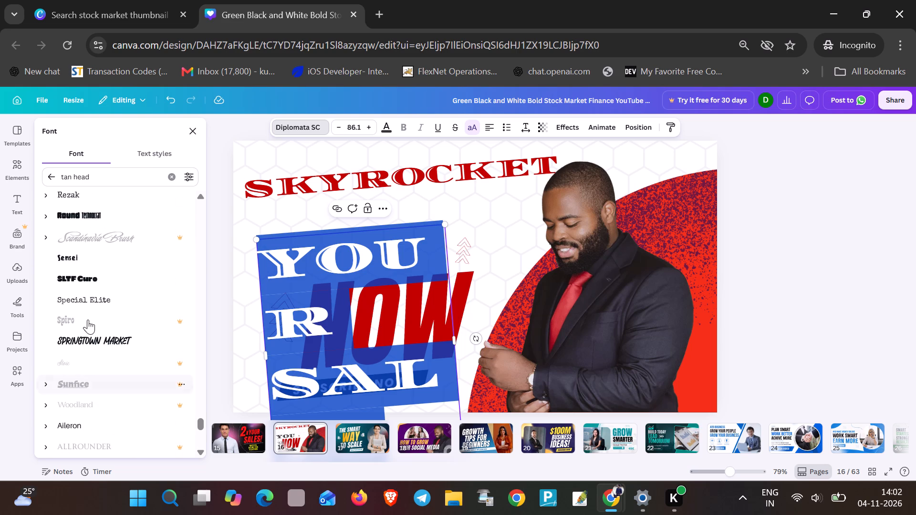
left_click(88, 280)
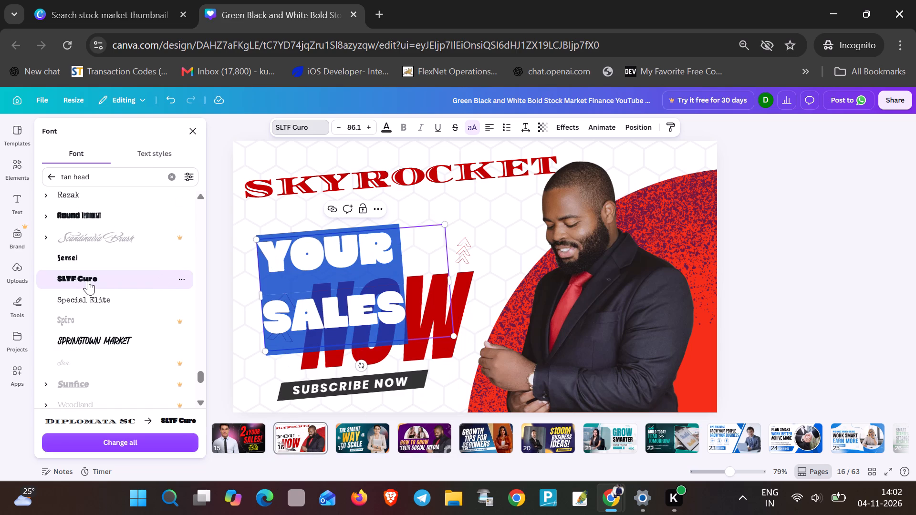
left_click(410, 283)
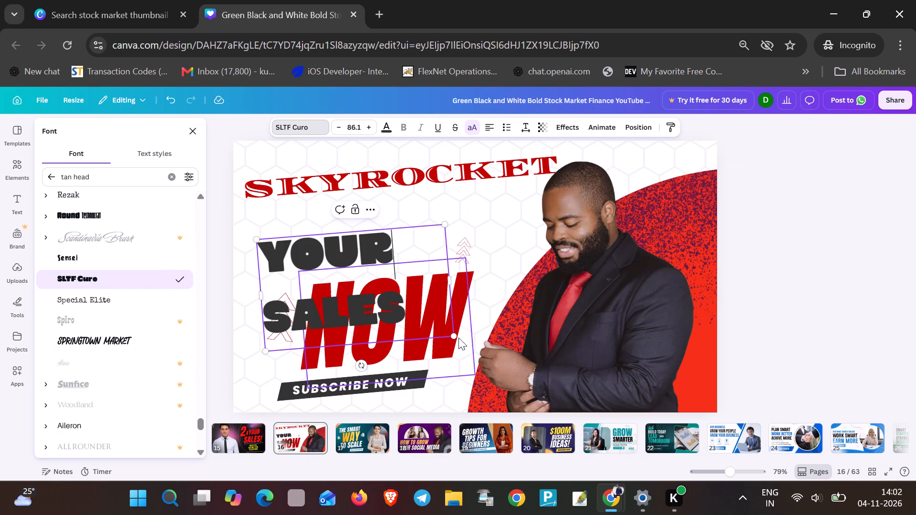
Scale YOUR SALES down to font size 84 and move it up to sit just below SKYROCKET.
left_click_drag(456, 338, 452, 327)
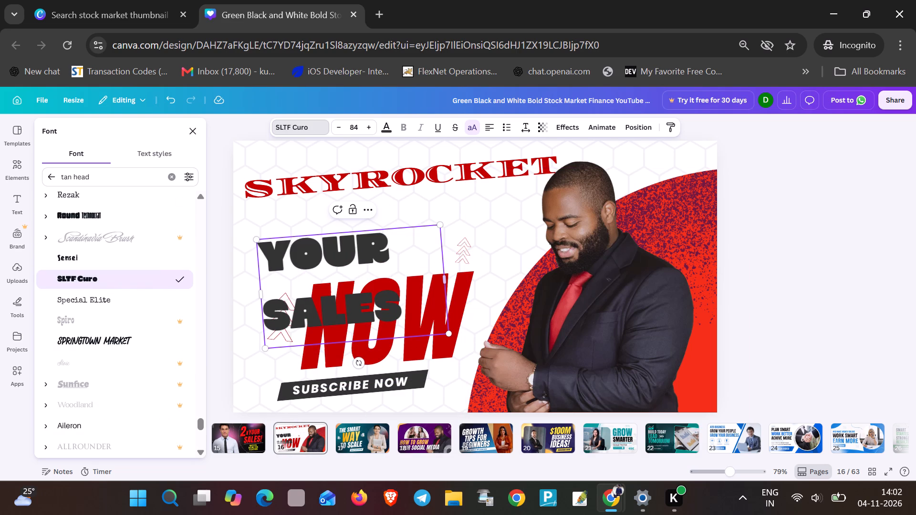
left_click(210, 319)
left_click_drag(335, 290, 340, 265)
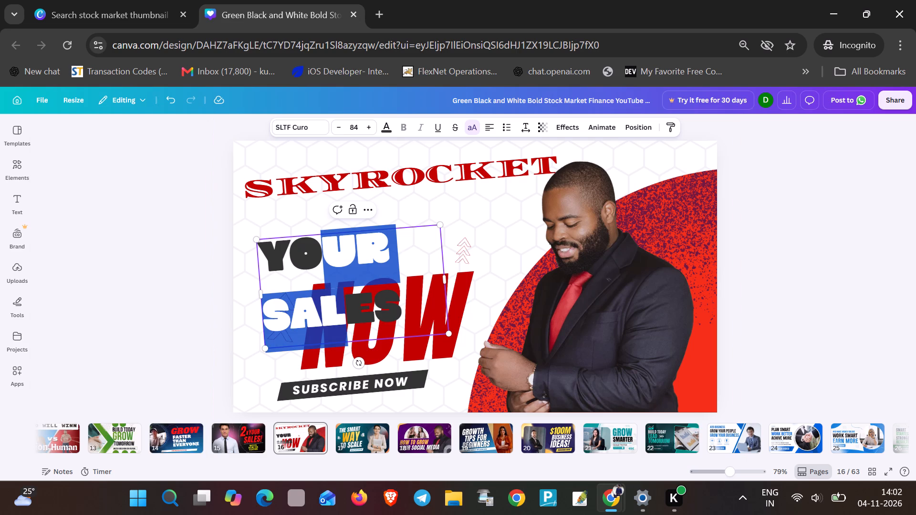
left_click_drag(340, 265, 340, 258)
left_click(293, 215)
left_click_drag(330, 272, 335, 241)
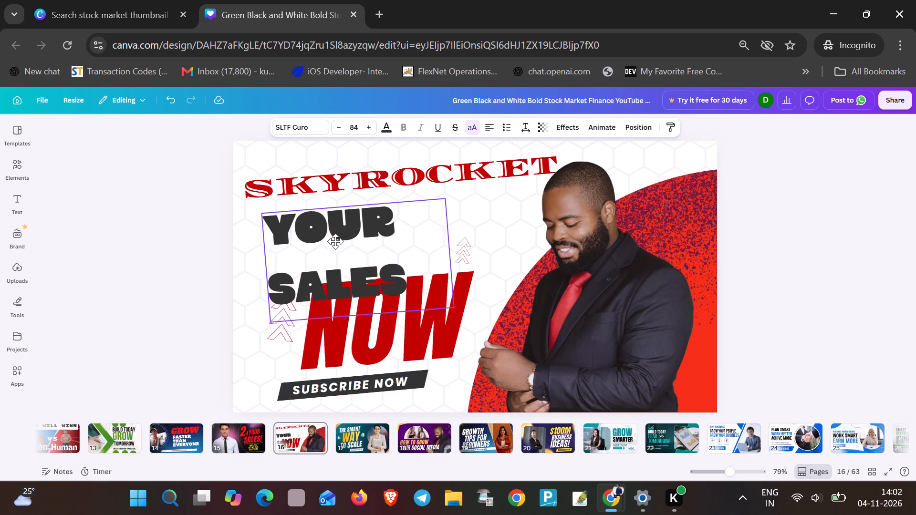
left_click_drag(335, 241, 338, 234)
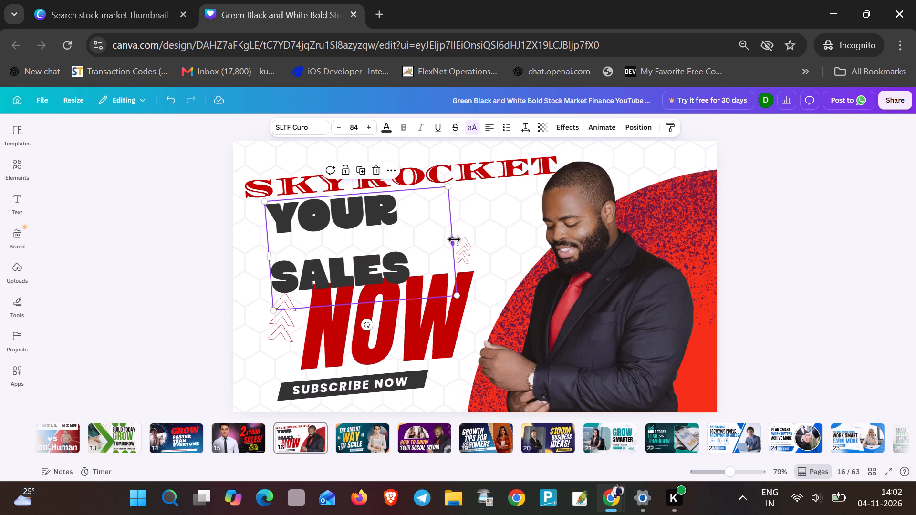
Move the small triple-arrow graphic to the right, closer to the man's shoulder.
left_click_drag(468, 260, 511, 262)
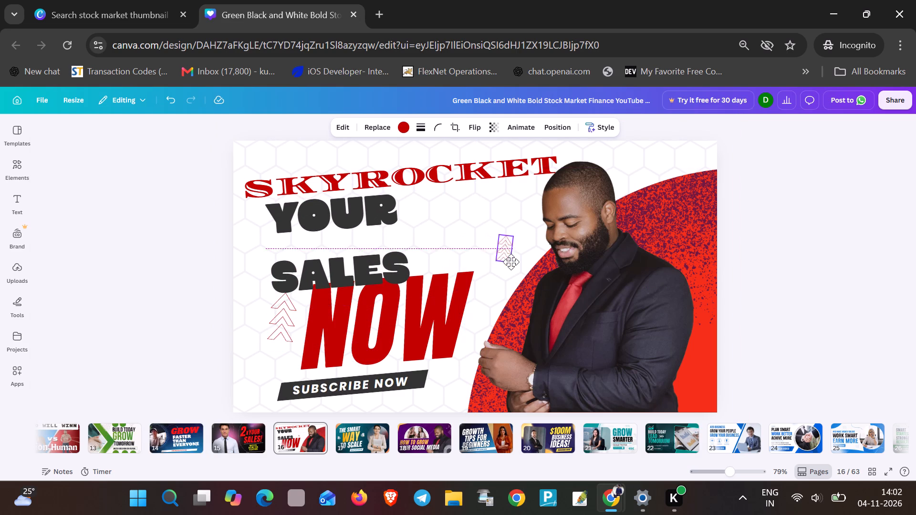
left_click_drag(511, 262, 511, 263)
Widen the YOUR SALES text box so it fits on one line, and move it slightly down and left beneath SKYROCKET.
left_click(326, 238)
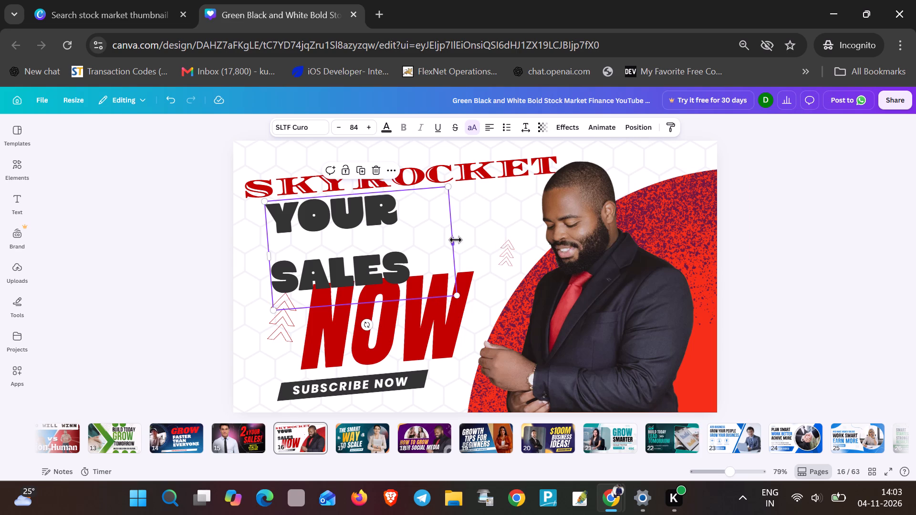
left_click_drag(456, 240, 556, 231)
left_click(244, 255)
left_click_drag(356, 227, 350, 243)
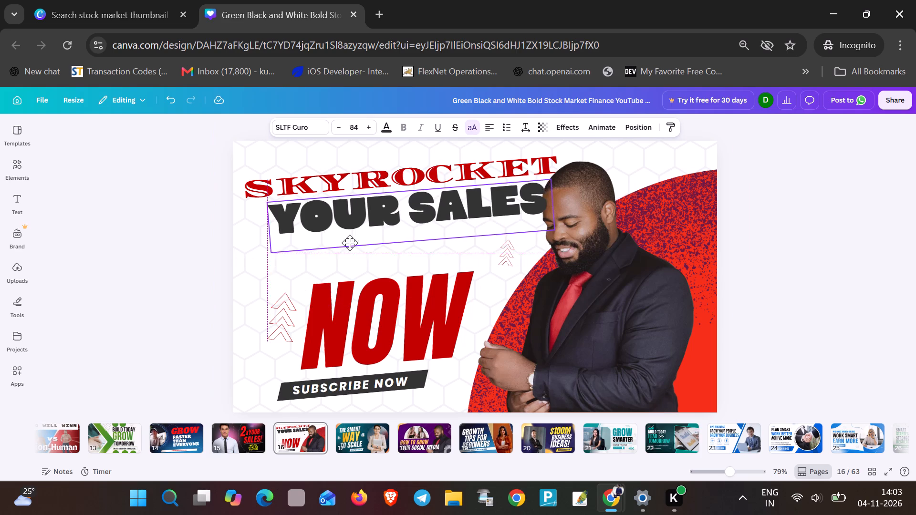
left_click_drag(350, 243, 340, 246)
Move the larger triple-arrow graphic beside NOW up and left, near the page's left edge below YOUR SALES.
left_click_drag(285, 316, 268, 294)
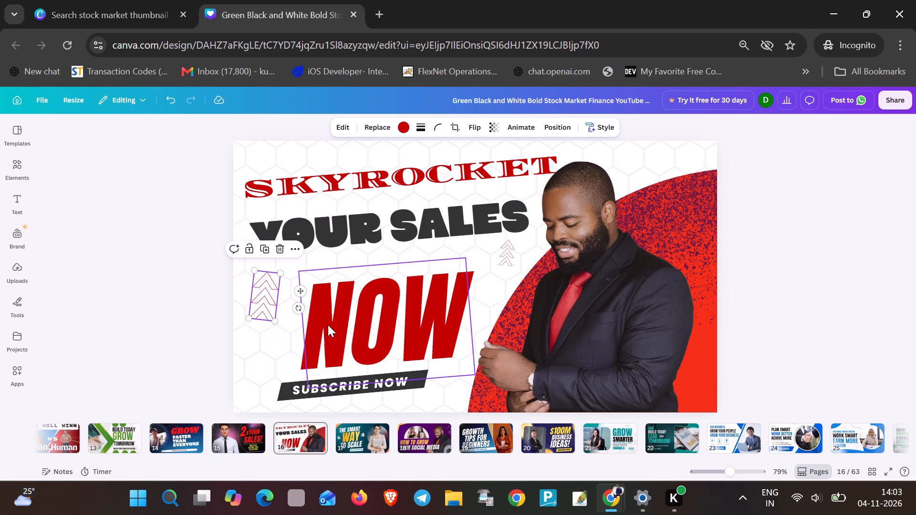
left_click(369, 306)
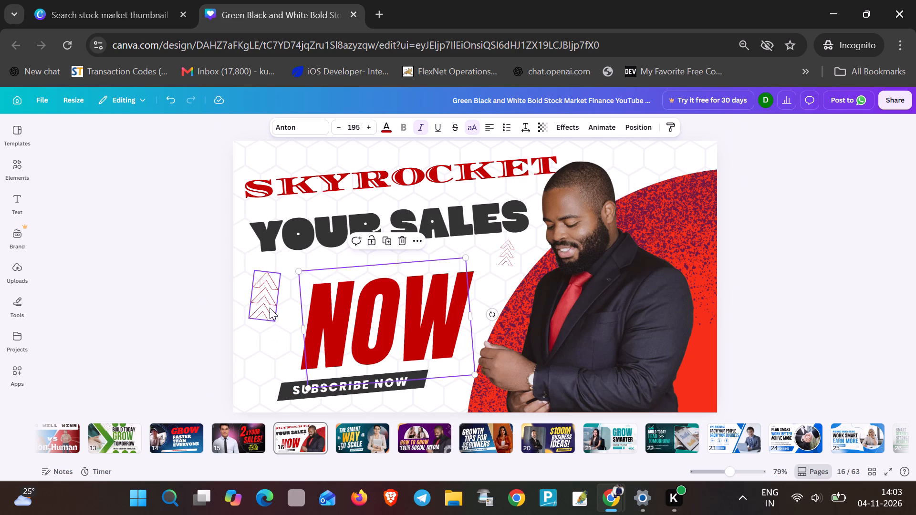
left_click_drag(266, 305, 258, 298)
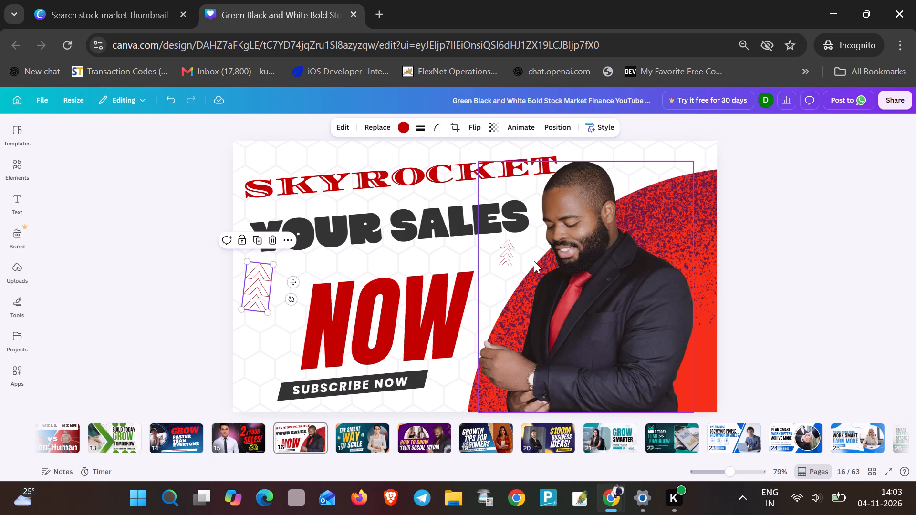
Move the small triple-arrow graphic slightly down so it clears the end of YOUR SALES.
left_click(508, 253)
left_click(508, 257)
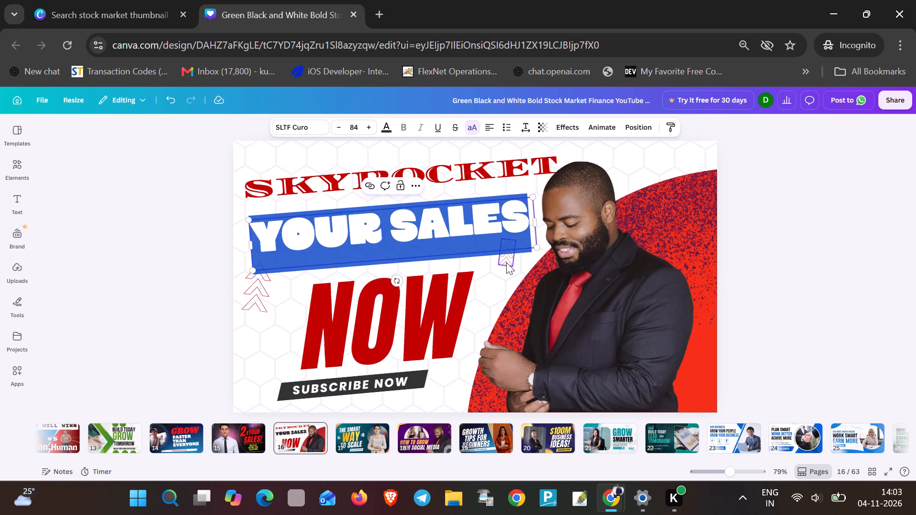
left_click(506, 262)
left_click_drag(506, 262, 506, 281)
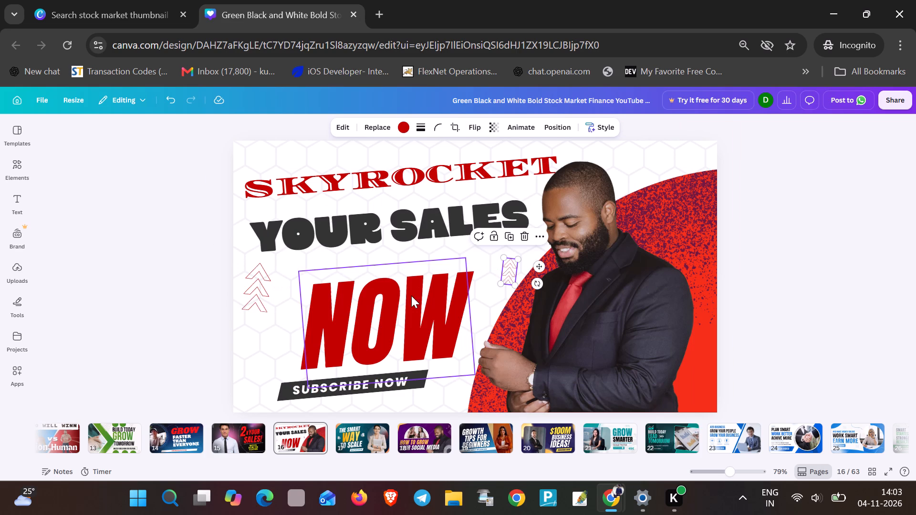
Move NOW slightly up and change its font to Rubik Mono.
left_click_drag(374, 312, 374, 292)
right_click_drag(374, 312, 374, 292)
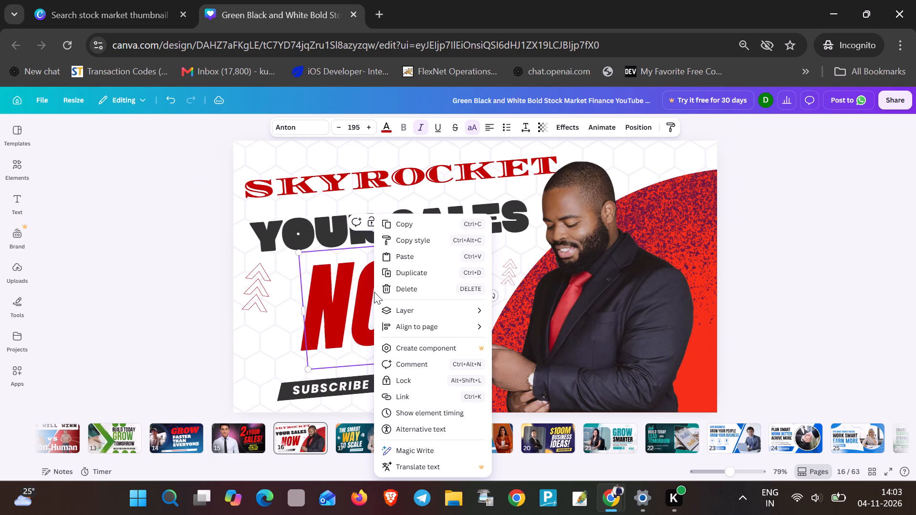
triple_click(354, 295)
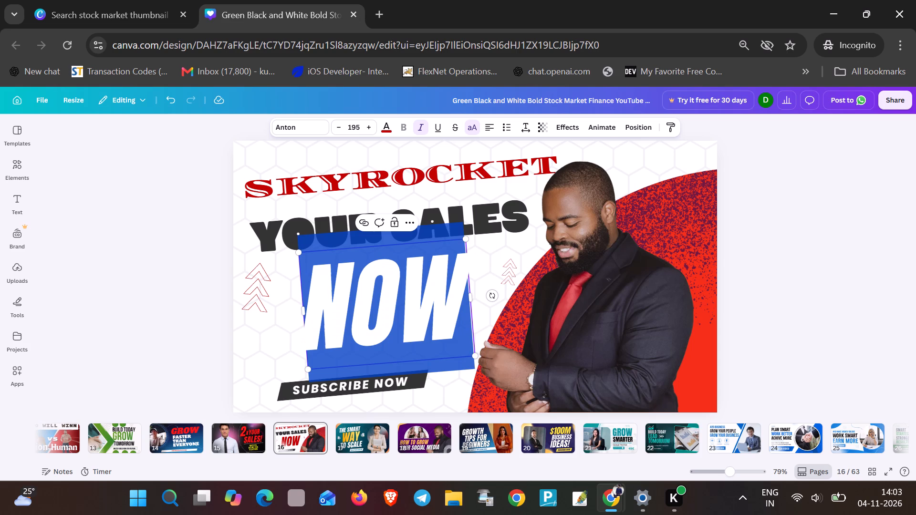
left_click(314, 125)
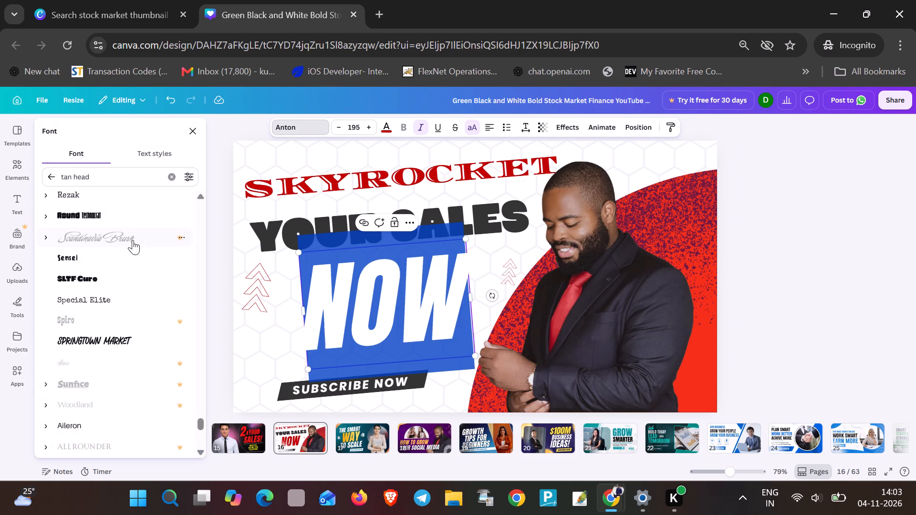
scroll(130, 250, "down", 2)
scroll(131, 312, "down", 4)
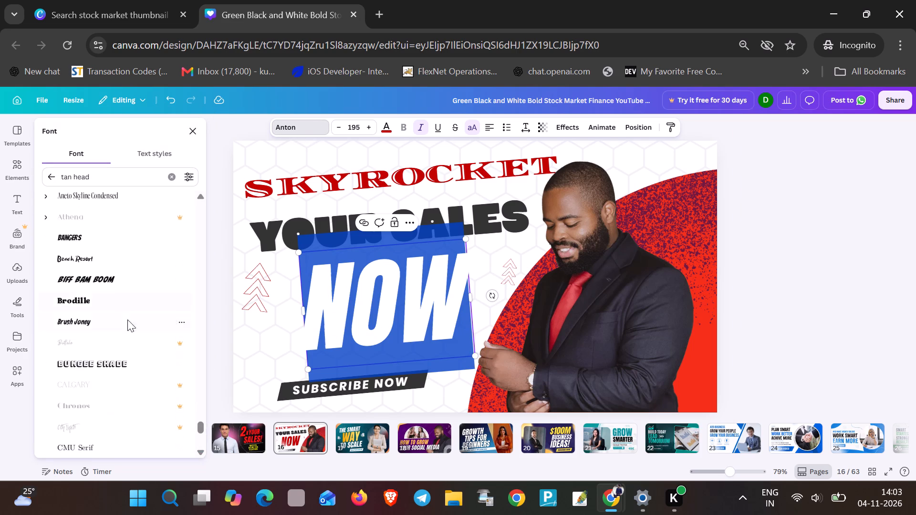
scroll(126, 319, "down", 7)
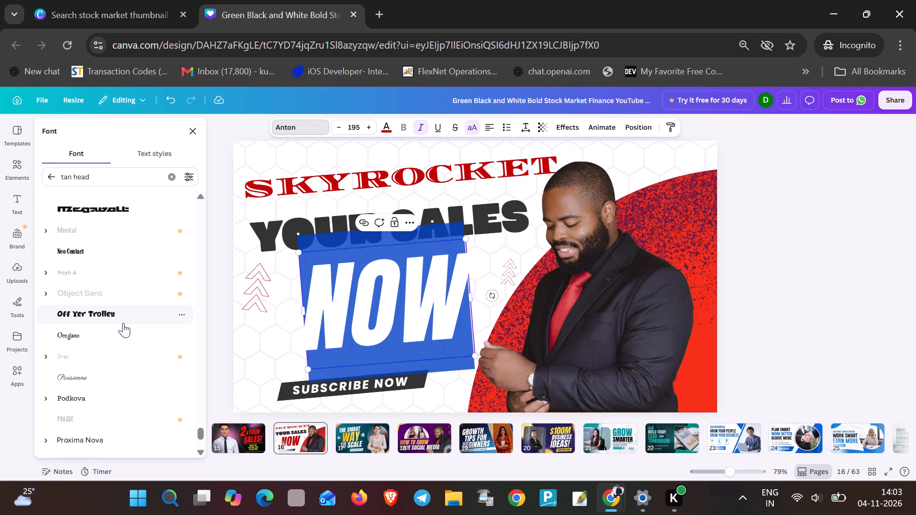
scroll(123, 323, "down", 4)
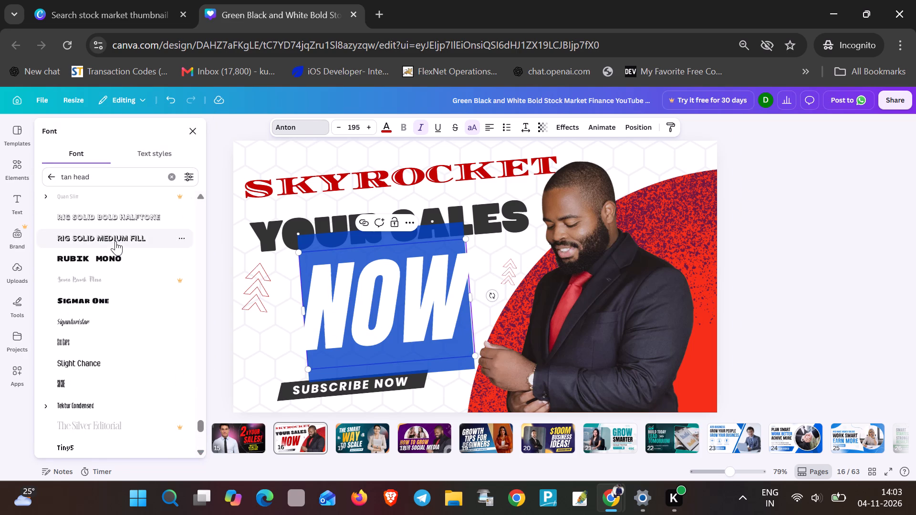
left_click(115, 252)
left_click_drag(453, 310, 453, 316)
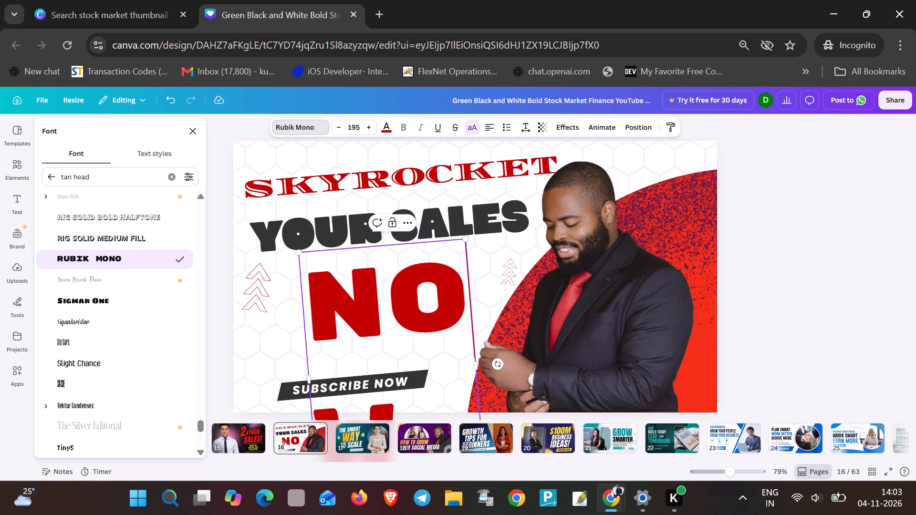
Reduce NOW to font size 125 so the word fits on one line.
triple_click(337, 129)
triple_click(337, 129)
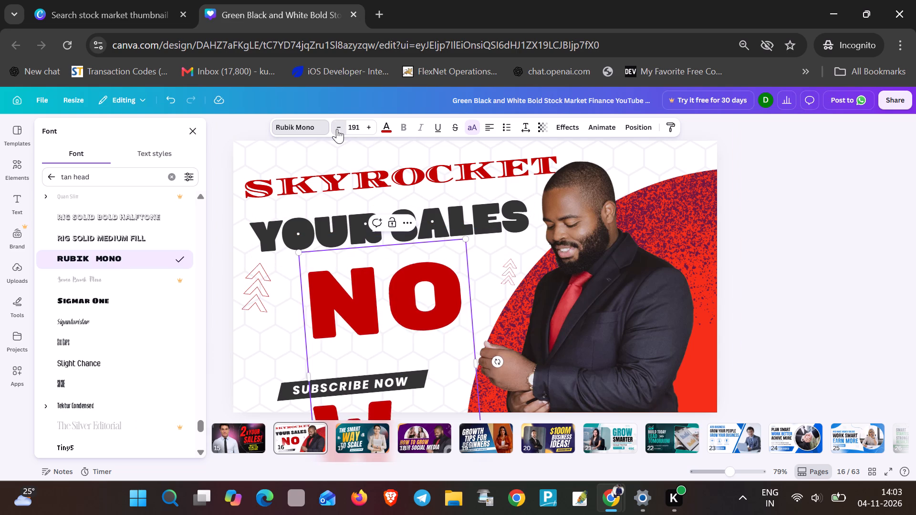
triple_click(337, 129)
triple_click(335, 129)
triple_click(335, 129)
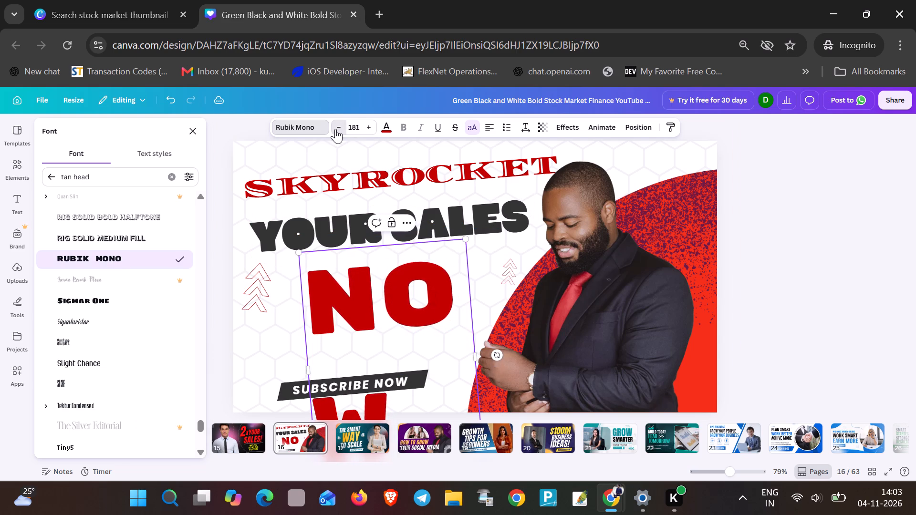
triple_click(335, 129)
triple_click(335, 129)
triple_click(335, 129)
triple_click(335, 129)
triple_click(335, 129)
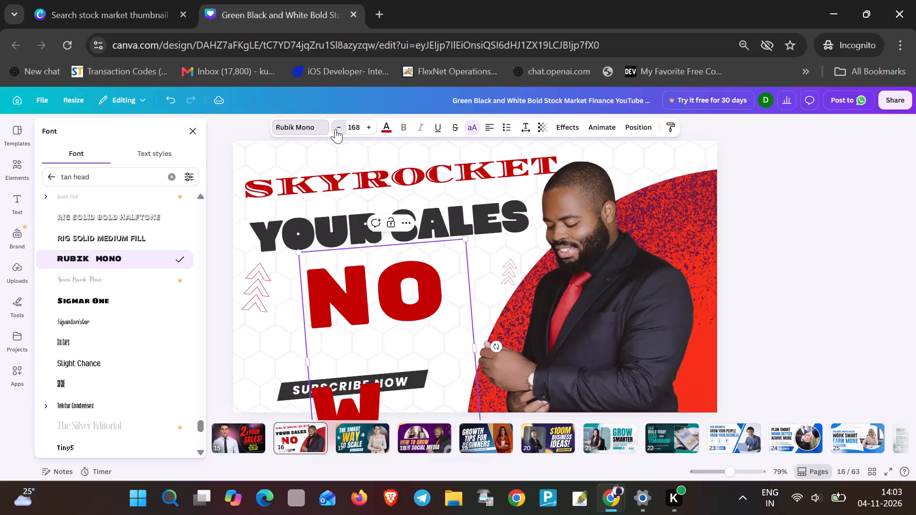
triple_click(334, 129)
triple_click(334, 129)
triple_click(334, 129)
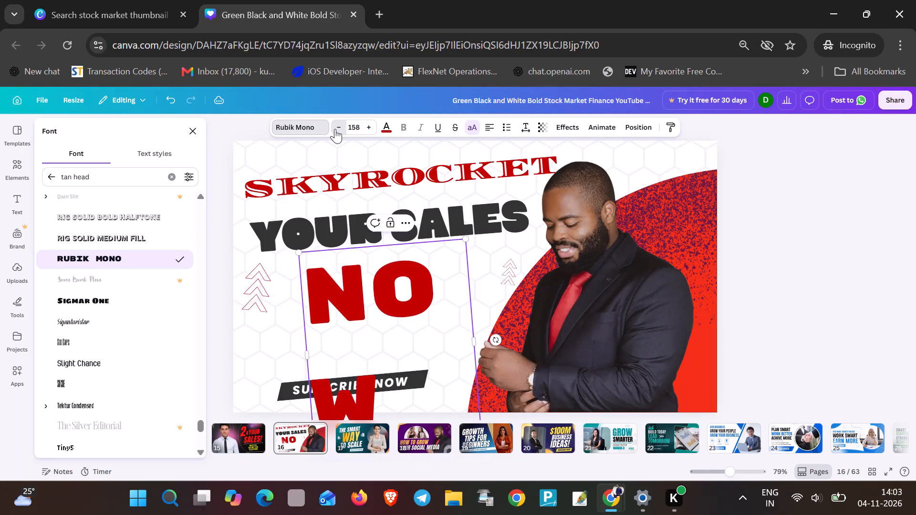
triple_click(335, 129)
triple_click(335, 129)
triple_click(335, 129)
triple_click(335, 129)
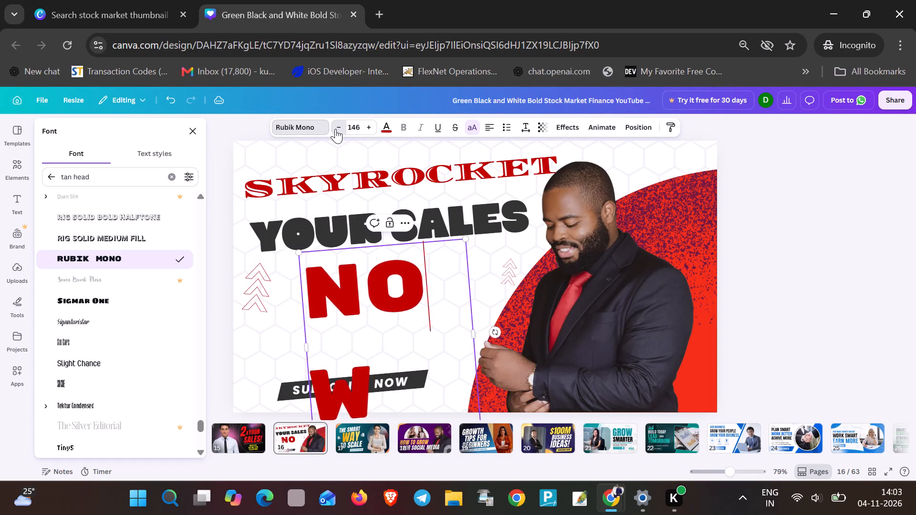
triple_click(335, 129)
triple_click(335, 129)
triple_click(335, 129)
triple_click(335, 128)
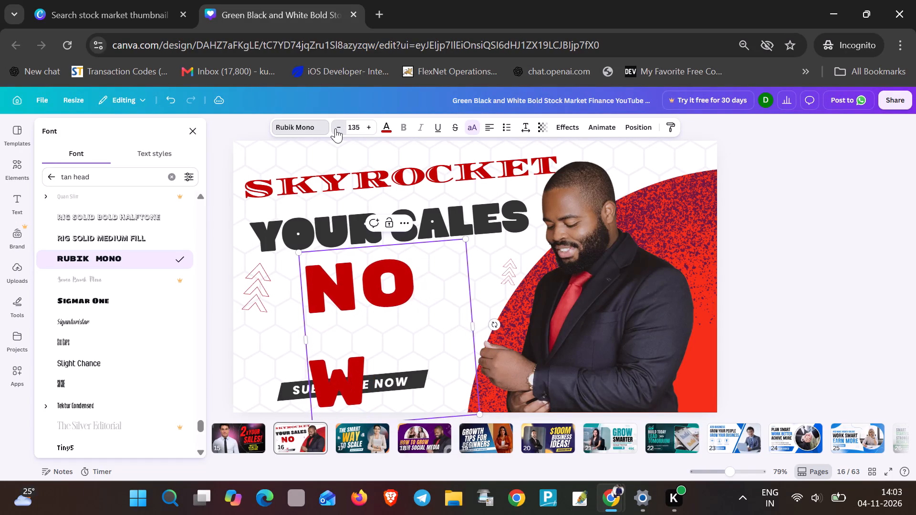
triple_click(335, 128)
triple_click(336, 127)
left_click(336, 127)
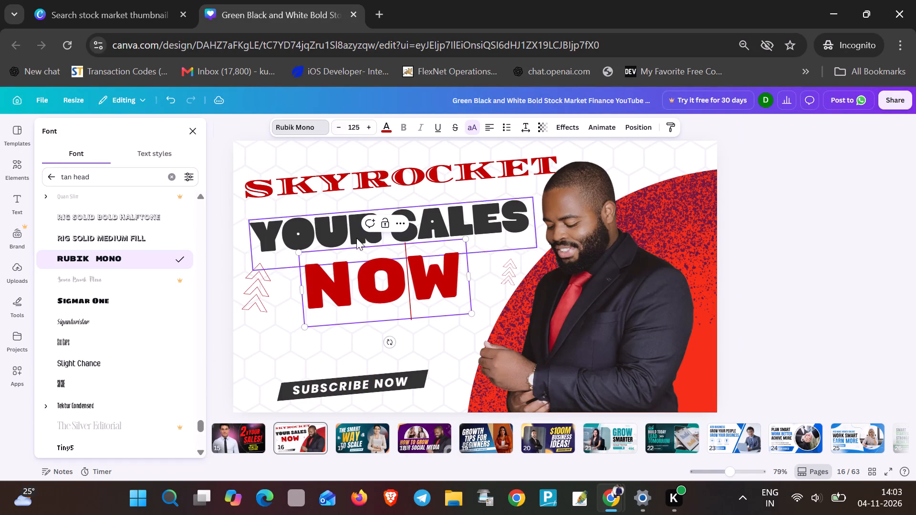
Widen the NOW text box on both sides, shifting the word left toward the larger triple-arrow graphic.
left_click_drag(298, 293, 275, 303)
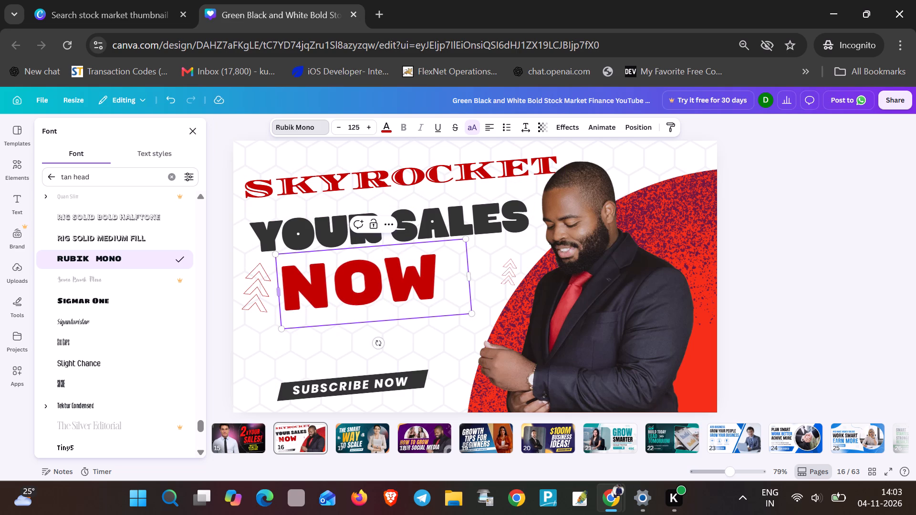
left_click_drag(470, 278, 473, 277)
left_click_drag(473, 277, 487, 278)
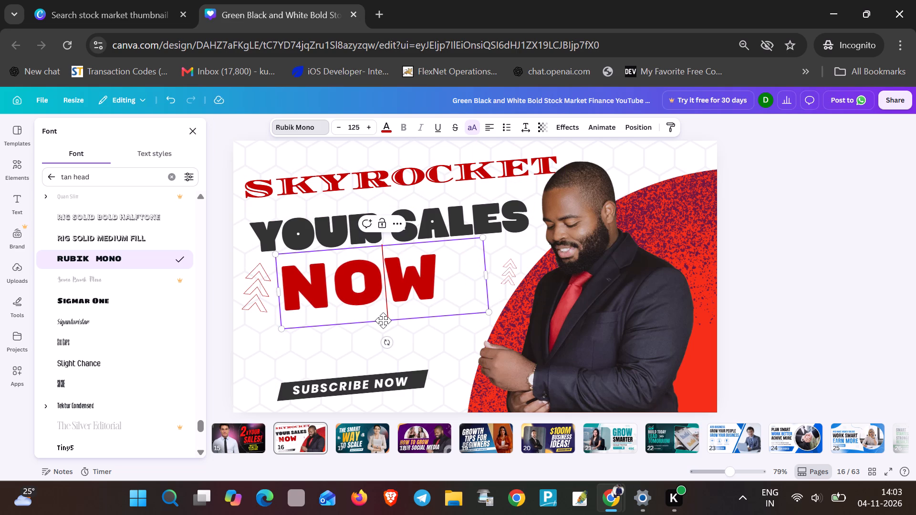
Move NOW down and slightly right, leaving a clear gap beneath YOUR SALES.
left_click_drag(382, 297, 385, 313)
left_click(258, 361)
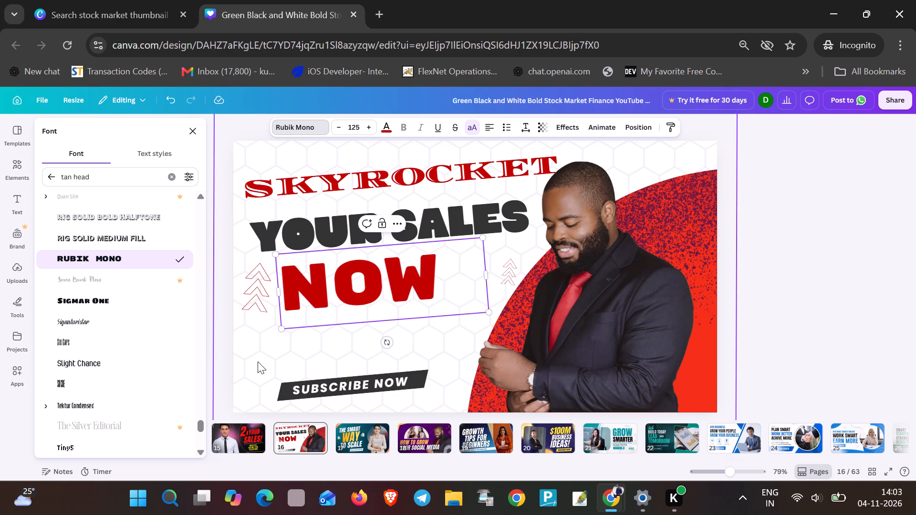
left_click_drag(352, 274, 361, 289)
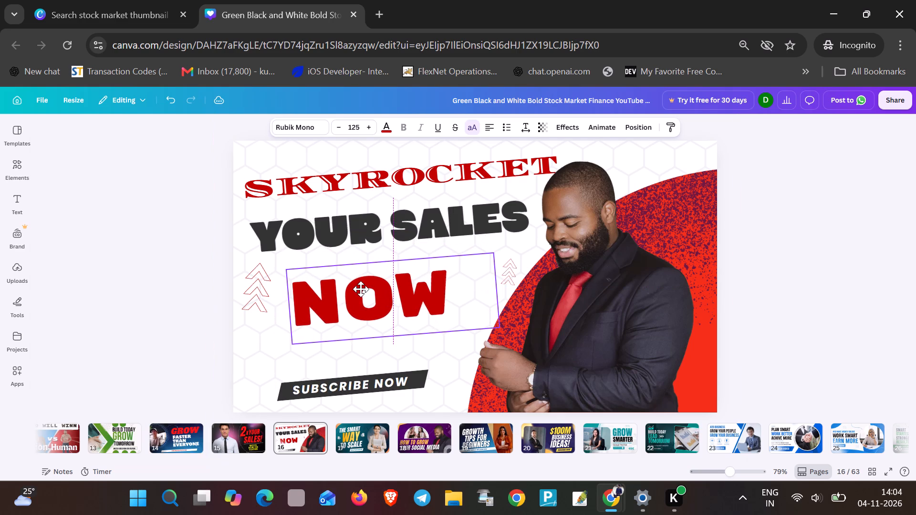
left_click_drag(361, 289, 360, 289)
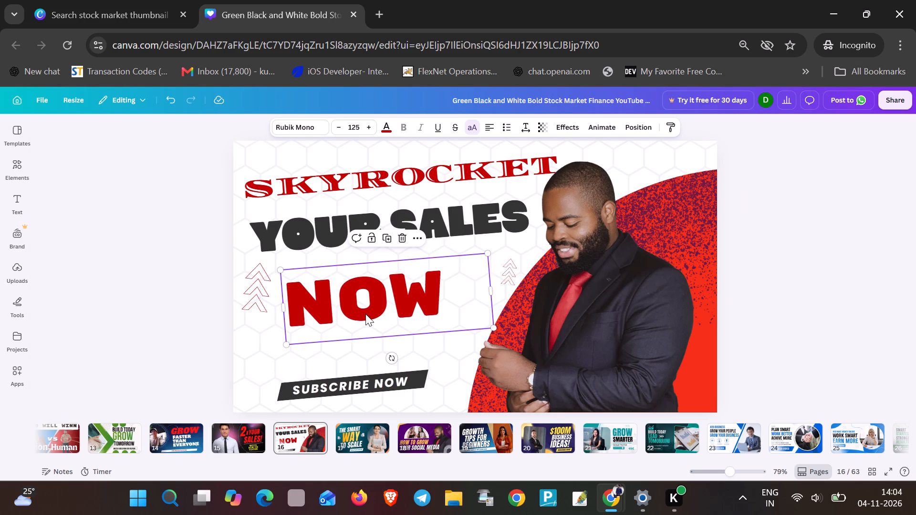
Scale NOW up to font size 147.
left_click_drag(496, 327, 499, 331)
left_click_drag(499, 331, 526, 366)
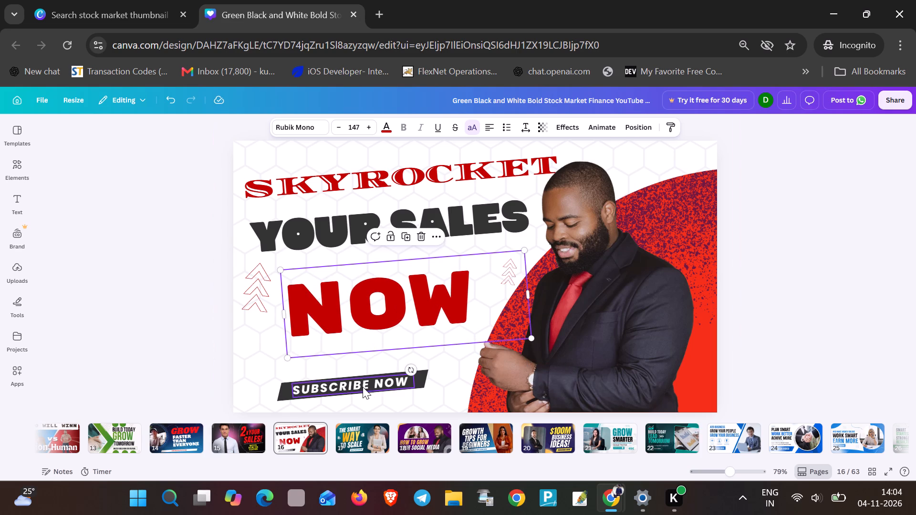
Stretch the dark banner behind SUBSCRIBE NOW to about 616 wide, from near the page's left edge to the man's arm.
left_click(358, 391)
left_click(287, 396)
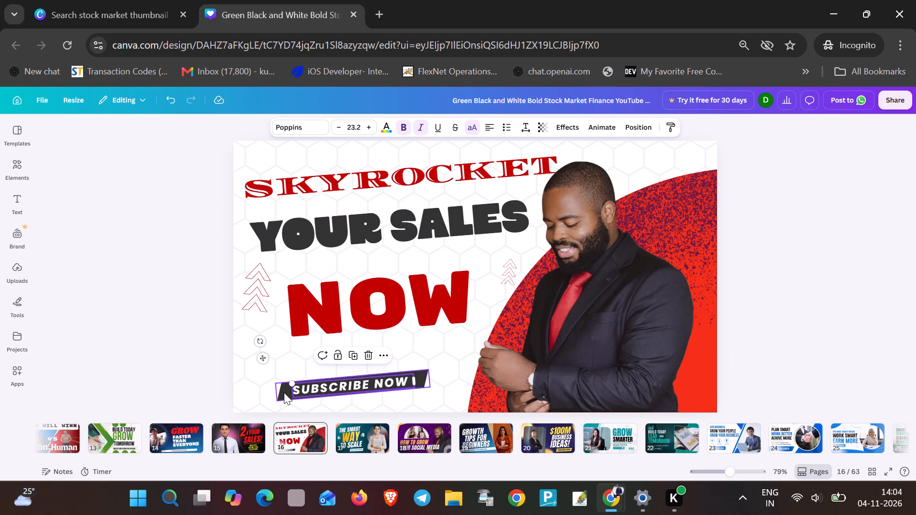
left_click_drag(284, 392, 295, 393)
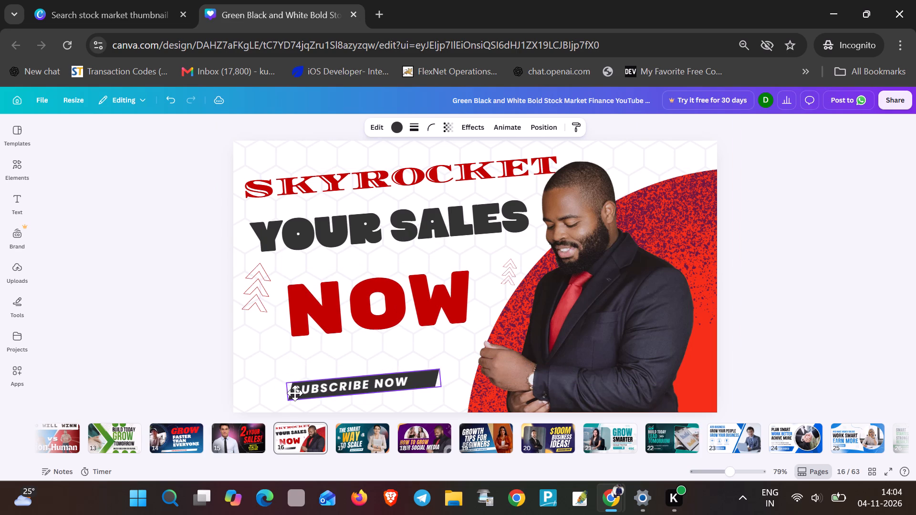
left_click_drag(295, 393, 294, 393)
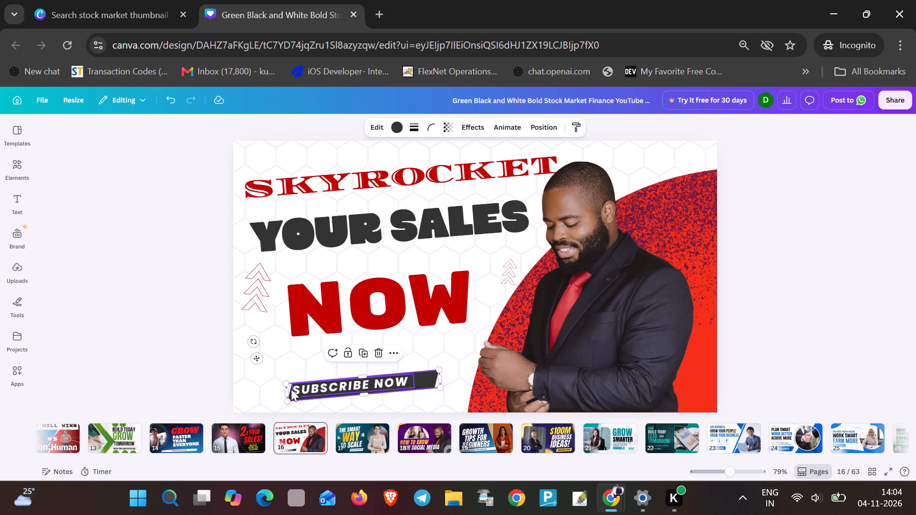
left_click_drag(285, 391, 271, 392)
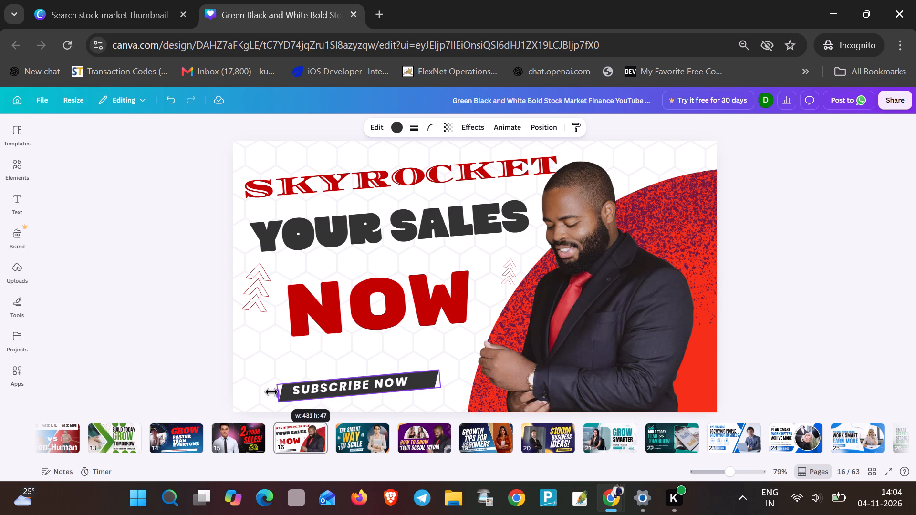
left_click_drag(271, 392, 239, 393)
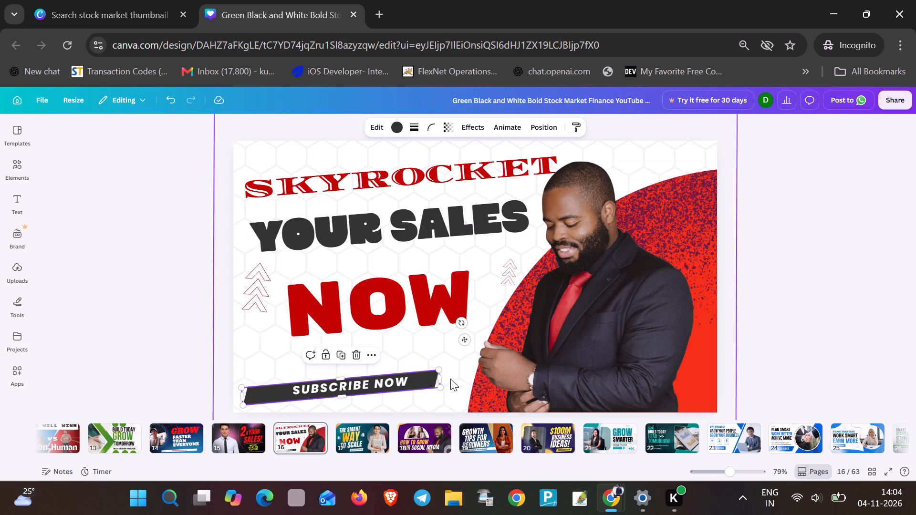
left_click_drag(440, 378, 441, 381)
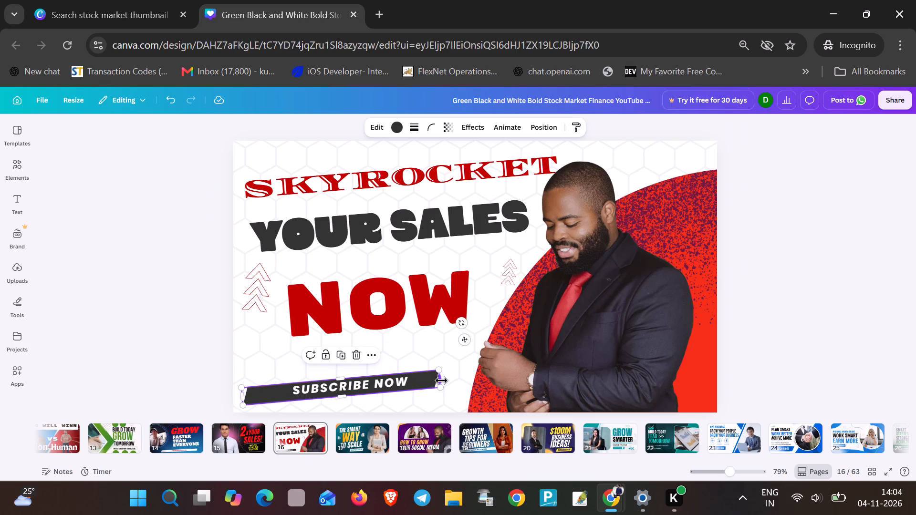
left_click_drag(441, 381, 476, 378)
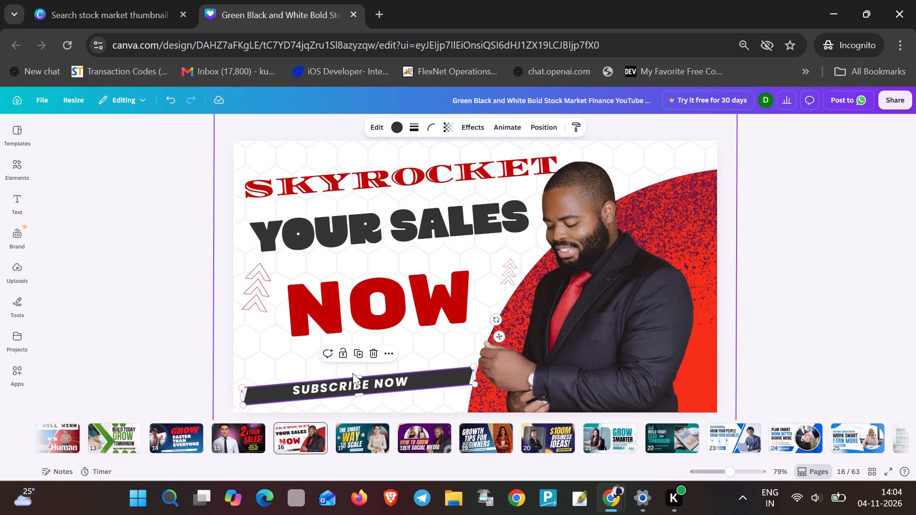
Make the dark banner behind SUBSCRIBE NOW taller by extending both its top and bottom edges.
left_click_drag(354, 375, 351, 357)
left_click(360, 396)
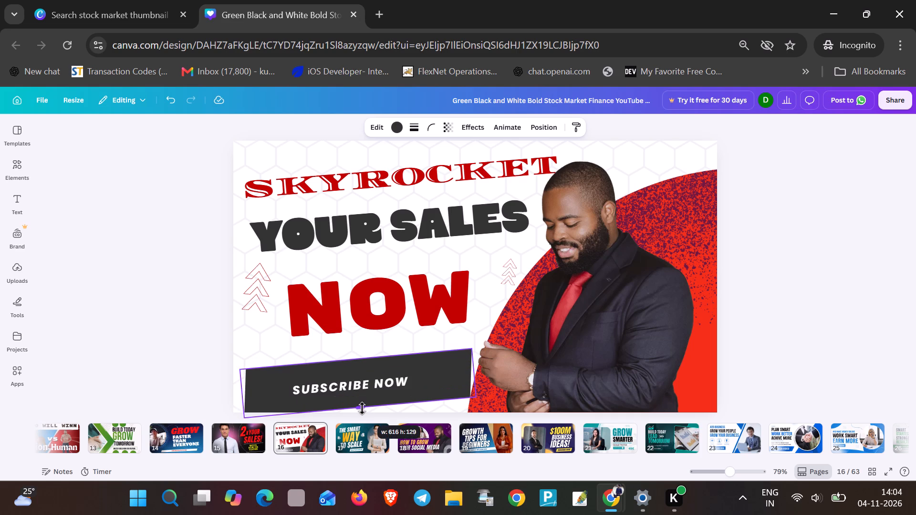
Scale the SUBSCRIBE NOW text up to font size 30.5, extending it toward the banner's left end.
double_click(362, 378)
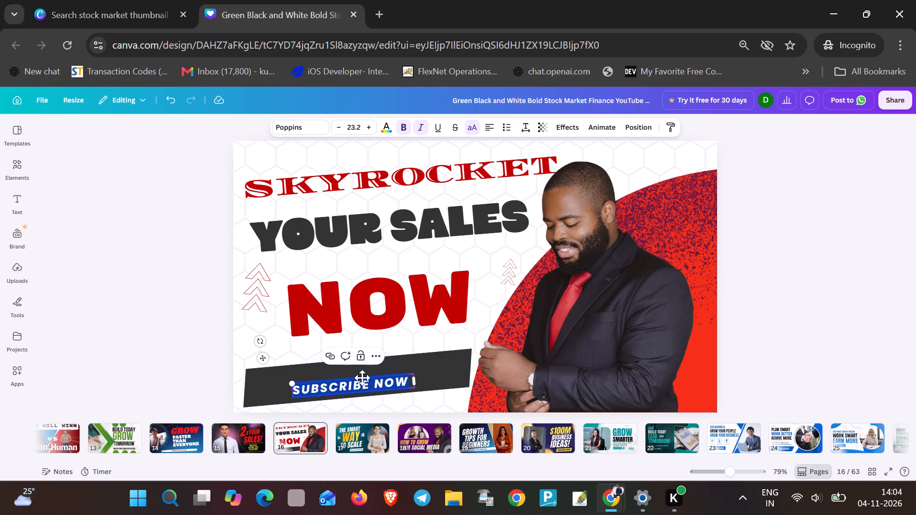
left_click_drag(292, 385, 281, 382)
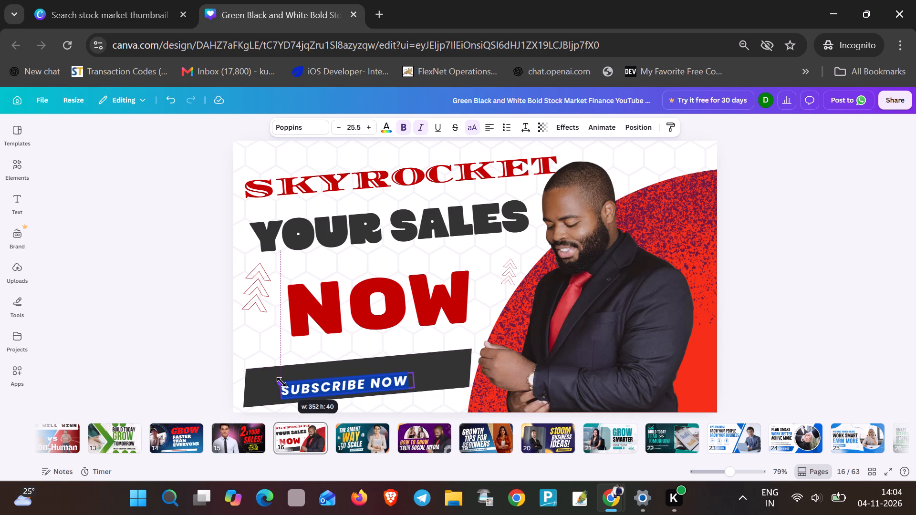
left_click_drag(281, 382, 254, 374)
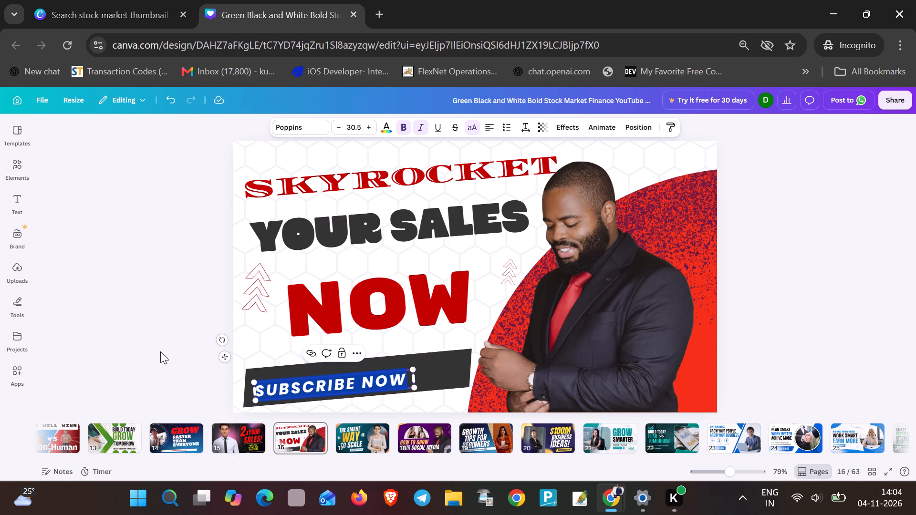
Move SUBSCRIBE NOW to the dark banner's left end and scale it up to font size 41.2, about 570 wide.
left_click(166, 353)
left_click_drag(289, 394, 294, 392)
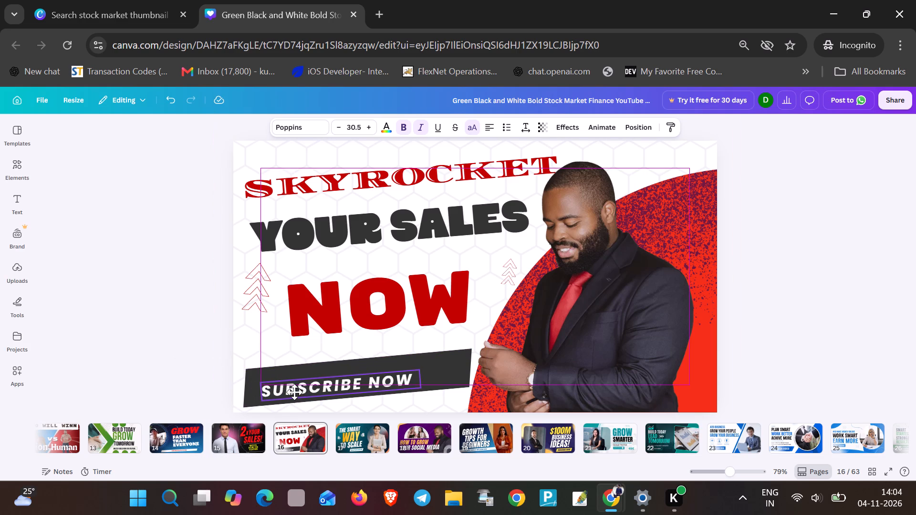
left_click_drag(294, 392, 285, 389)
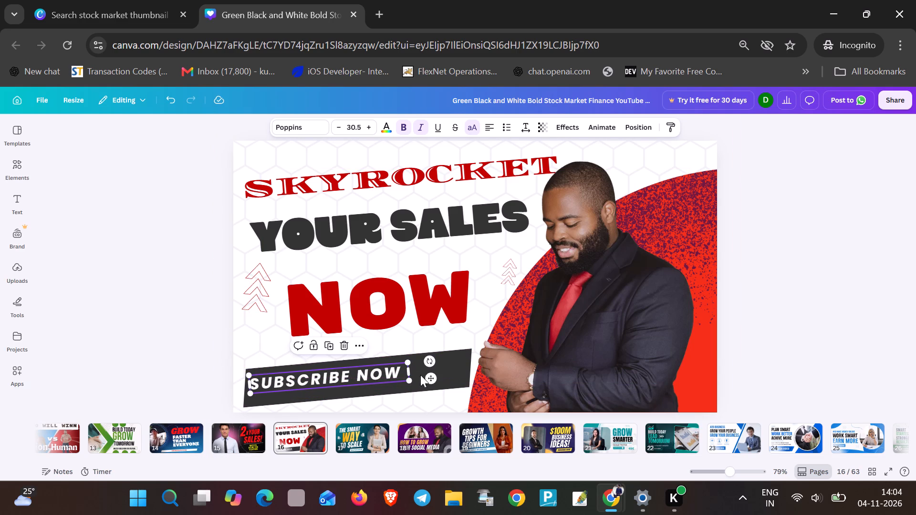
left_click_drag(410, 381, 441, 384)
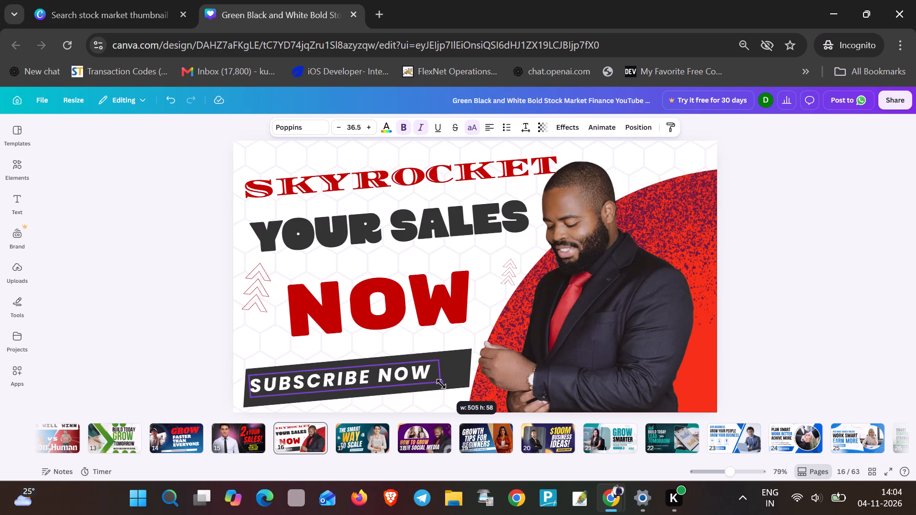
left_click_drag(441, 384, 468, 383)
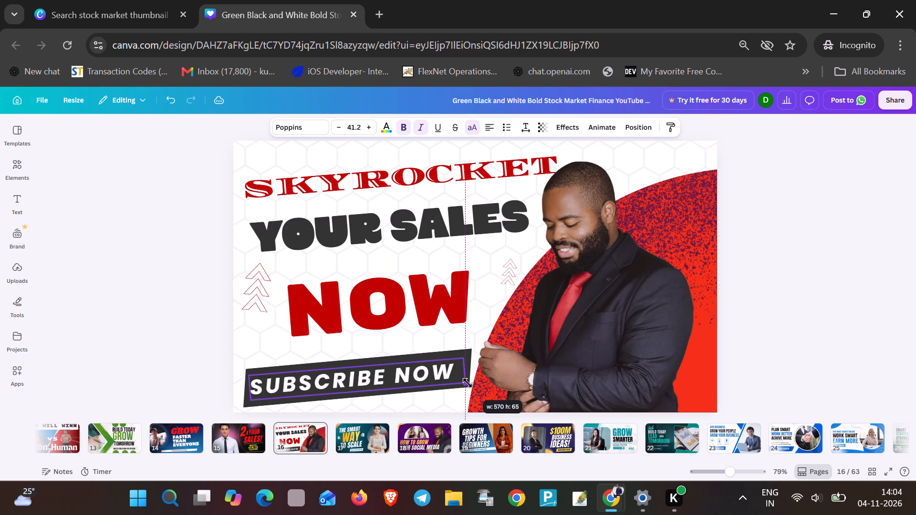
left_click_drag(468, 383, 468, 382)
Change the SUBSCRIBE NOW banner text to SUBSCRIBE ON YOUTUBE CHANNEL.
double_click(457, 377)
left_click(457, 377)
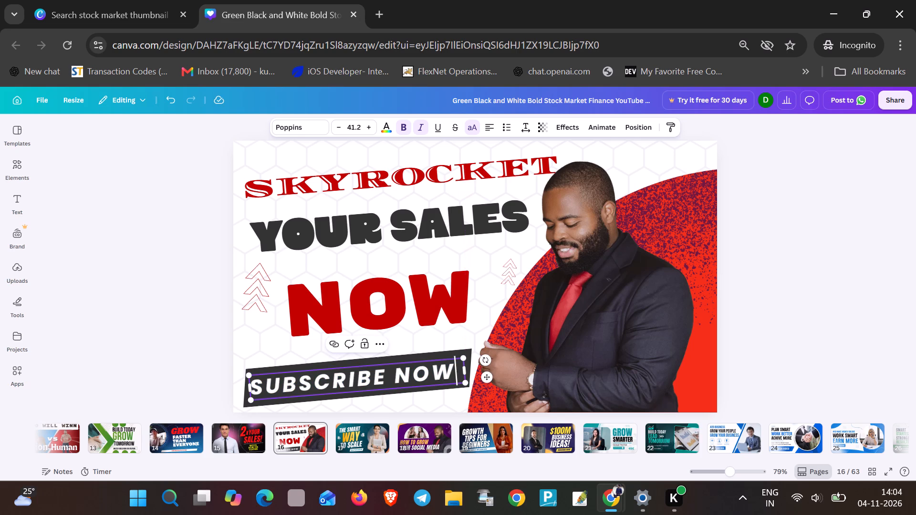
key("BackSpace")
key("BackSpace")
key("BackSpace")
key("BackSpace")
key("BackSpace")
key("BackSpace")
key("BackSpace")
key("BackSpace")
key("BackSpace")
key("BackSpace")
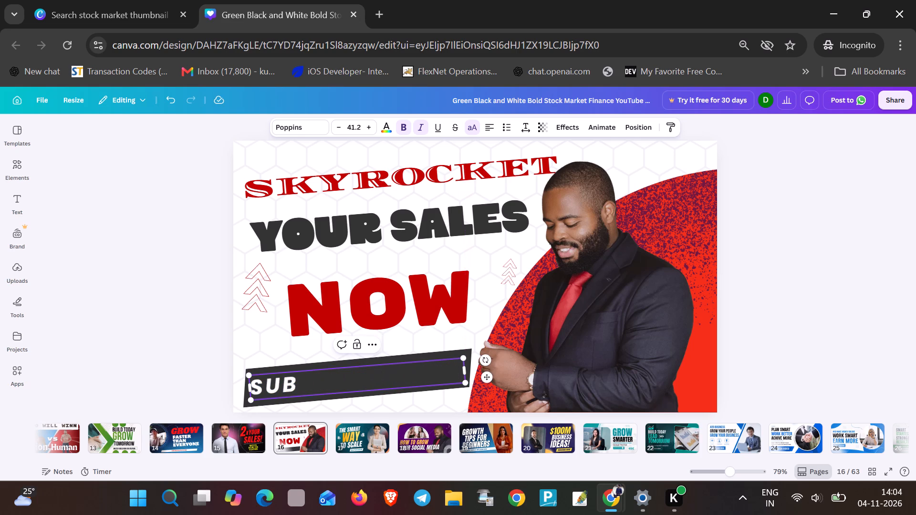
key("BackSpace")
key("BackSpace")
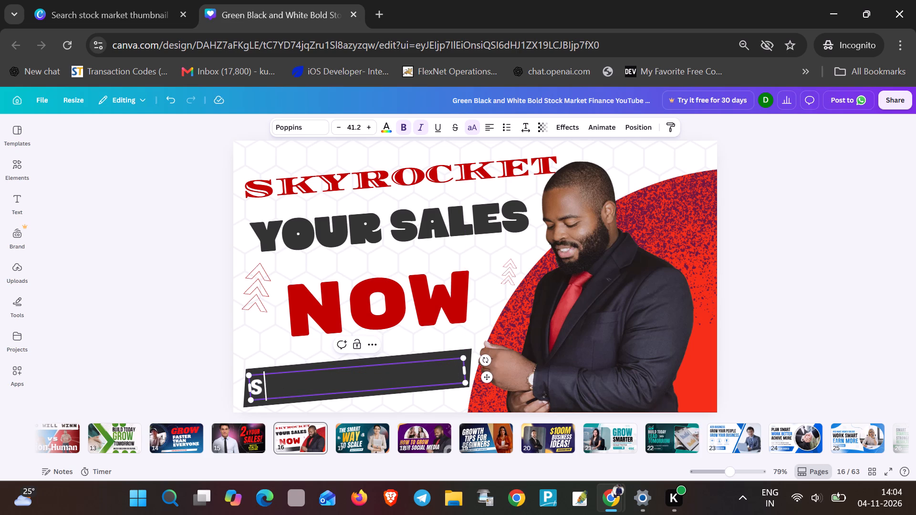
key("u")
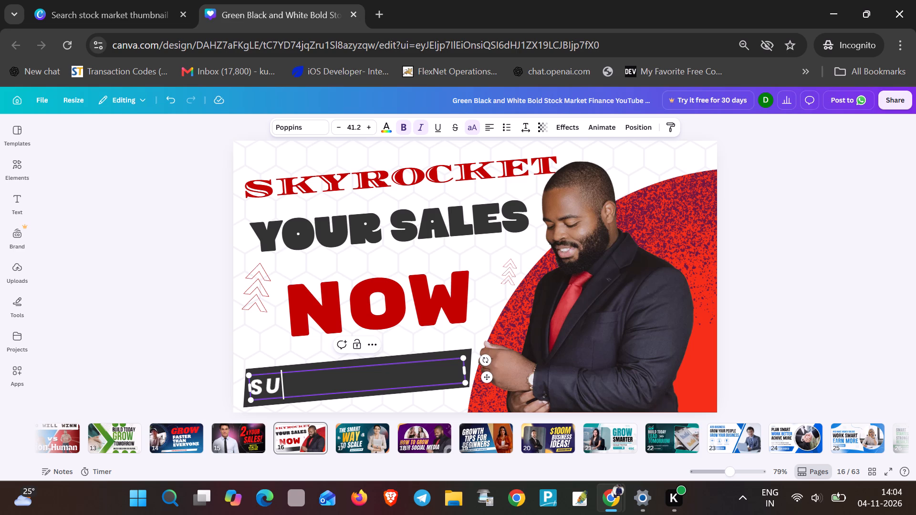
type("BSCRI")
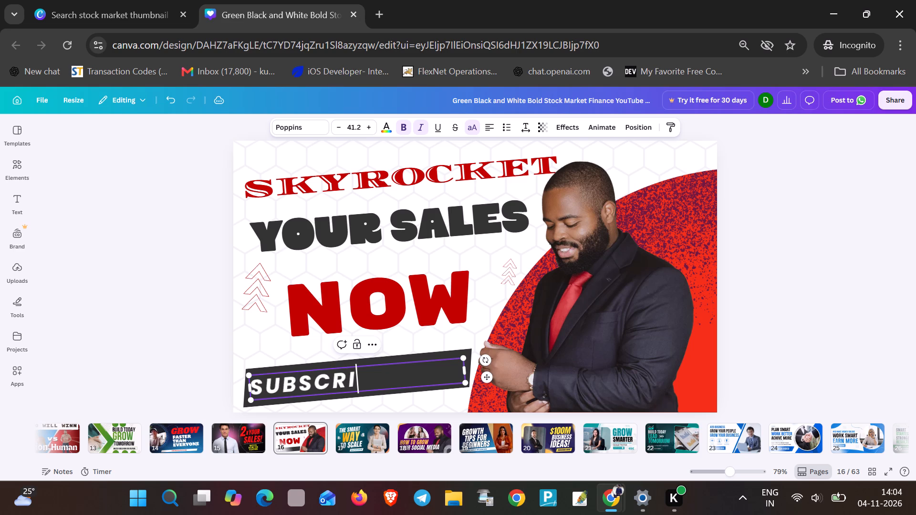
type("BE")
key("space")
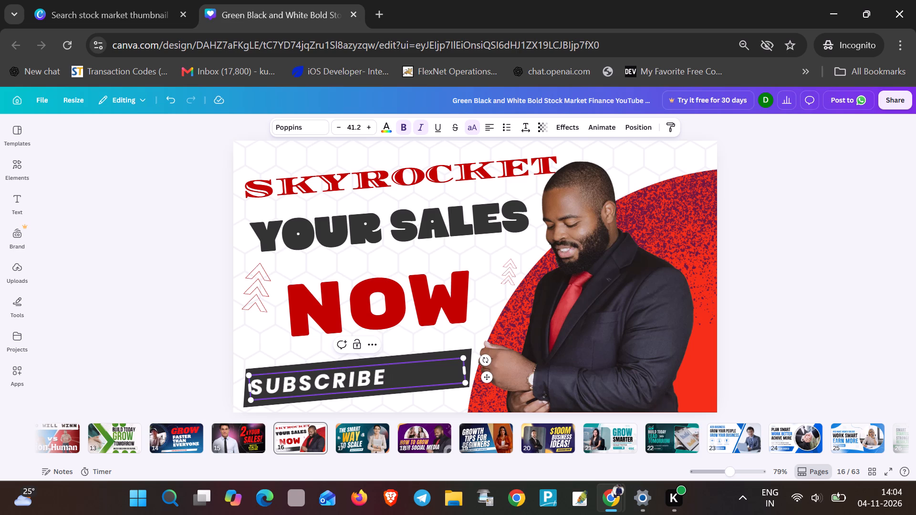
key("space")
type("N")
key("BackSpace")
key("BackSpace")
type("ON YOUTUBE CHANNEL")
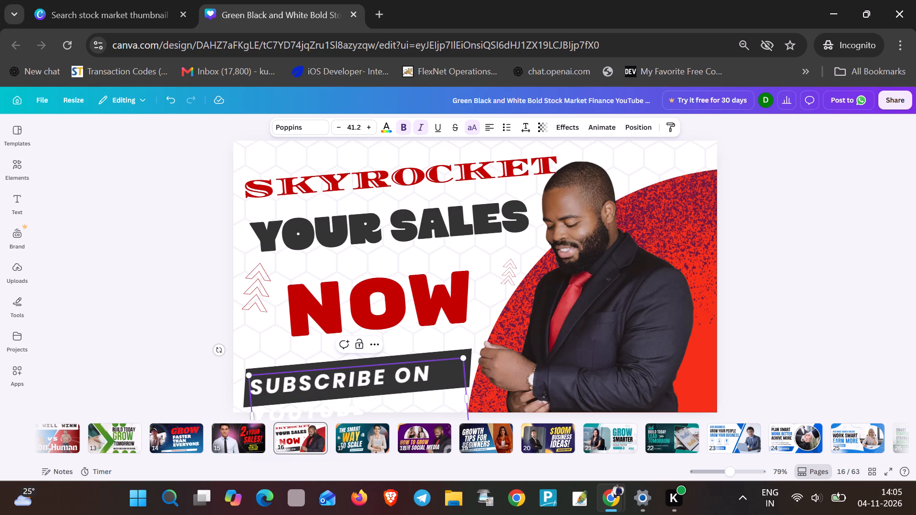
Reduce the SUBSCRIBE ON YOUTUBE CHANNEL text to font size 25.2 so it fits the dark banner on two lines.
left_click_drag(251, 383, 466, 402)
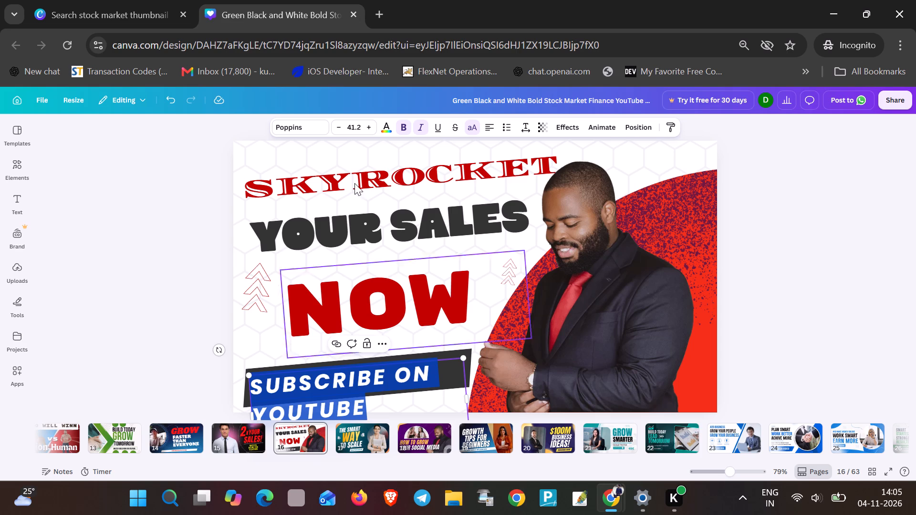
left_click(343, 128)
triple_click(343, 128)
triple_click(343, 128)
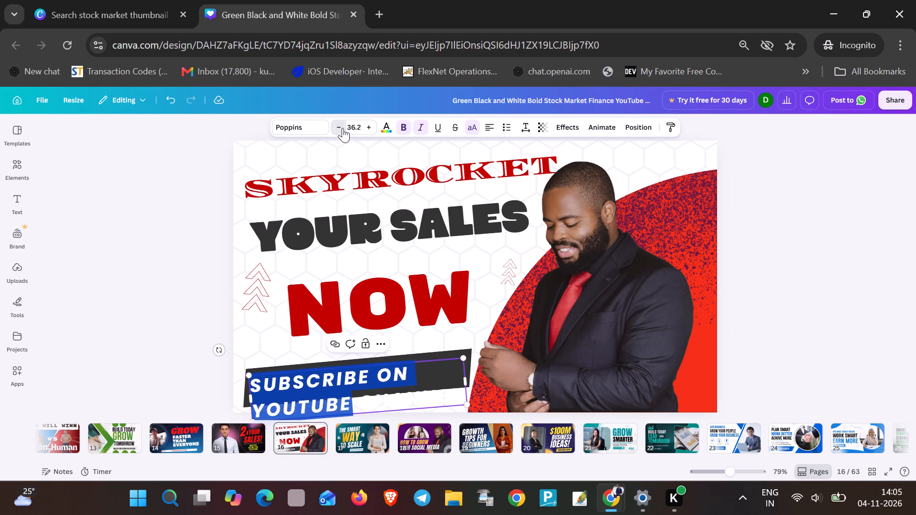
triple_click(343, 128)
triple_click(343, 128)
left_click(343, 128)
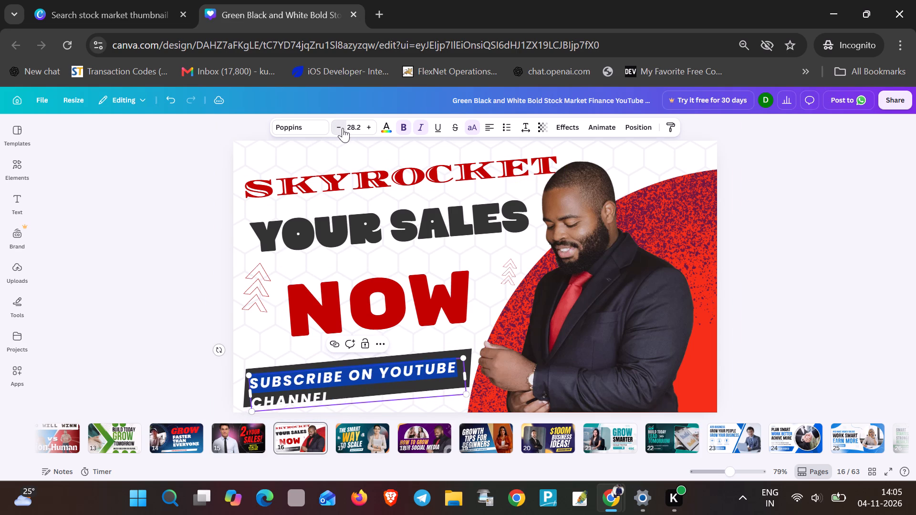
left_click(343, 128)
left_click(343, 128)
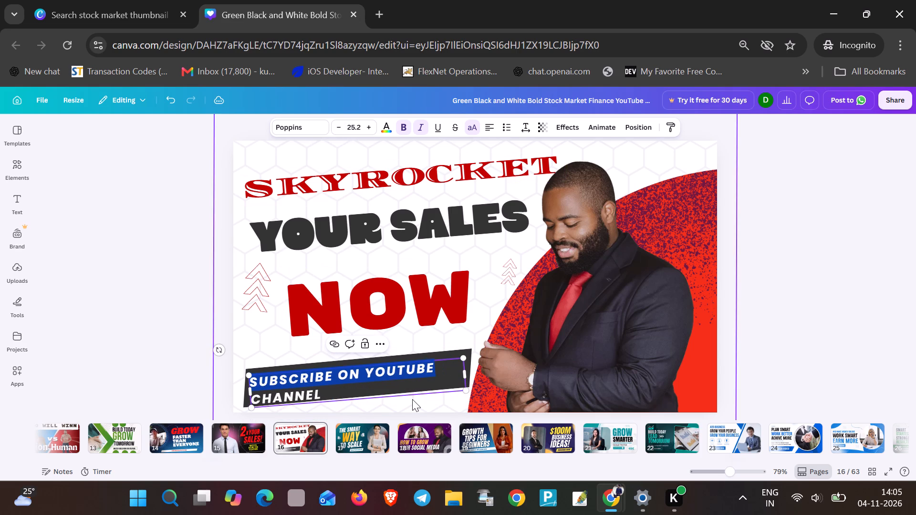
left_click(409, 383)
left_click(405, 385)
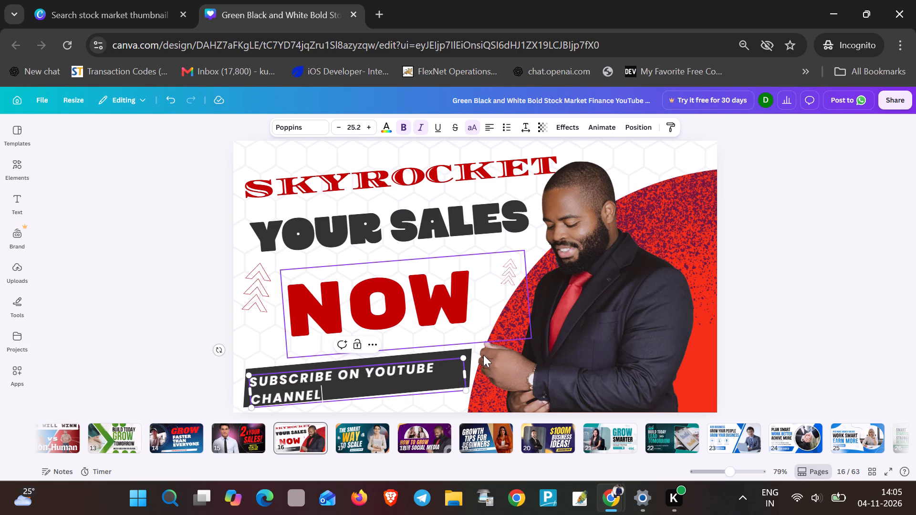
Move the man's photo toward the page's right edge, clear of the SKYROCKET headline and the subscribe banner.
left_click(486, 364)
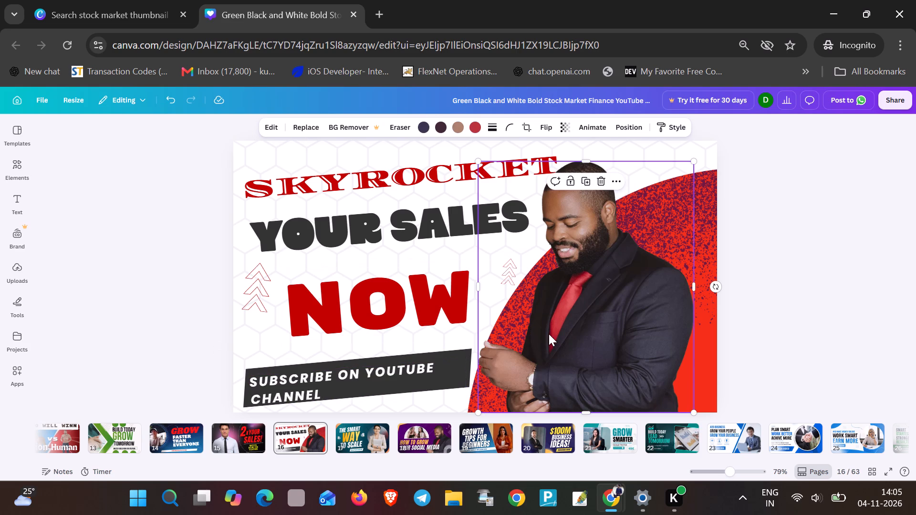
left_click_drag(549, 334, 607, 337)
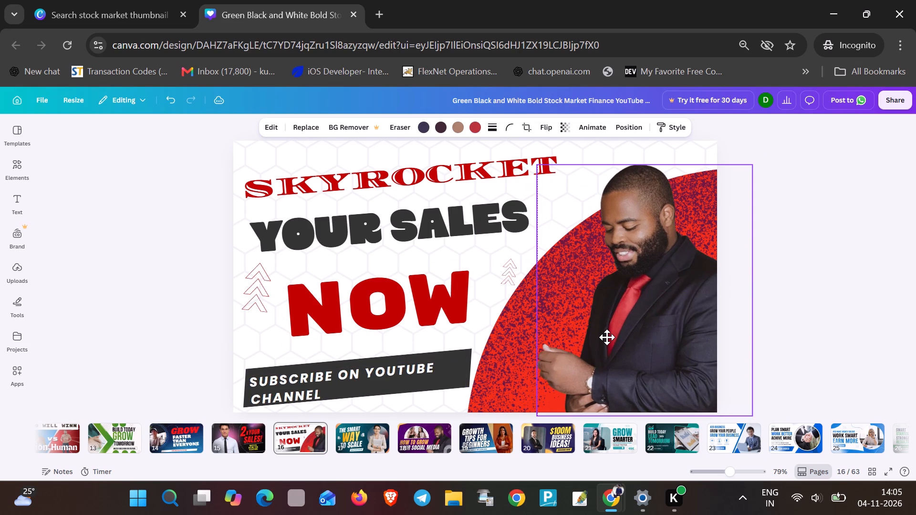
left_click_drag(607, 337, 608, 336)
Nudge the SKYROCKET headline slightly up and toward the page's left edge.
left_click_drag(308, 178, 306, 178)
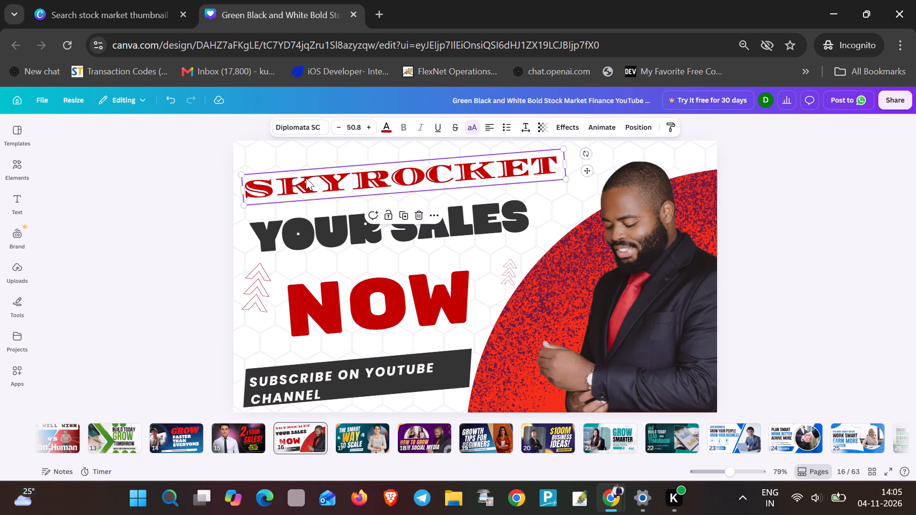
left_click_drag(306, 178, 303, 175)
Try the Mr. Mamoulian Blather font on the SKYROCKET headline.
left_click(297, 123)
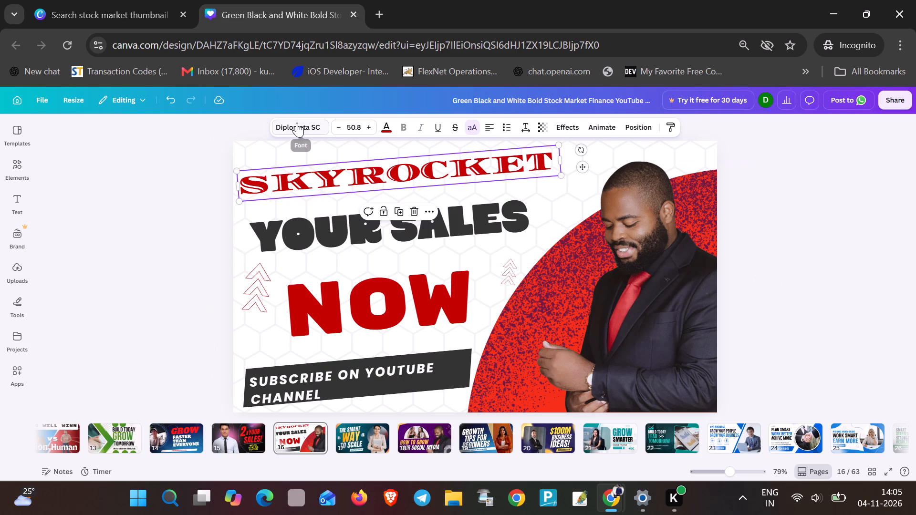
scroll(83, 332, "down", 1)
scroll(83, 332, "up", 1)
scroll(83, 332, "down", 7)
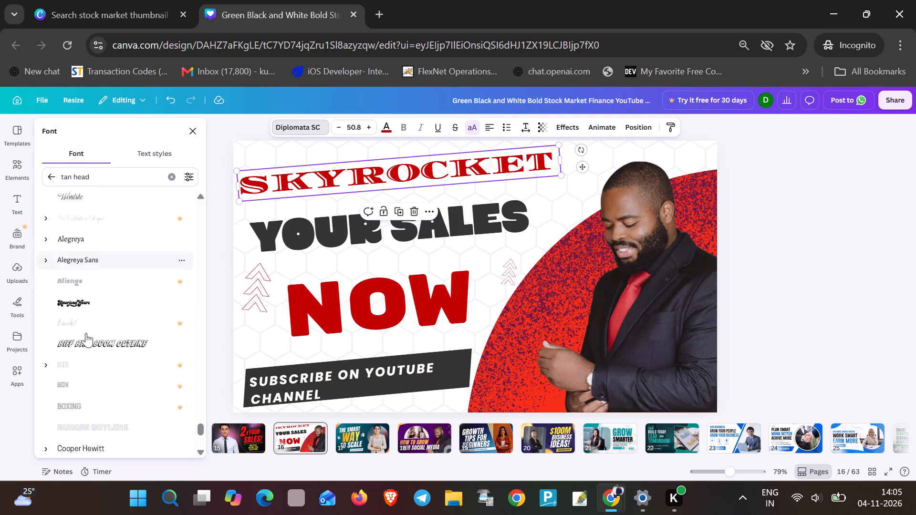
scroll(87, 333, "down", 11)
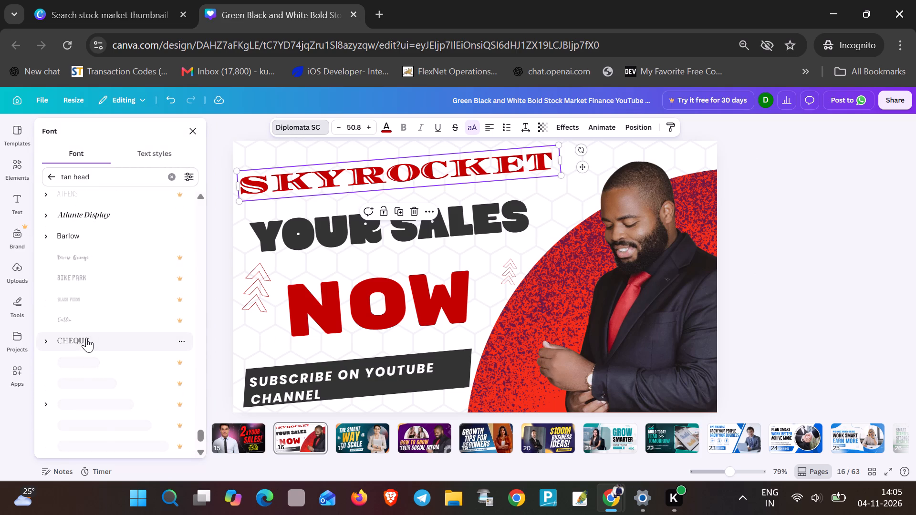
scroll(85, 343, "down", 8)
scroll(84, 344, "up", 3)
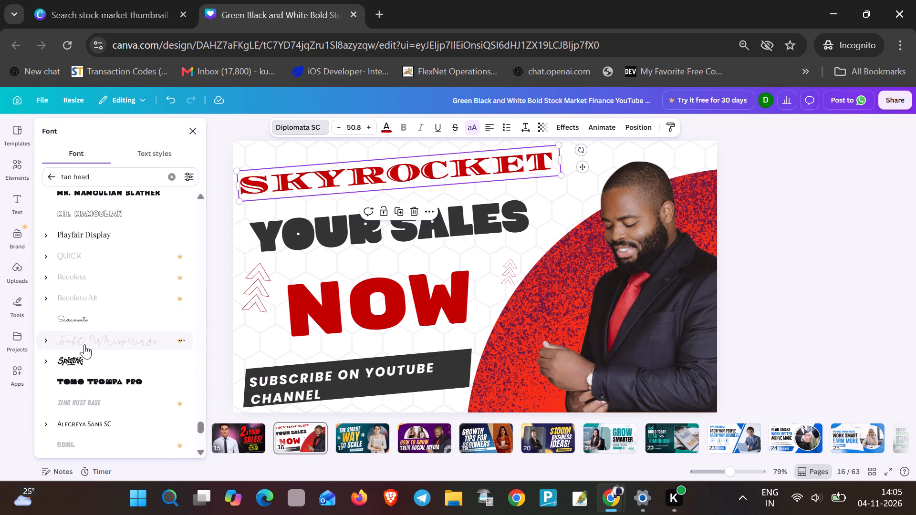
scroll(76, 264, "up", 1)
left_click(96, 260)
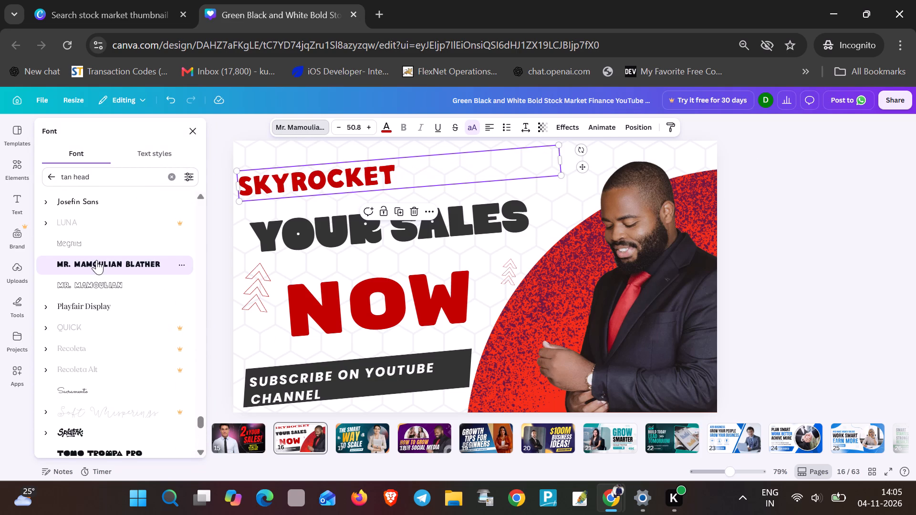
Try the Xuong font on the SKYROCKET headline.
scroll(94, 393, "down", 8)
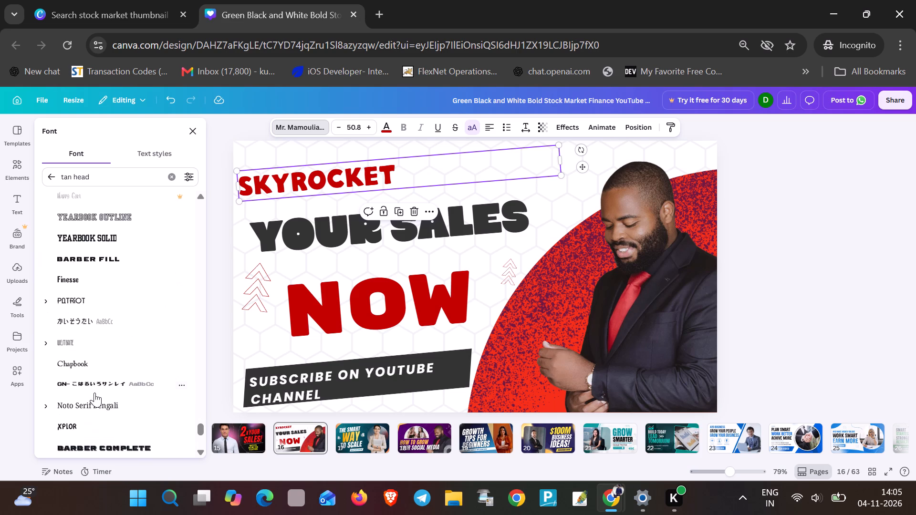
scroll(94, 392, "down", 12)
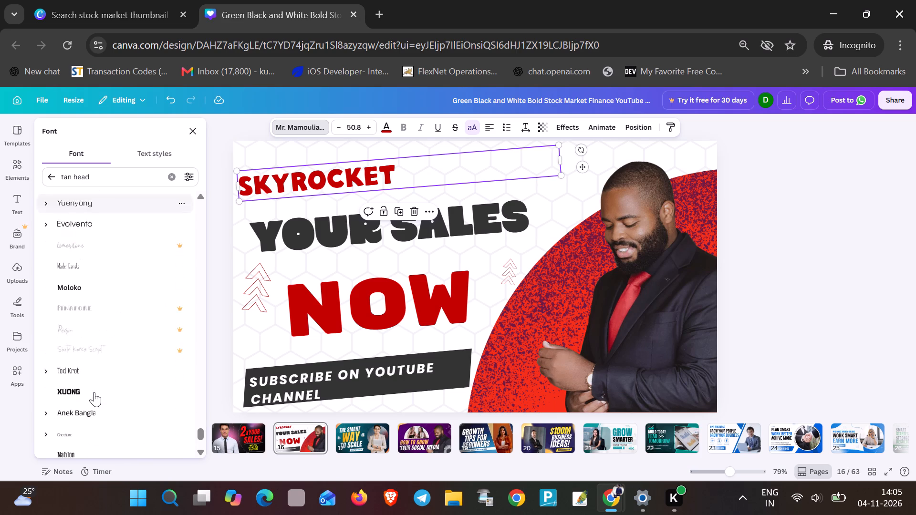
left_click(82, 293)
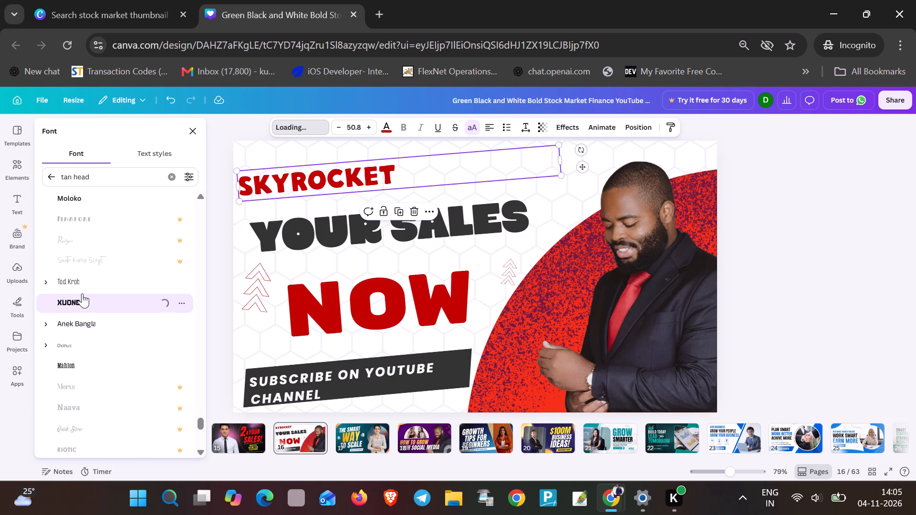
Set the SKYROCKET headline's font to Asset.
scroll(82, 293, "down", 3)
scroll(135, 391, "down", 5)
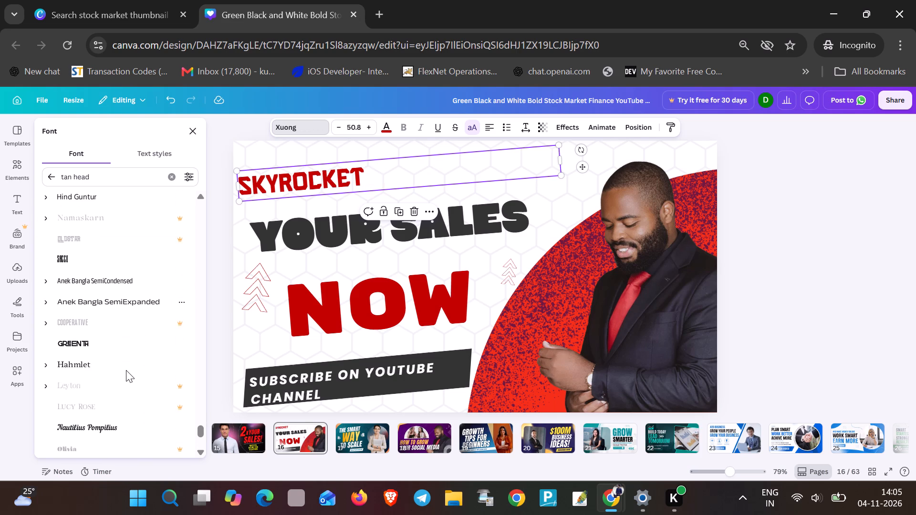
scroll(122, 366, "down", 3)
left_click(160, 149)
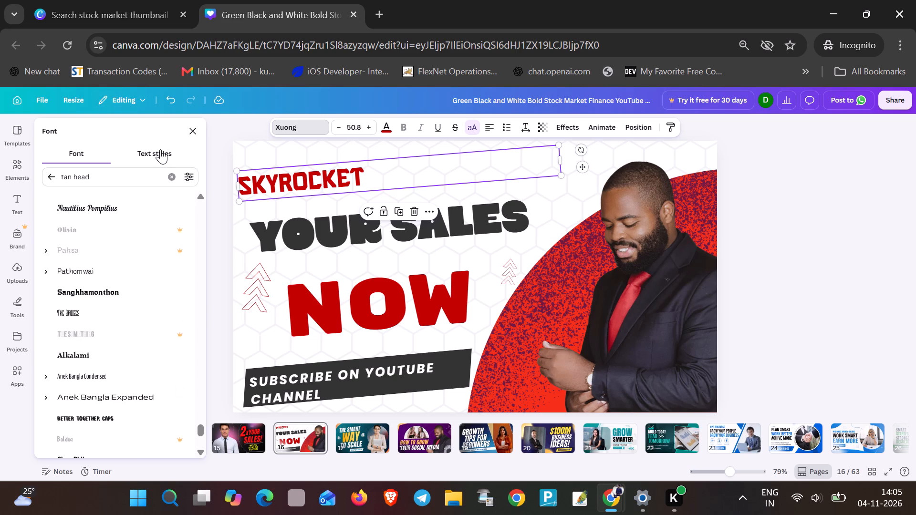
left_click(75, 156)
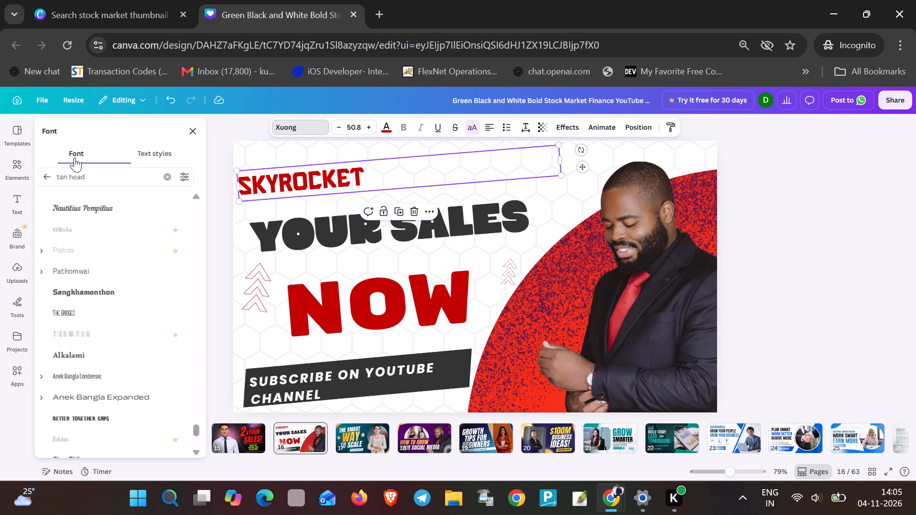
scroll(88, 377, "down", 11)
scroll(88, 377, "up", 2)
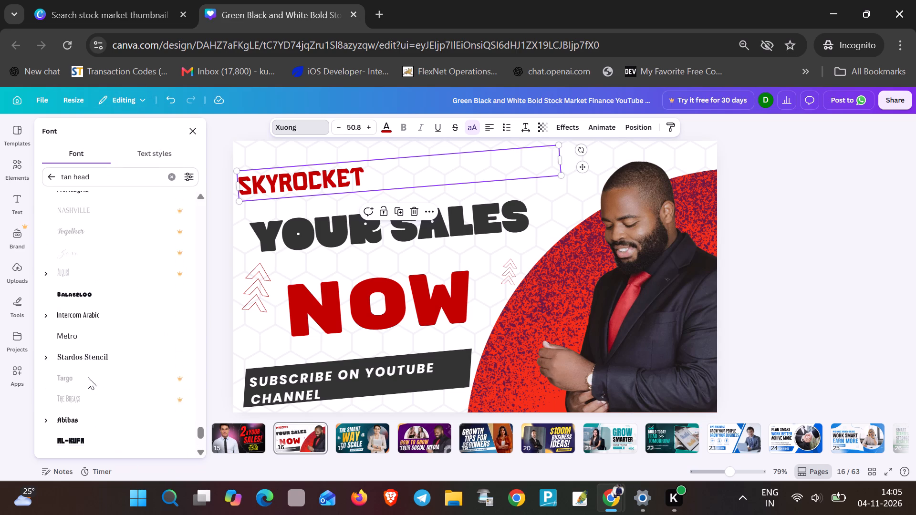
scroll(88, 377, "up", 2)
left_click(108, 238)
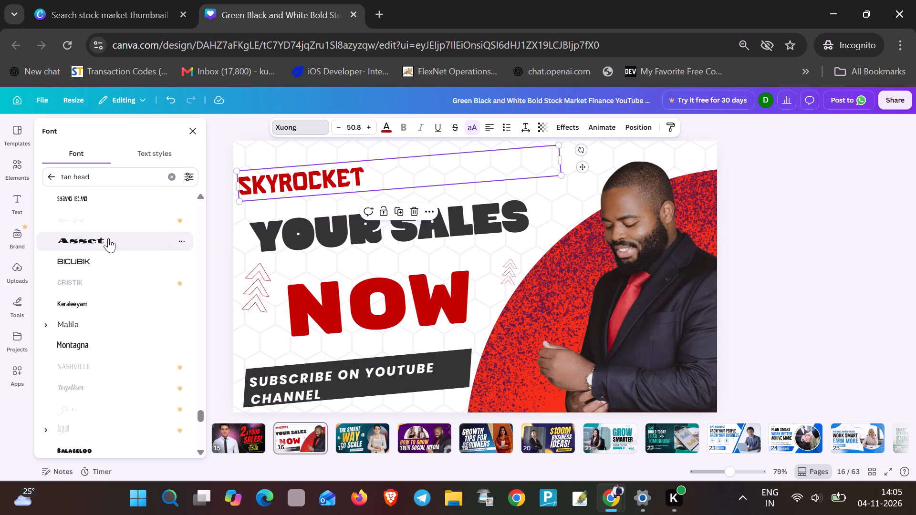
Widen the SKYROCKET text box toward the man's head so the word fits on one line.
left_click(332, 187)
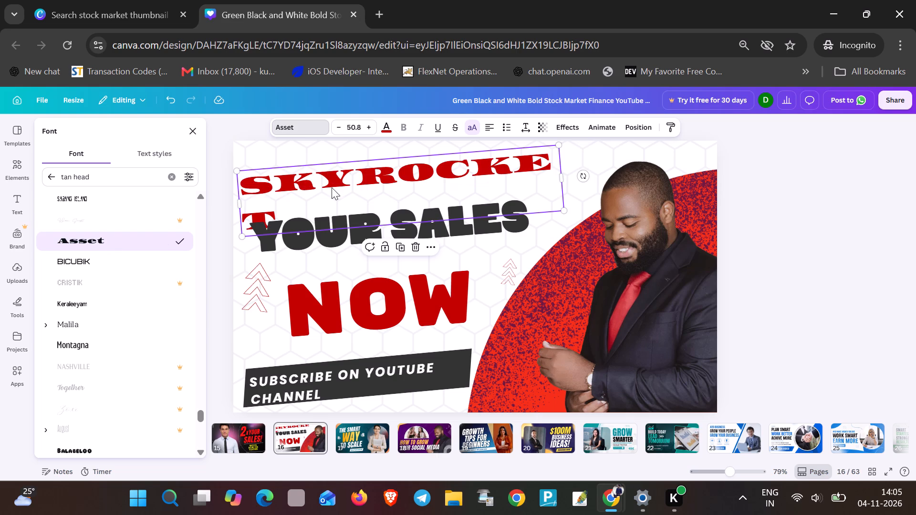
left_click_drag(562, 179, 594, 180)
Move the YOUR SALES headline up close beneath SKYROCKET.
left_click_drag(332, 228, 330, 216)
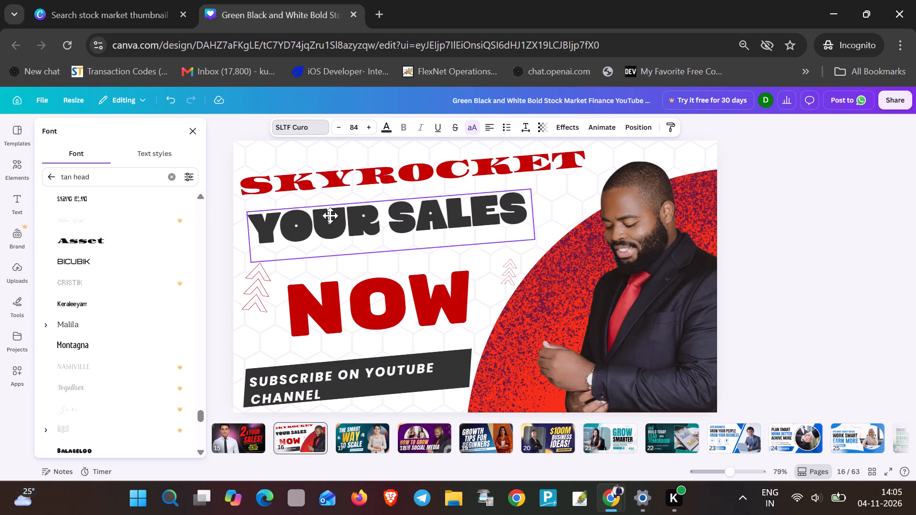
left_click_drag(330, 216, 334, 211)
Move both chevron arrow graphics up so they flank the area just below the YOUR SALES headline.
left_click_drag(249, 305, 248, 307)
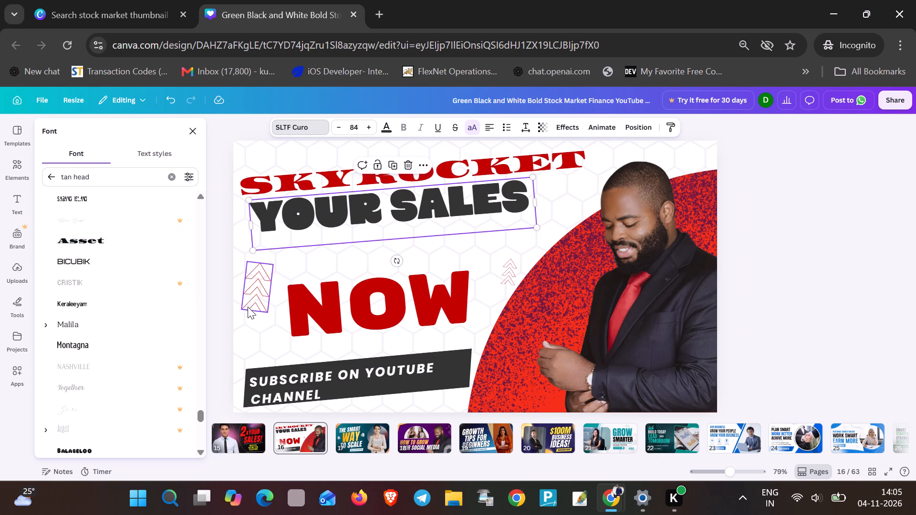
left_click_drag(248, 307, 248, 280)
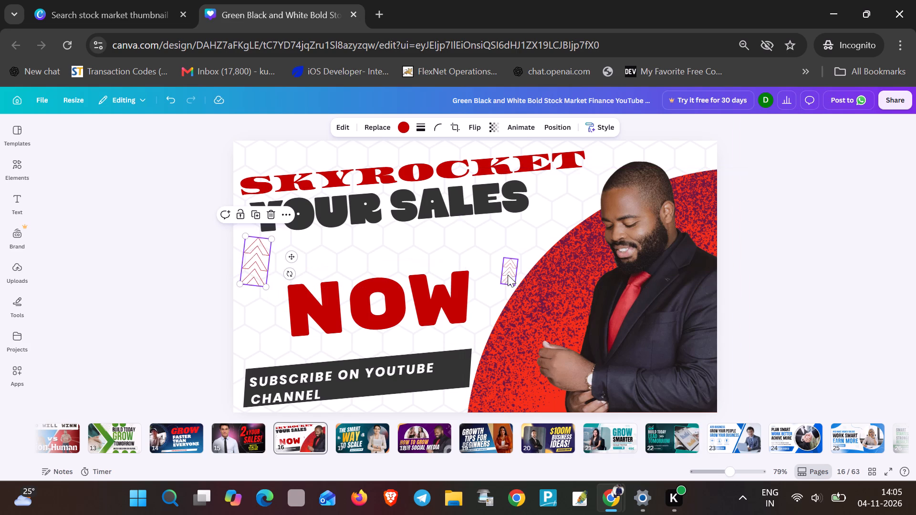
left_click_drag(508, 275, 525, 232)
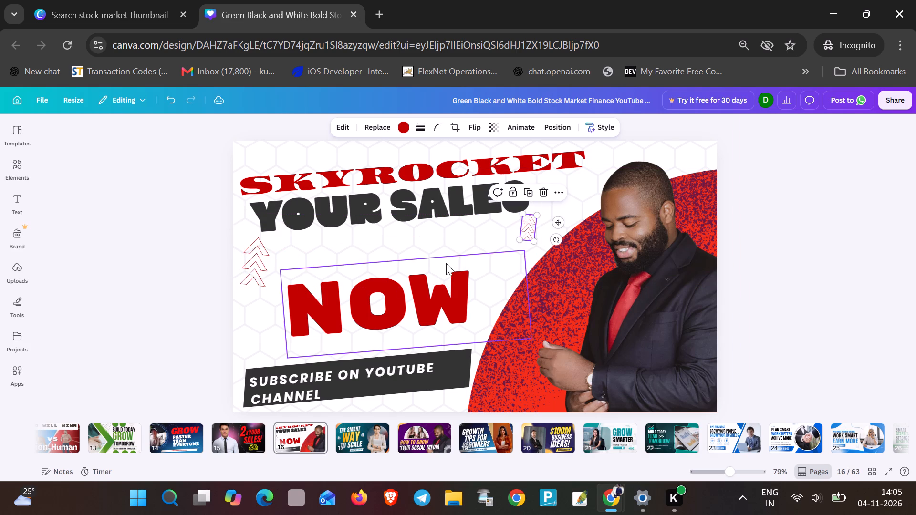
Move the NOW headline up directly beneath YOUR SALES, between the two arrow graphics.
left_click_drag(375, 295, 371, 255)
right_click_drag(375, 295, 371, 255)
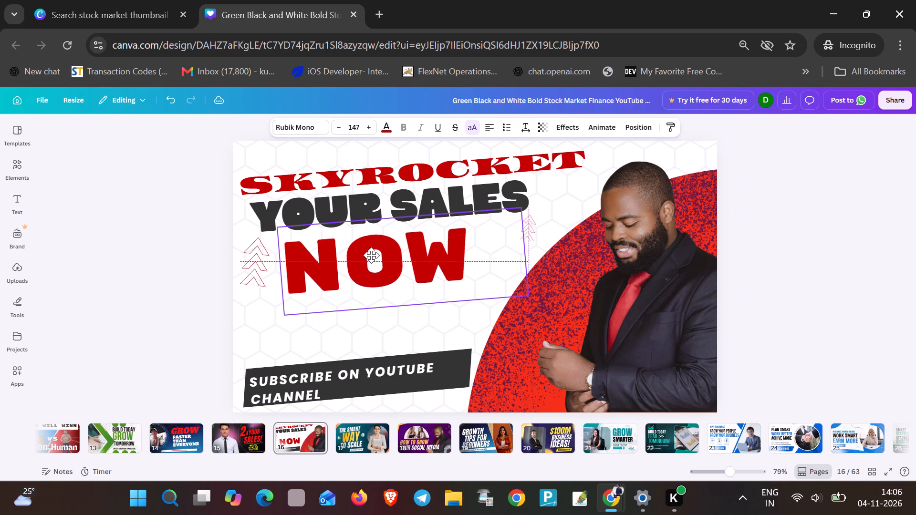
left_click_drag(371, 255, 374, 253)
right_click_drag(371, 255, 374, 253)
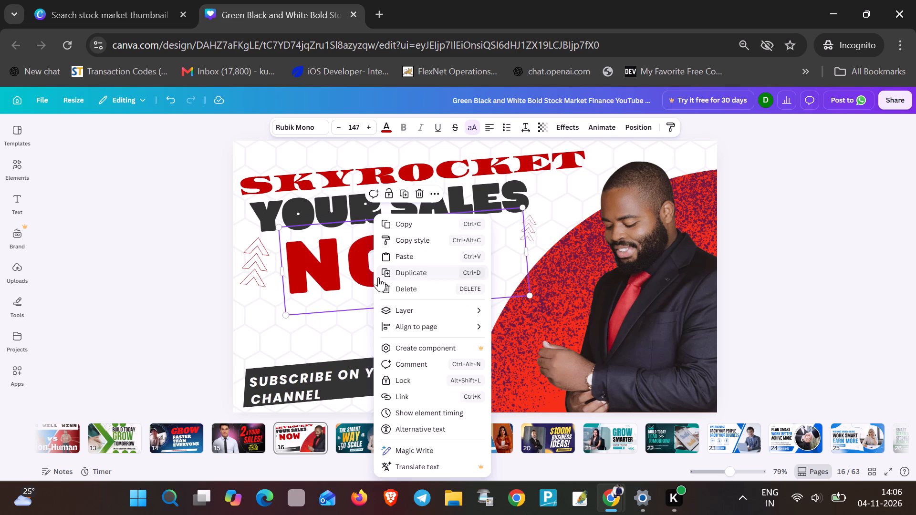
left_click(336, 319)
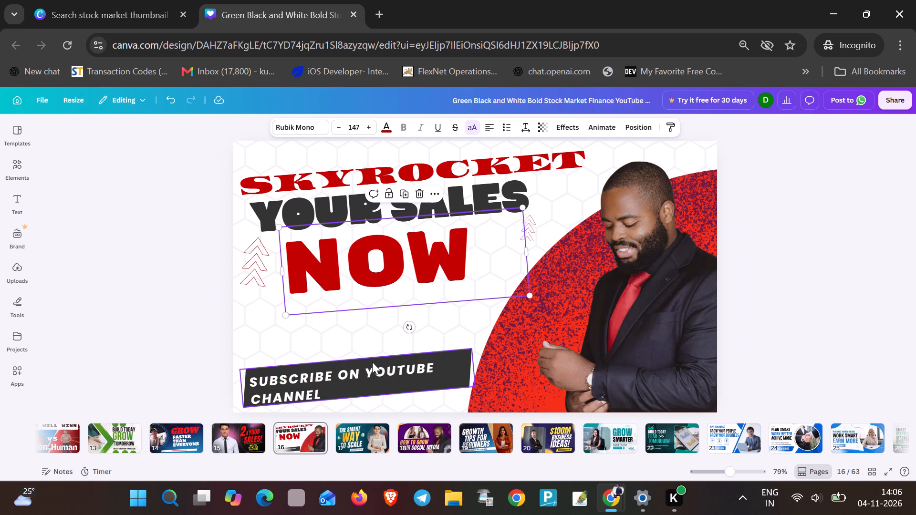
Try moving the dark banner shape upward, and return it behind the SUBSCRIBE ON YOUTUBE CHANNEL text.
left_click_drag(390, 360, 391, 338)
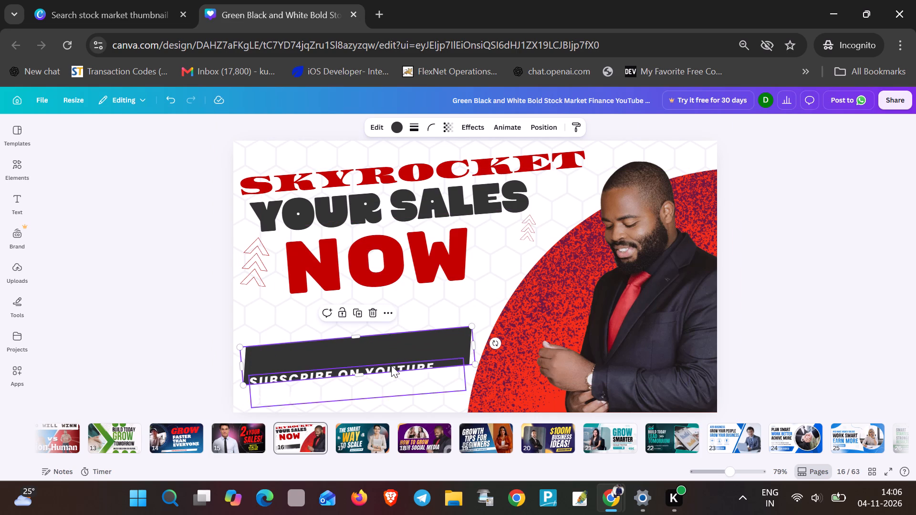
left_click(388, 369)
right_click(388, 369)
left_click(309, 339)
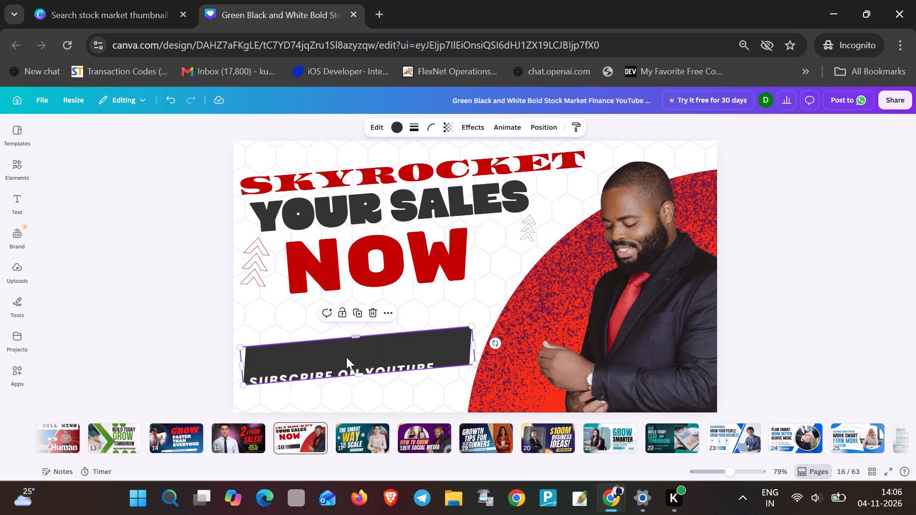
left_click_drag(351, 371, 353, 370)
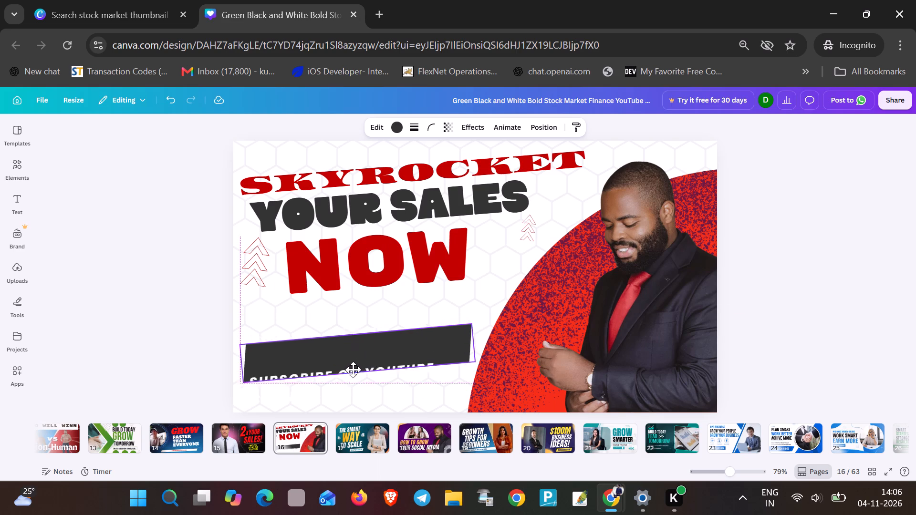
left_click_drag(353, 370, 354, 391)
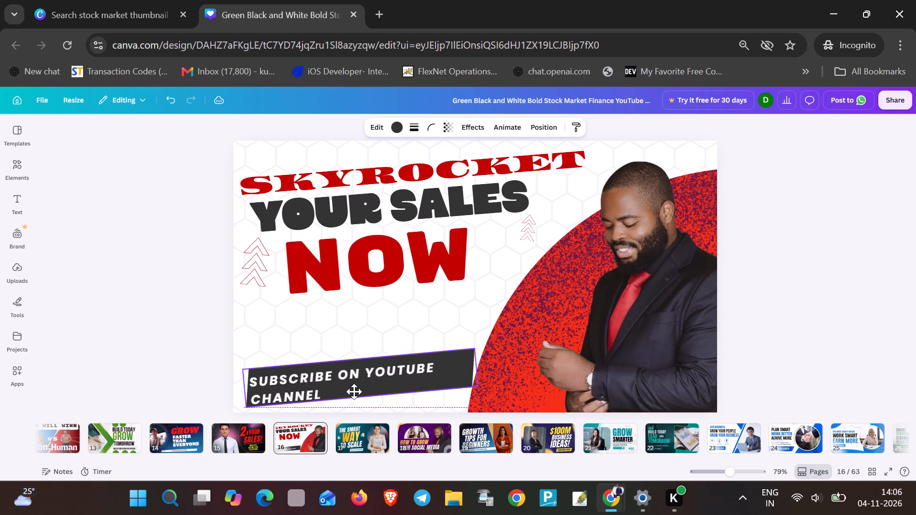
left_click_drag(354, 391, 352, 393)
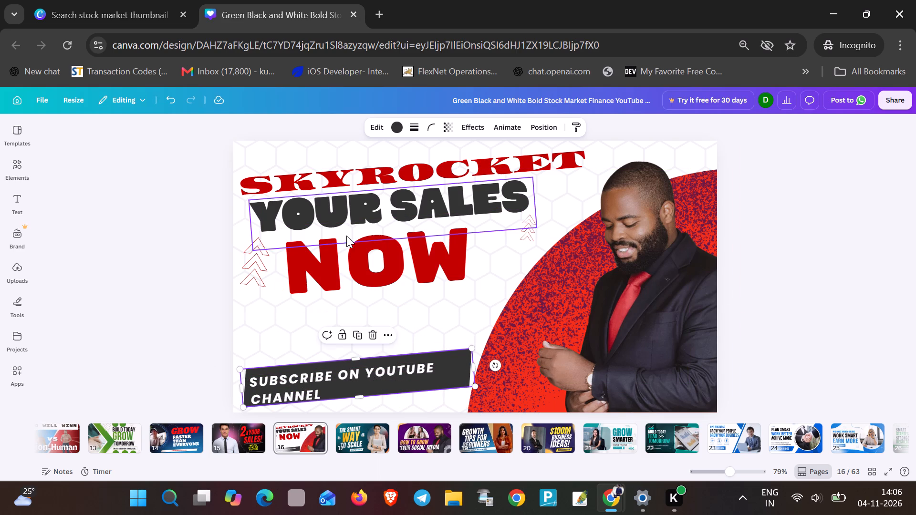
Move the NOW headline back down above the banner and lower YOUR SALES into the gap below SKYROCKET.
left_click(341, 178)
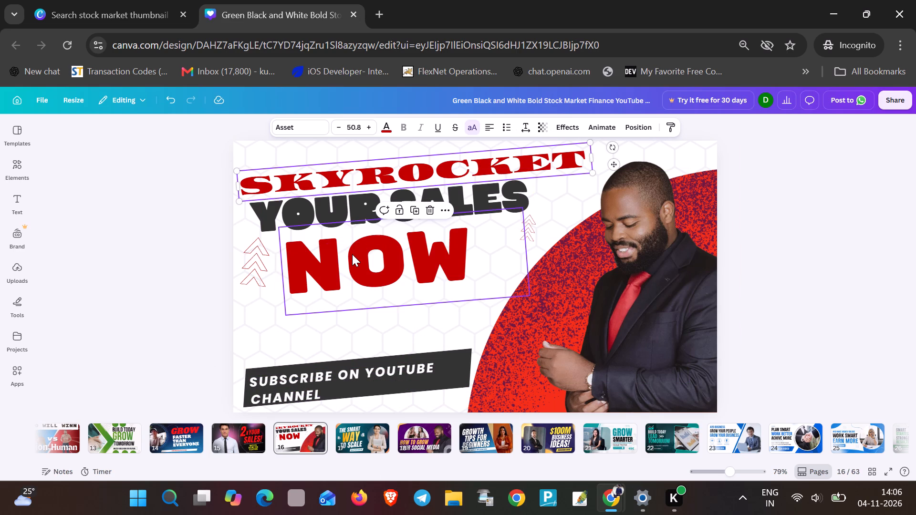
left_click_drag(353, 260, 349, 294)
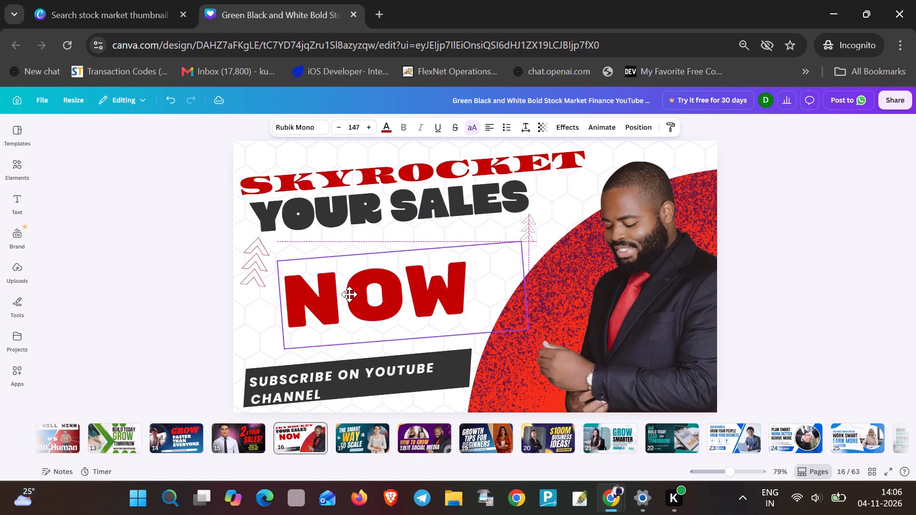
left_click_drag(349, 294, 346, 298)
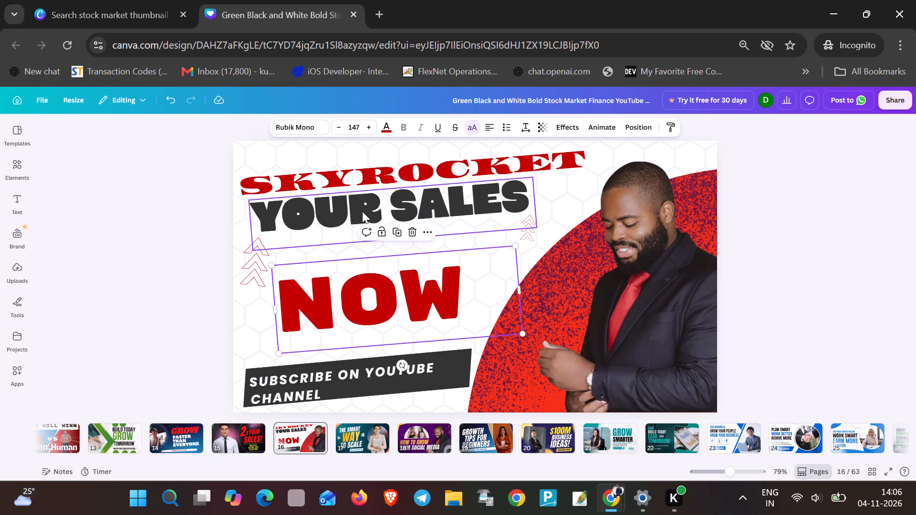
left_click_drag(362, 211, 379, 237)
Enlarge the SKYROCKET headline to size 54.3 and shift it slightly down and inward so it fits within the page edge.
left_click(365, 180)
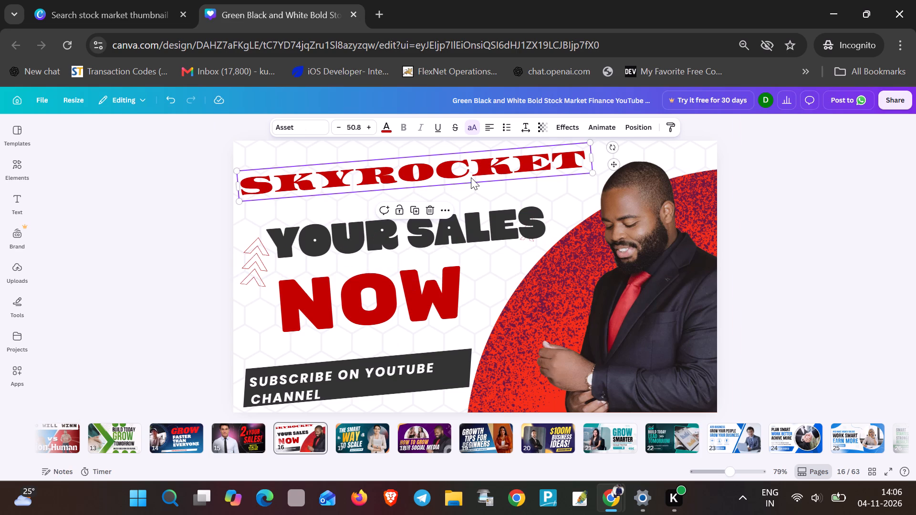
left_click_drag(590, 172, 597, 176)
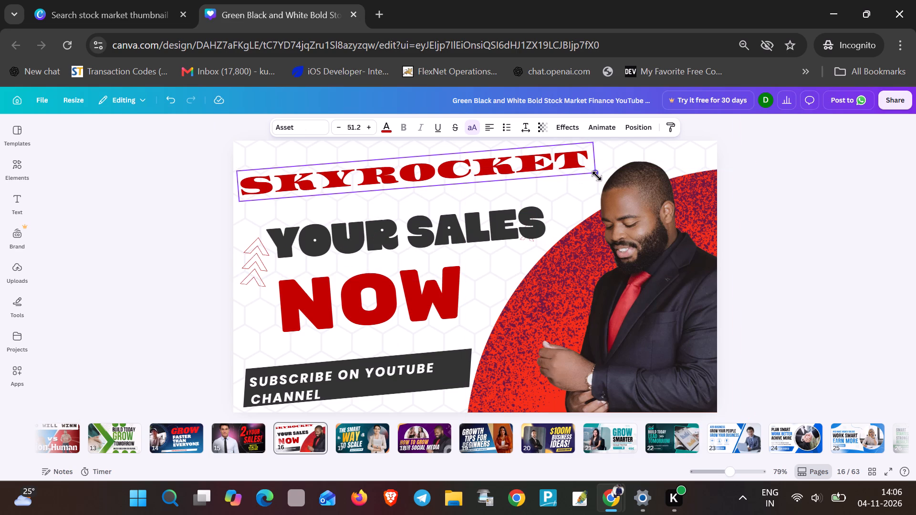
left_click_drag(597, 176, 606, 185)
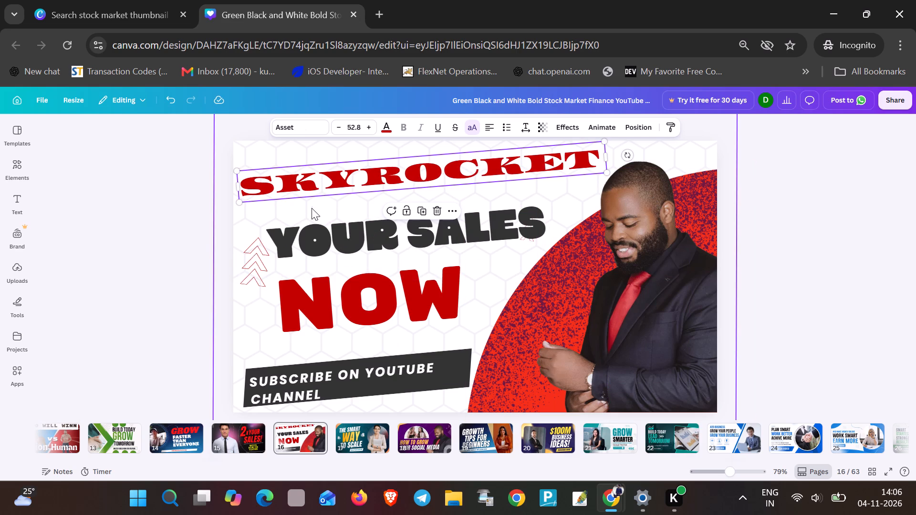
left_click_drag(239, 205, 233, 216)
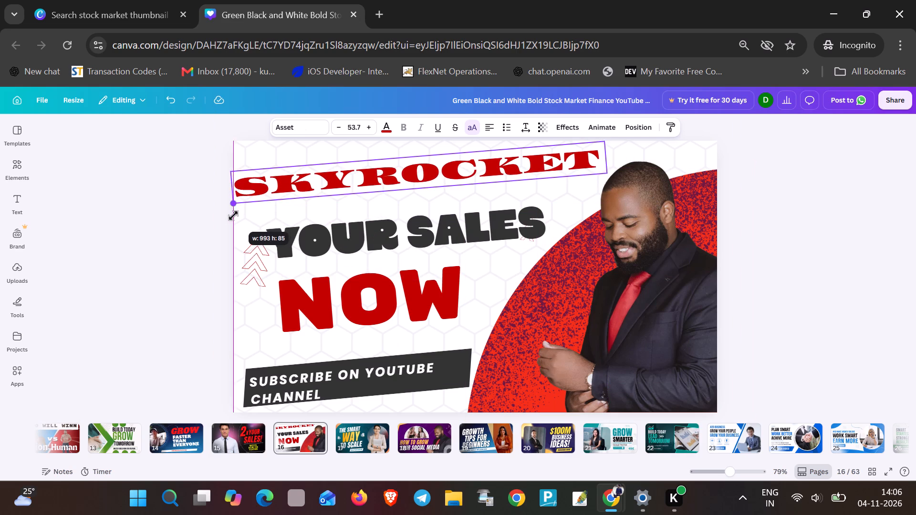
left_click_drag(233, 216, 231, 217)
left_click(297, 213)
left_click_drag(302, 188, 304, 190)
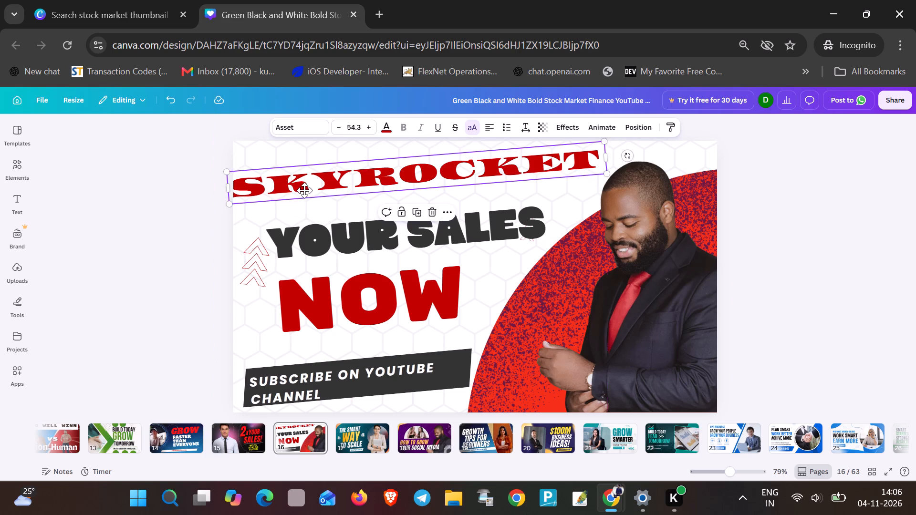
left_click_drag(304, 190, 309, 196)
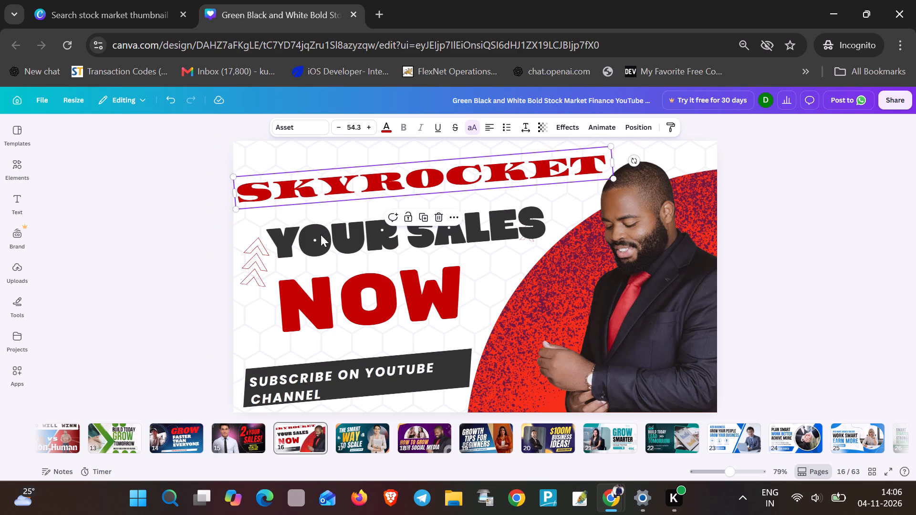
left_click(323, 257)
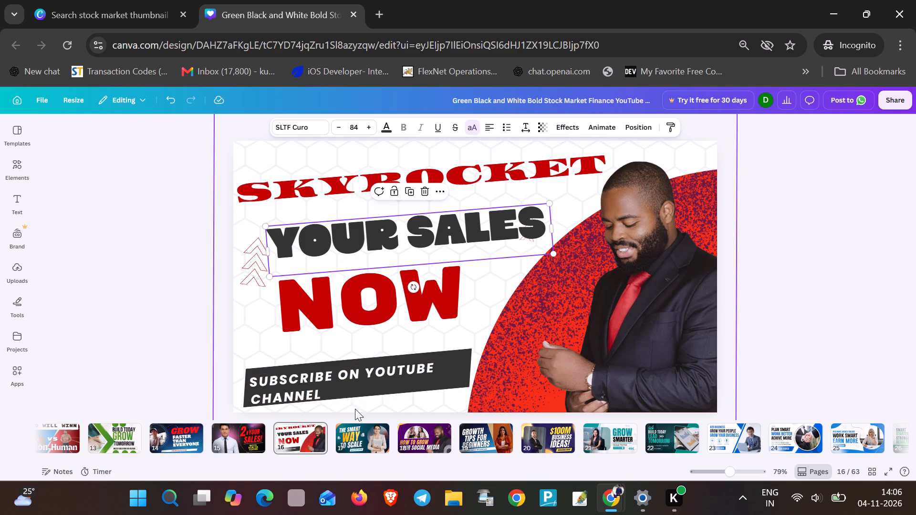
Go to page 17 and move the THE SMART headline up toward the orange corner.
left_click(358, 429)
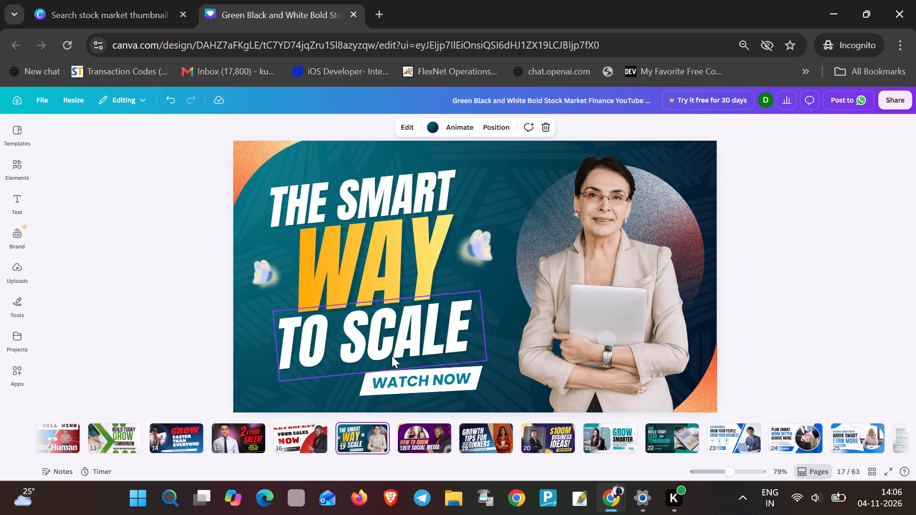
left_click(350, 203)
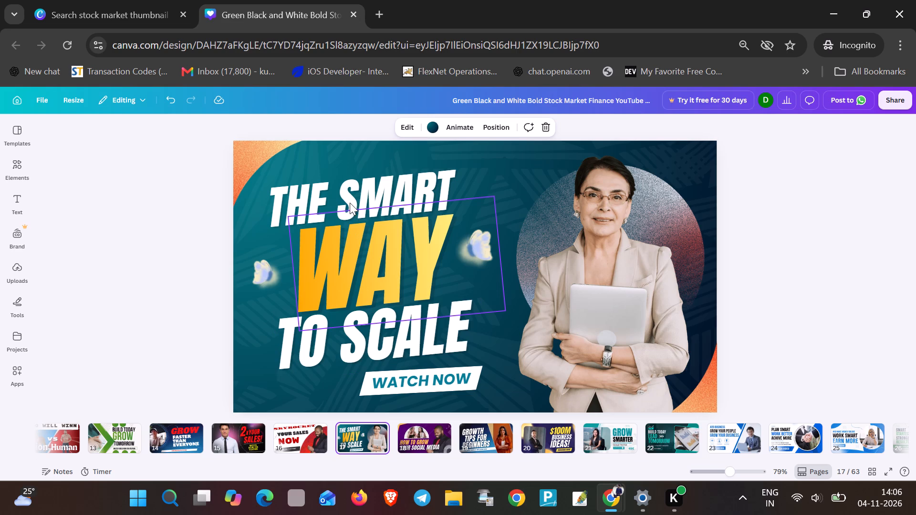
left_click(337, 192)
left_click_drag(337, 192, 312, 178)
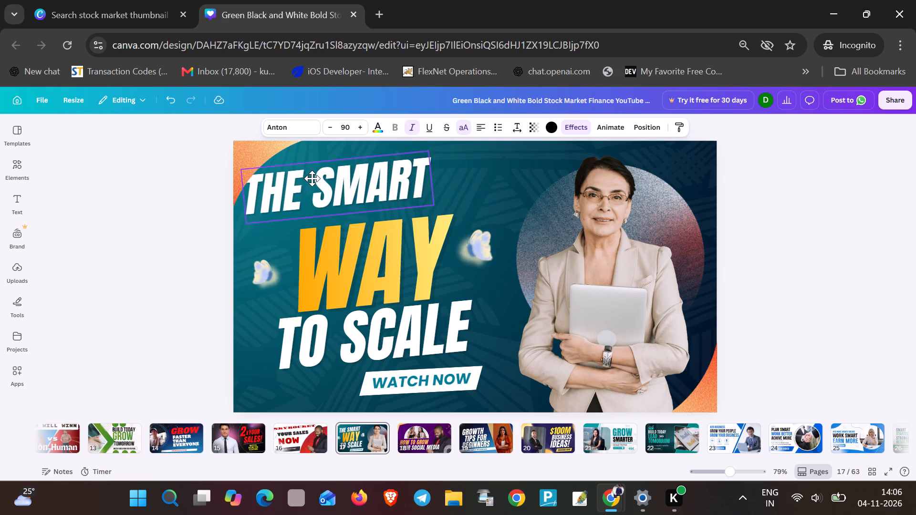
left_click_drag(312, 178, 308, 171)
Leave the orange corner graphic uncropped and re-enter the top headline text as THE SMART.
double_click(309, 172)
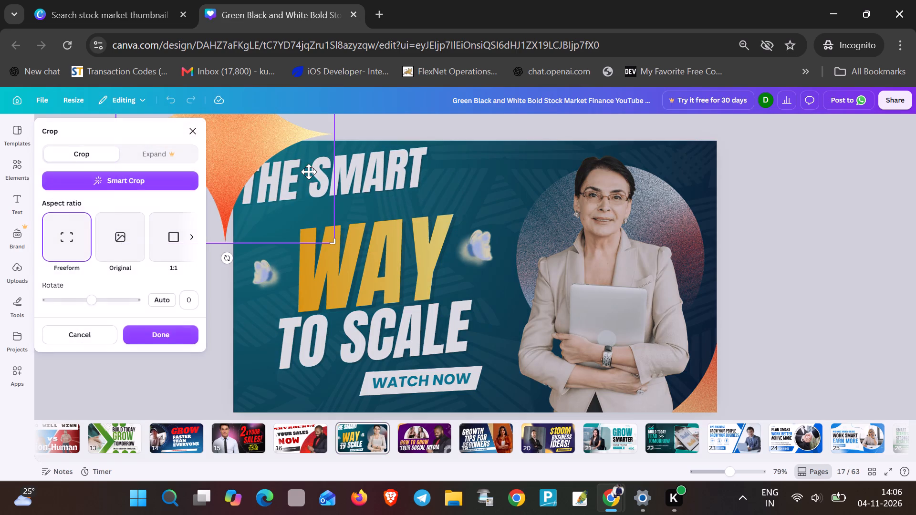
left_click(356, 182)
left_click(356, 182)
double_click(356, 182)
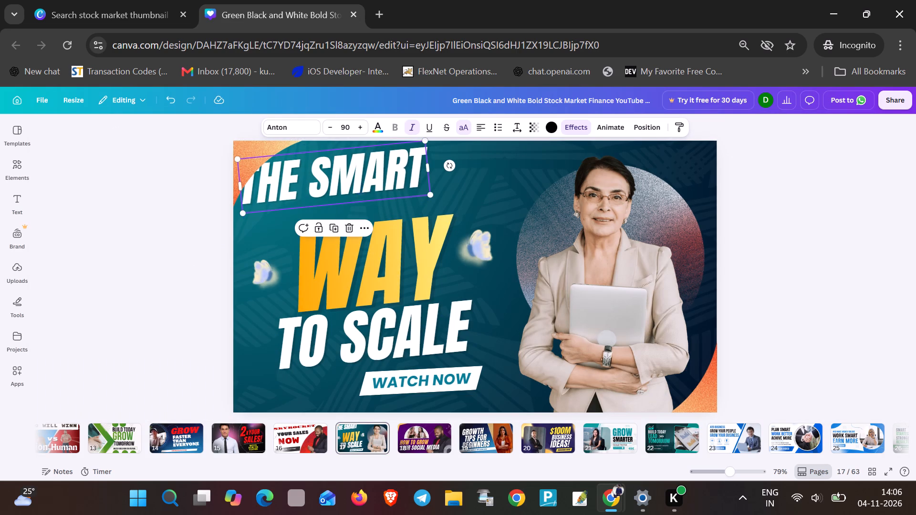
type("THE SMART")
Move the yellow WAY headline up closer to THE SMART and re-enter its text as WAY.
left_click(380, 259)
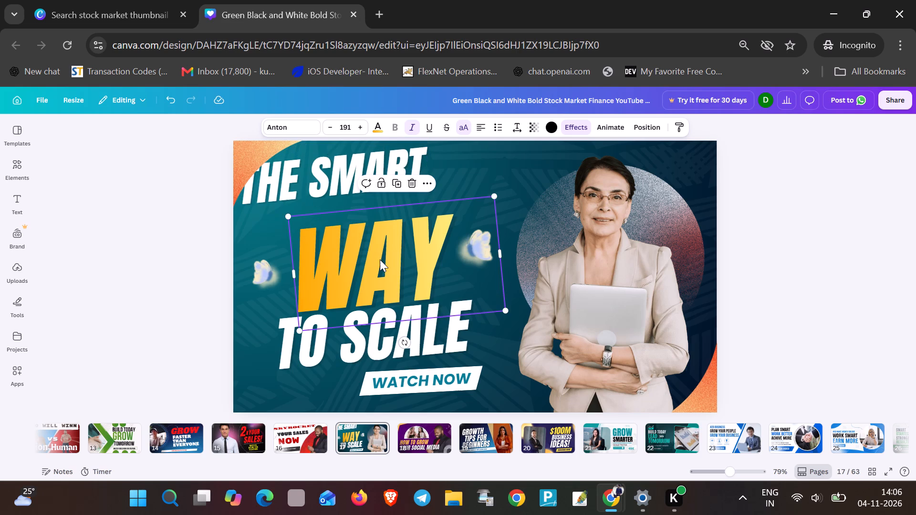
left_click_drag(380, 259, 365, 248)
double_click(365, 248)
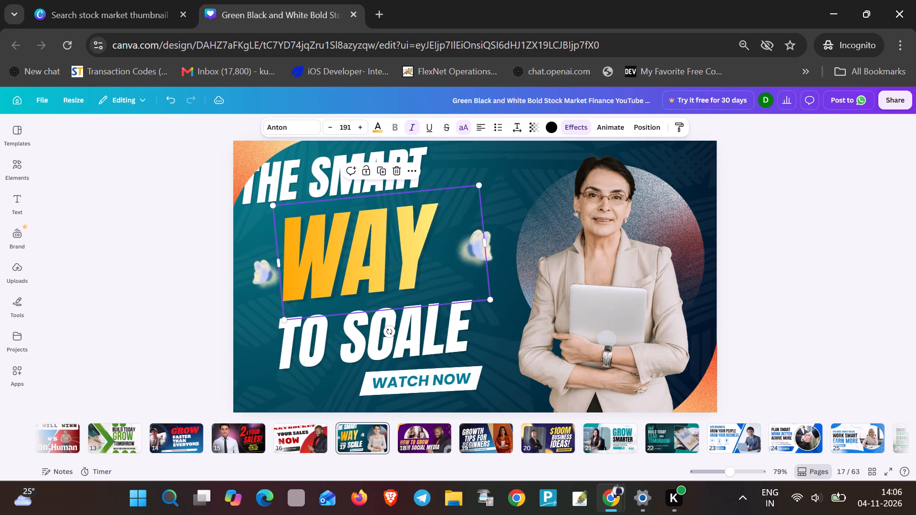
type("WAY")
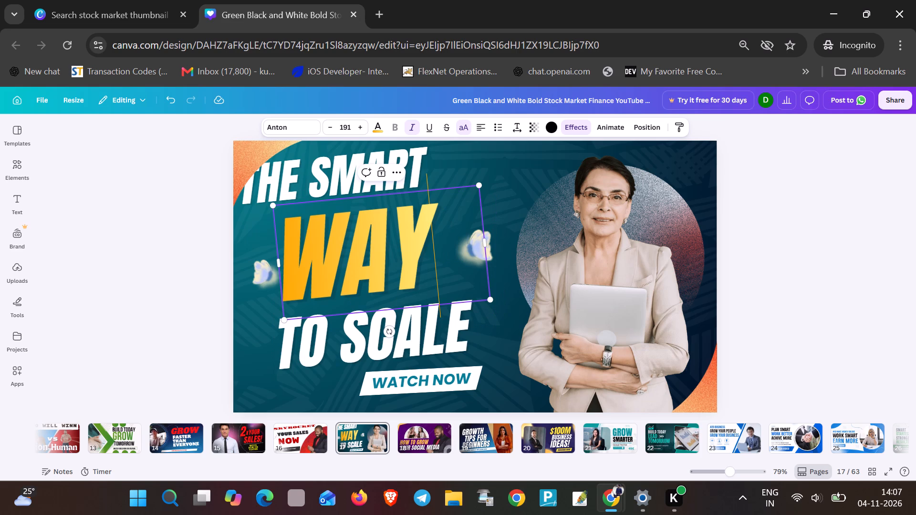
Re-enter the lower white headline text as TO SCALE.
double_click(344, 337)
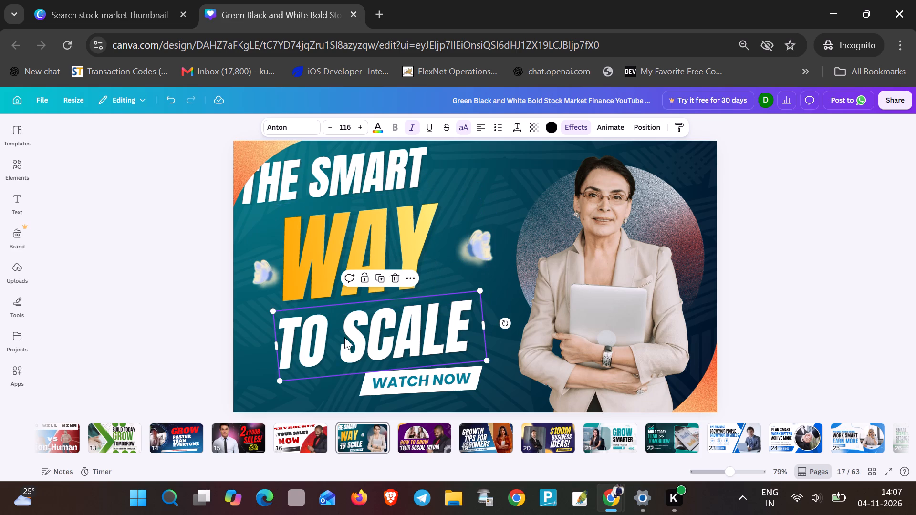
type("TO SCALE")
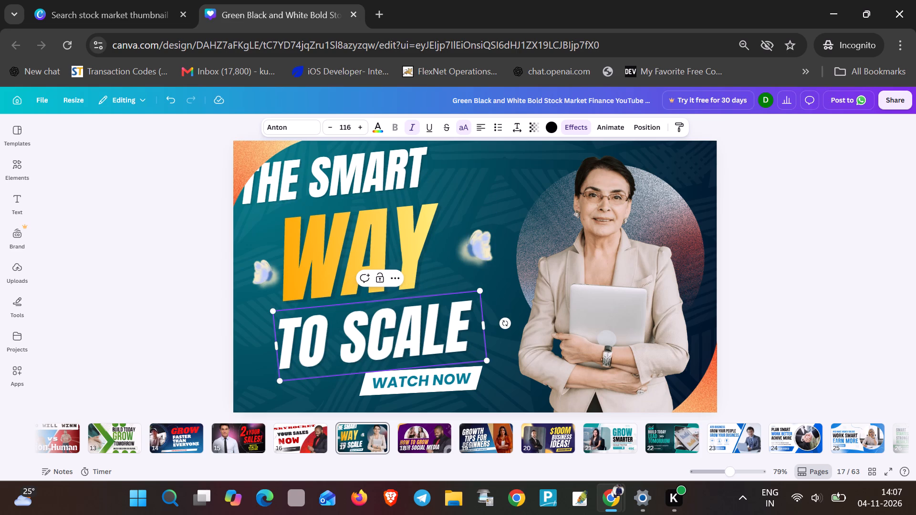
Shift the THE SMART headline sideways, clear of the orange corner and above WAY.
left_click(347, 178)
left_click_drag(346, 181, 363, 181)
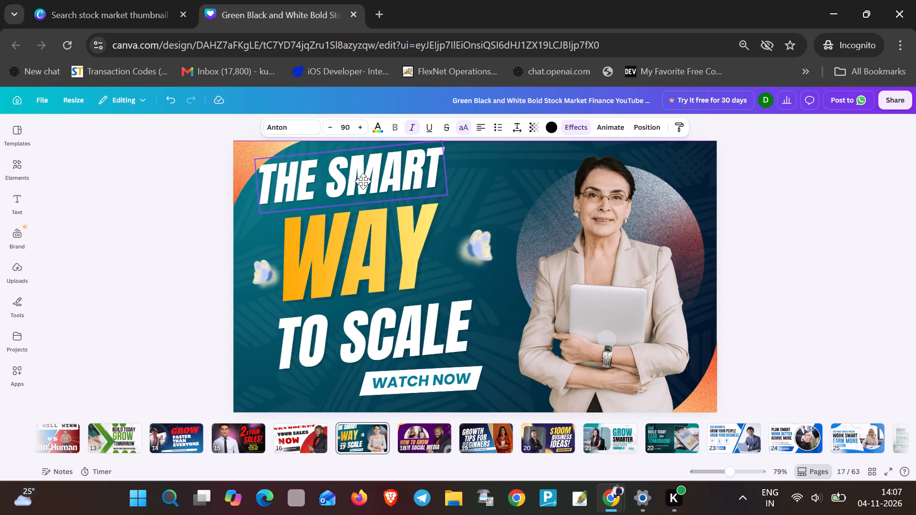
left_click_drag(363, 181, 366, 181)
Recolour the whole THE SMART headline bright yellow.
double_click(366, 181)
double_click(347, 175)
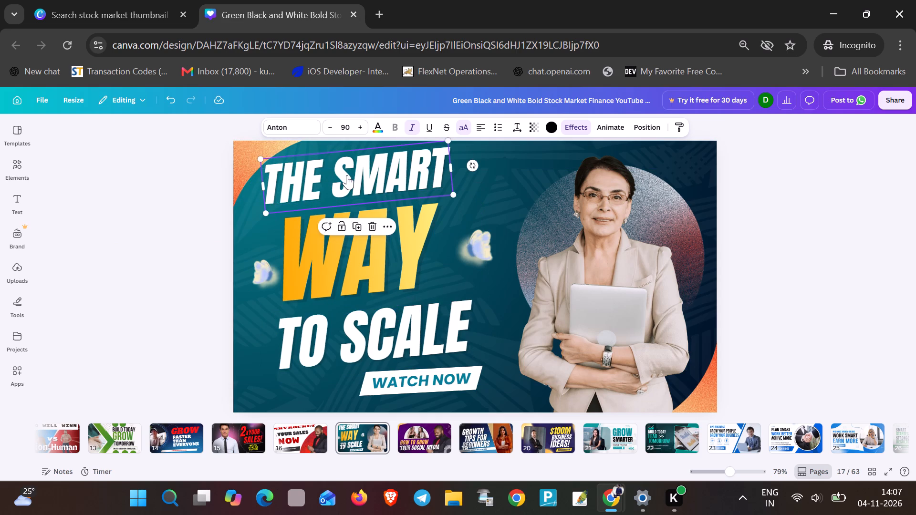
left_click_drag(273, 174, 274, 175)
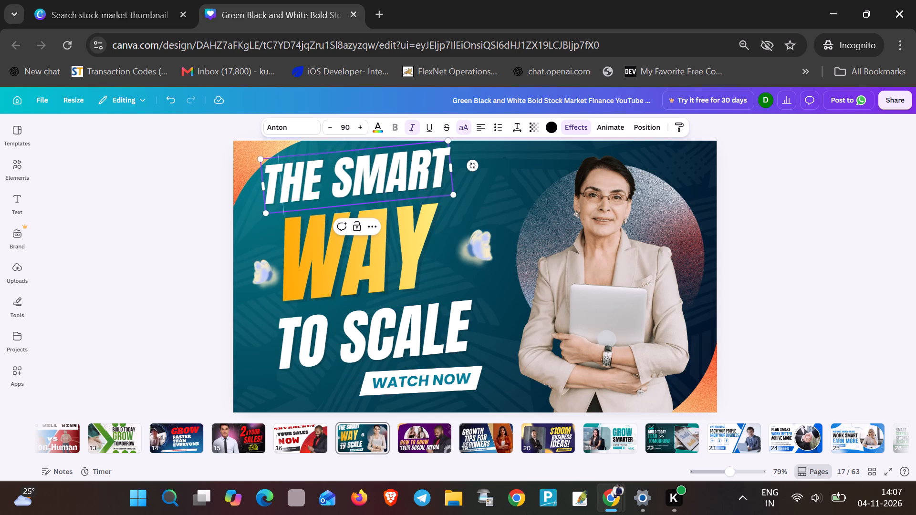
left_click_drag(274, 175, 395, 175)
left_click(395, 175)
left_click_drag(447, 178, 277, 190)
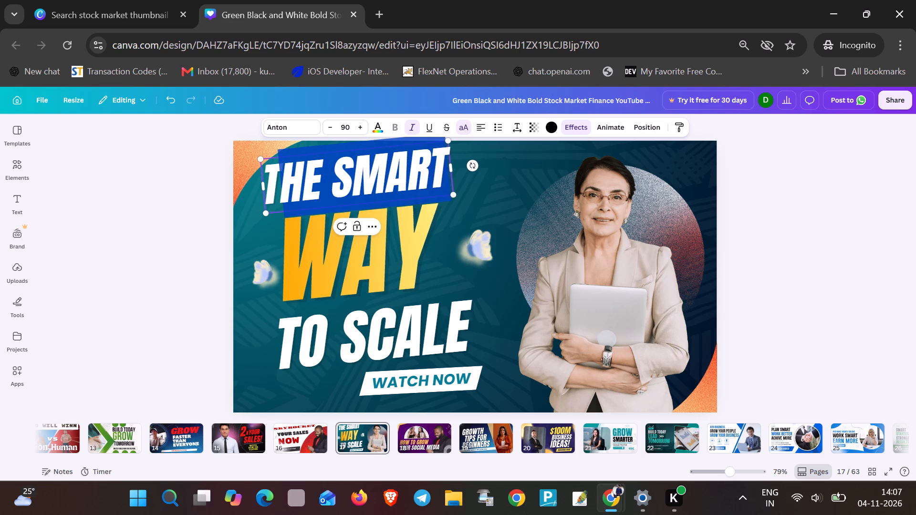
left_click_drag(277, 190, 270, 190)
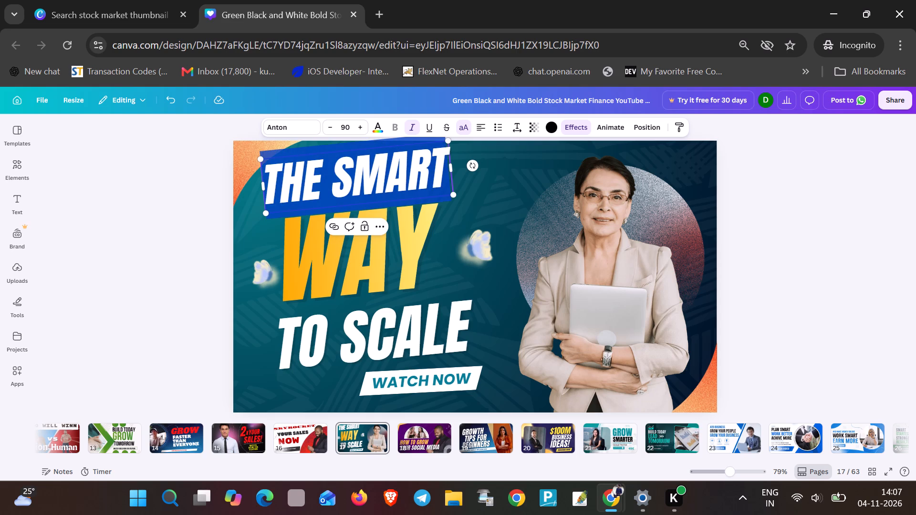
left_click(324, 252)
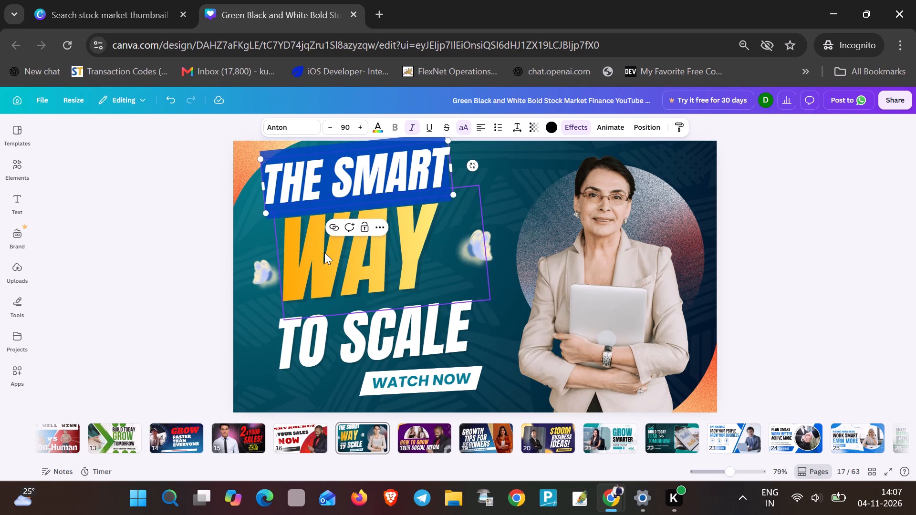
left_click(319, 187)
double_click(345, 185)
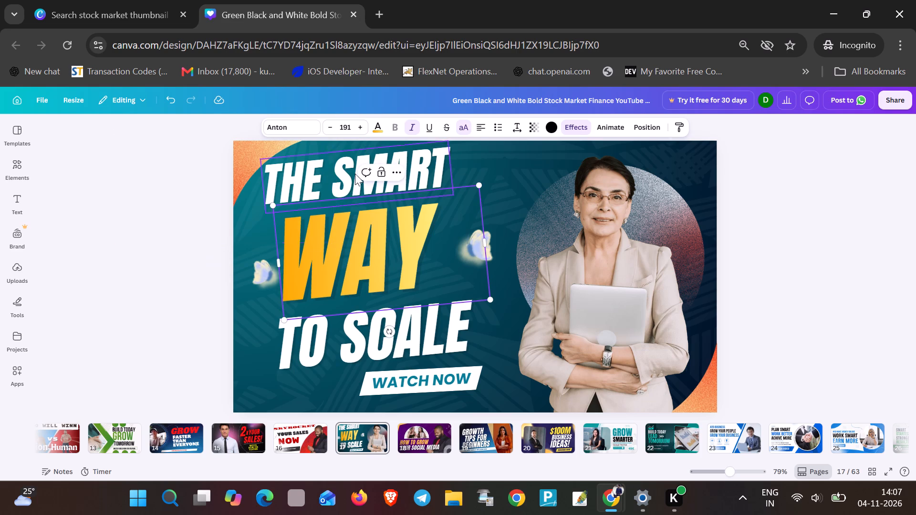
double_click(420, 168)
triple_click(420, 168)
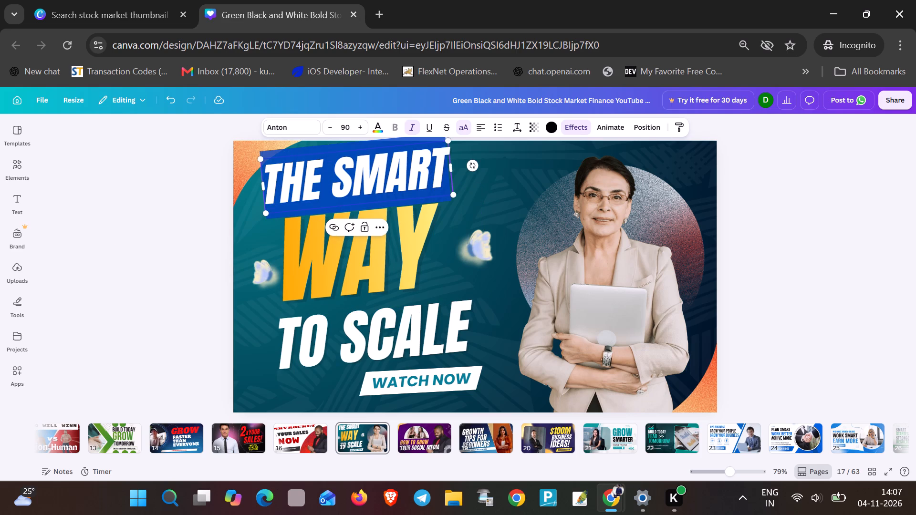
left_click(381, 132)
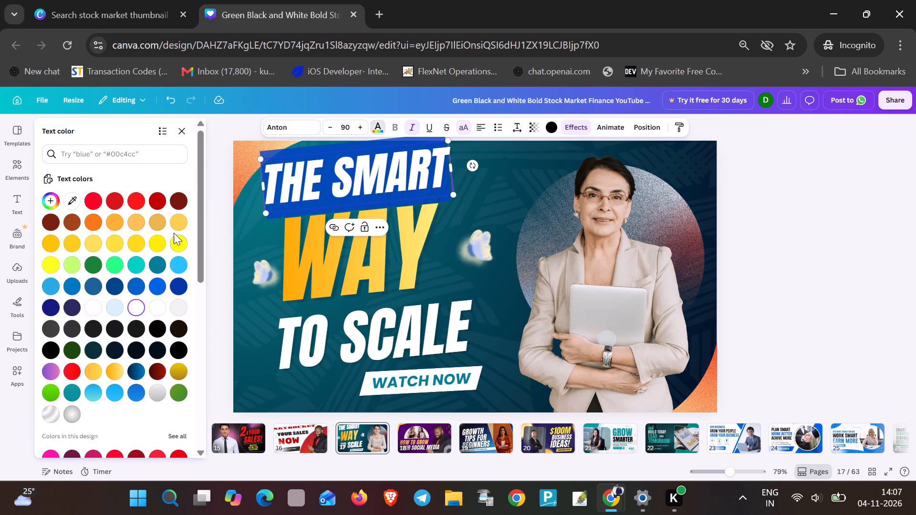
left_click(163, 240)
left_click(335, 258)
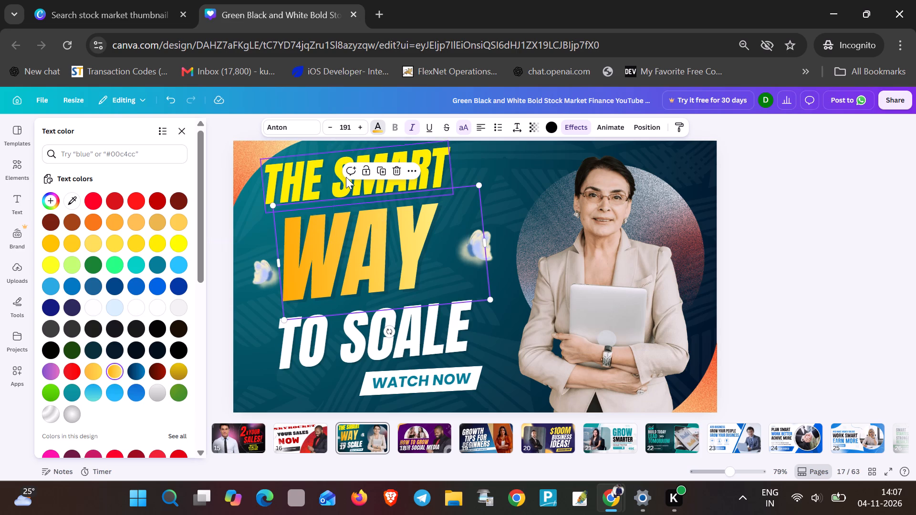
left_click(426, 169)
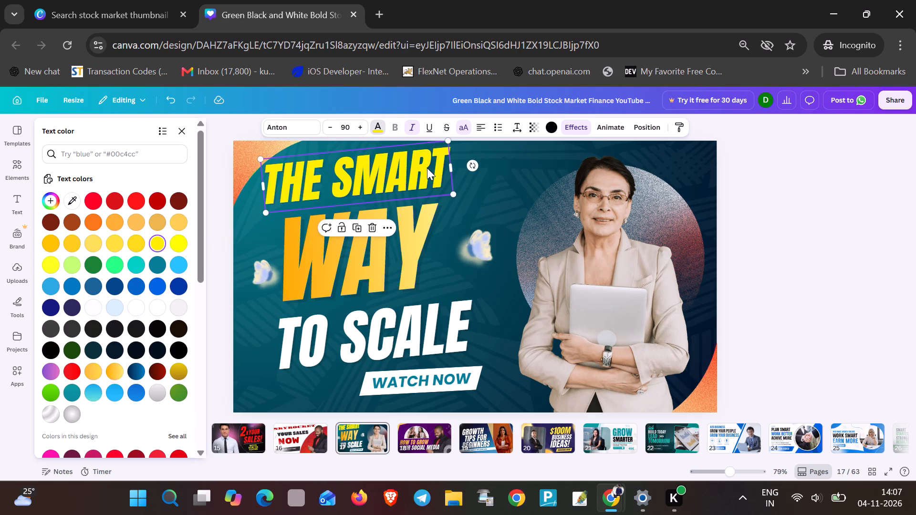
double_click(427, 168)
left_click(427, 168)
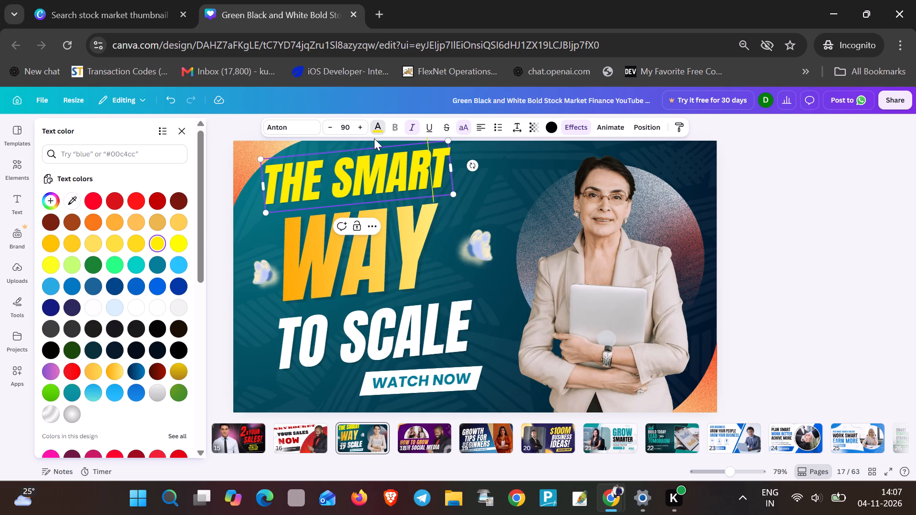
Shrink the WAY headline to about size 135 and place it just below THE SMART.
left_click(401, 247)
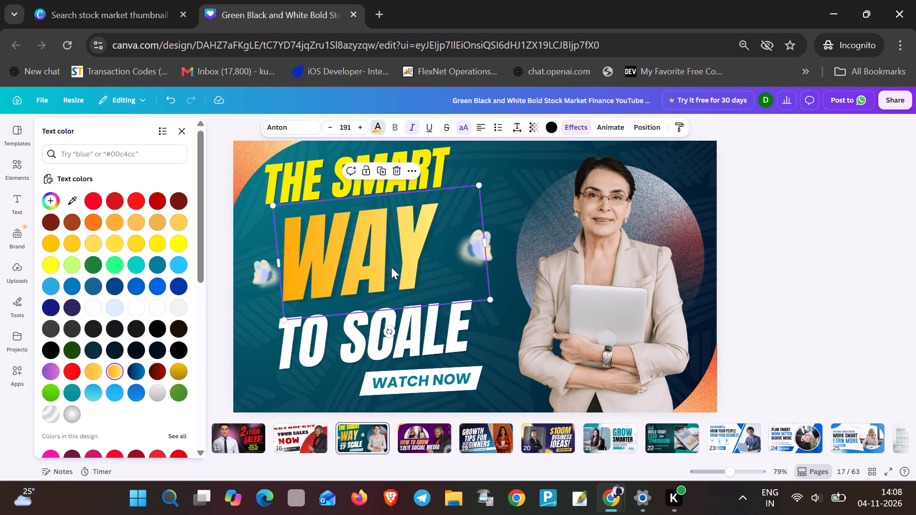
left_click_drag(385, 252, 383, 252)
left_click_drag(383, 252, 383, 246)
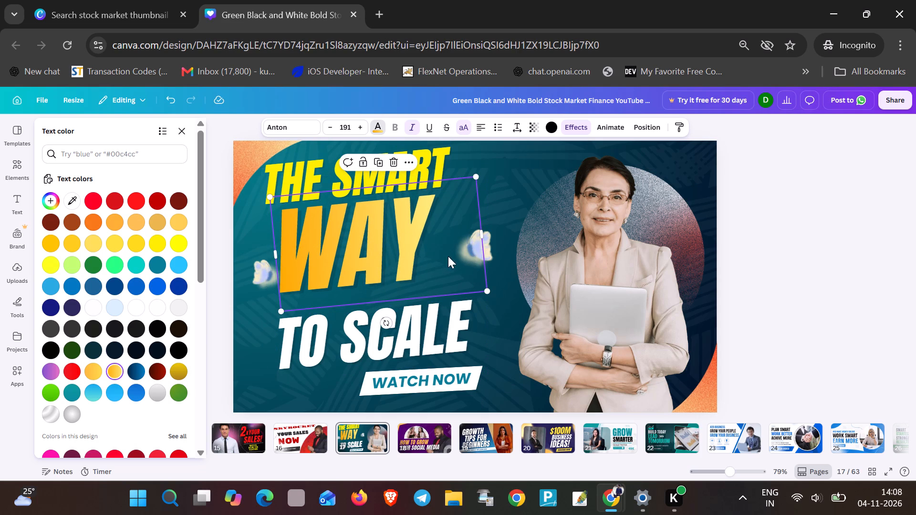
left_click_drag(489, 290, 486, 287)
left_click_drag(486, 287, 464, 274)
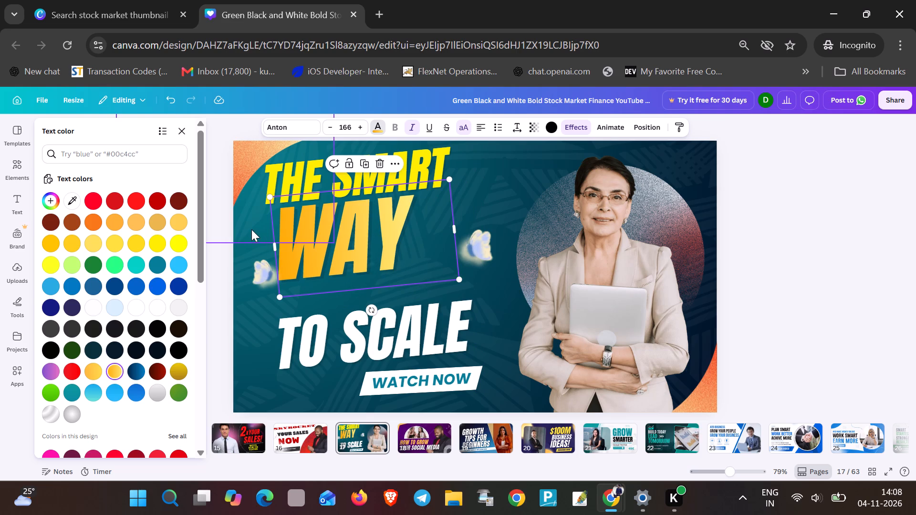
left_click(478, 213)
left_click_drag(349, 232, 375, 229)
left_click_drag(483, 276, 482, 275)
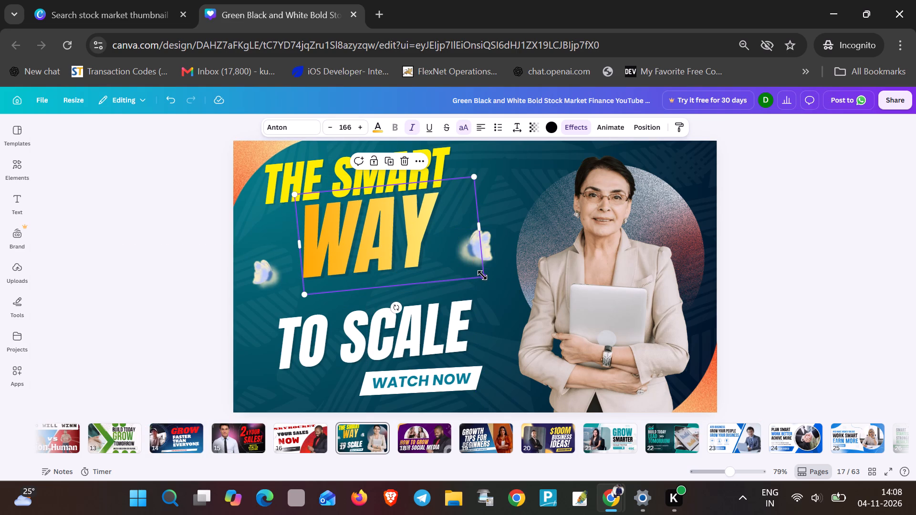
left_click_drag(482, 275, 453, 257)
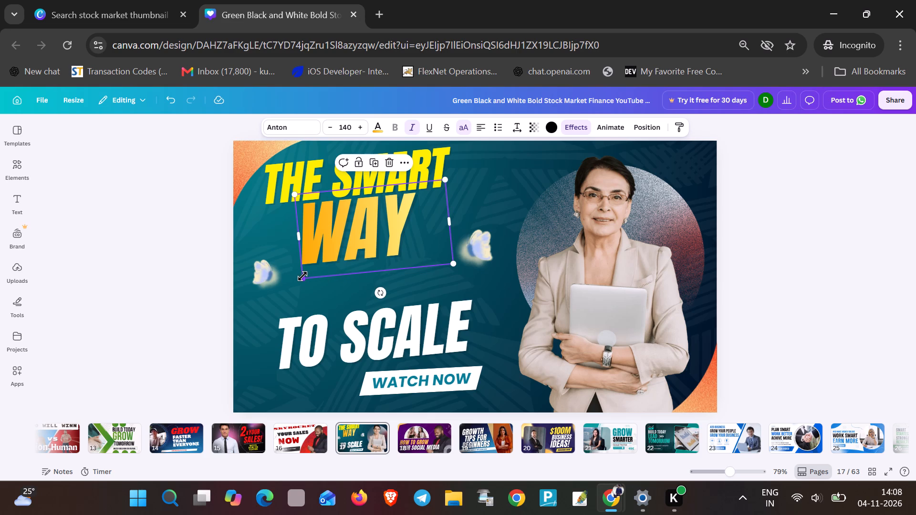
left_click_drag(302, 276, 305, 269)
left_click(296, 229)
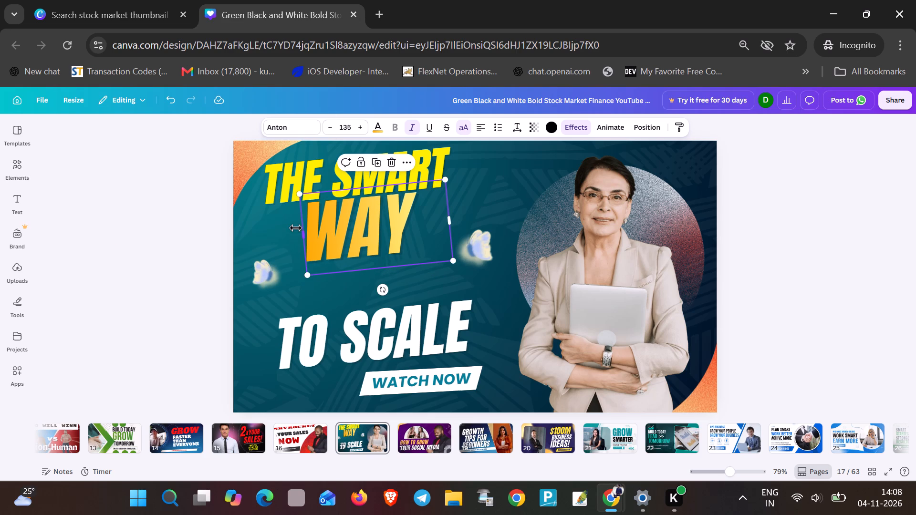
left_click(459, 196)
left_click_drag(376, 210, 368, 223)
Move the TO SCALE headline up beneath WAY and shrink it to about size 87.5.
left_click_drag(373, 311, 373, 304)
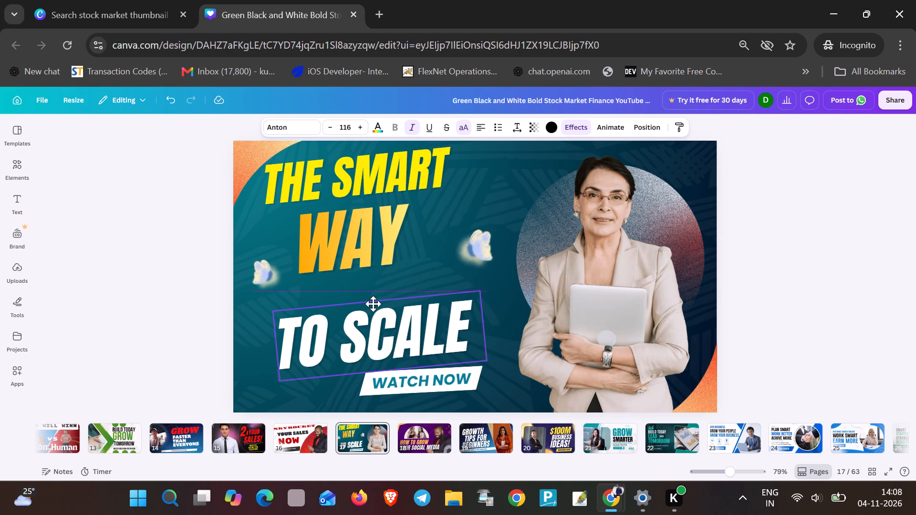
left_click_drag(373, 304, 375, 283)
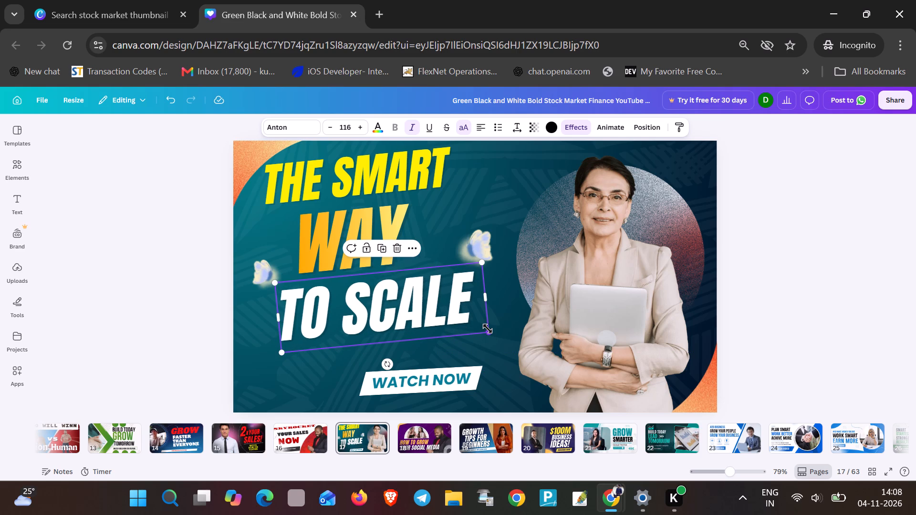
left_click_drag(489, 332, 464, 309)
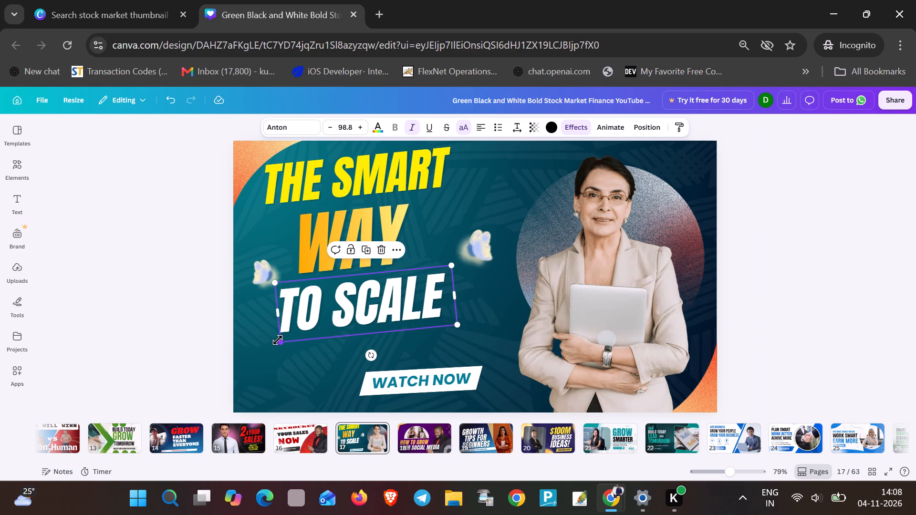
left_click_drag(278, 342, 293, 323)
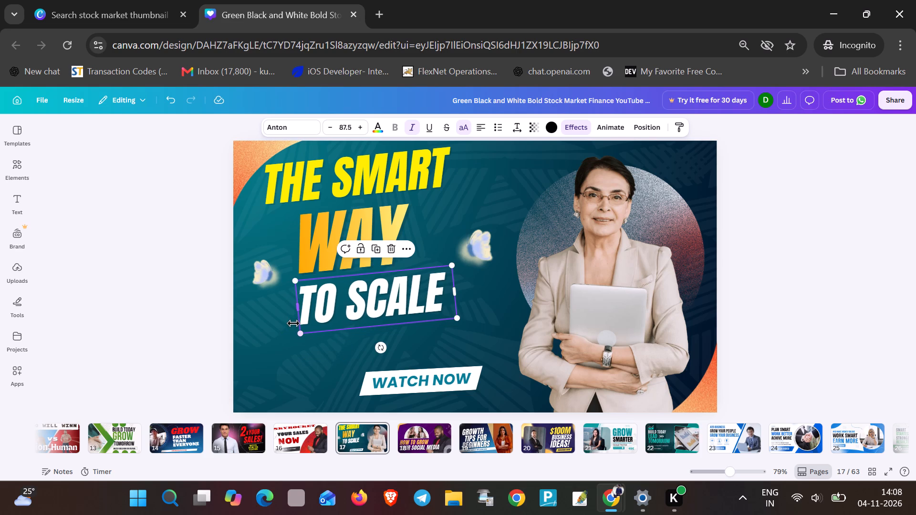
left_click(322, 346)
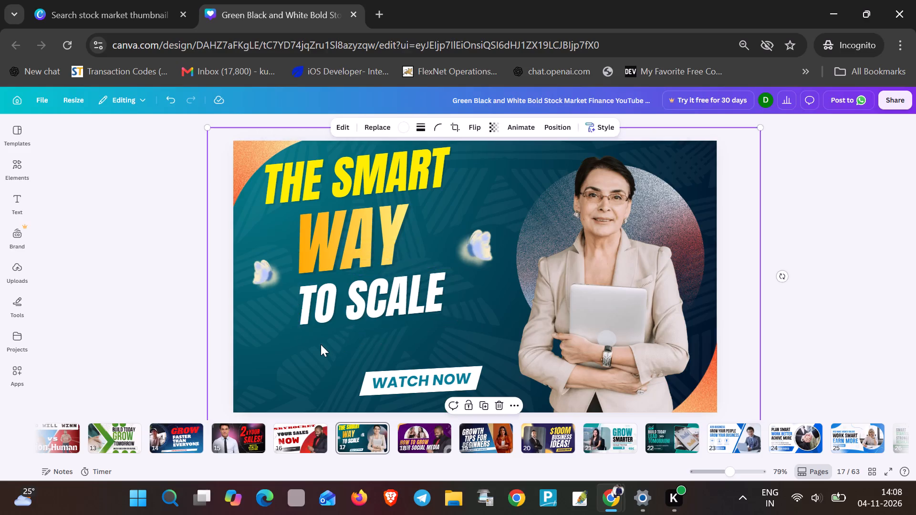
Recolour the whole TO SCALE headline the same bright yellow as THE SMART.
triple_click(333, 302)
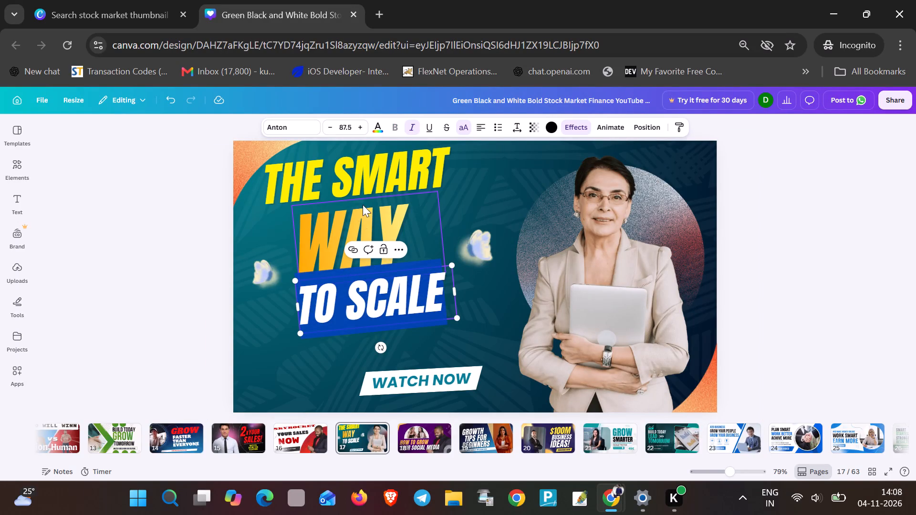
left_click(375, 132)
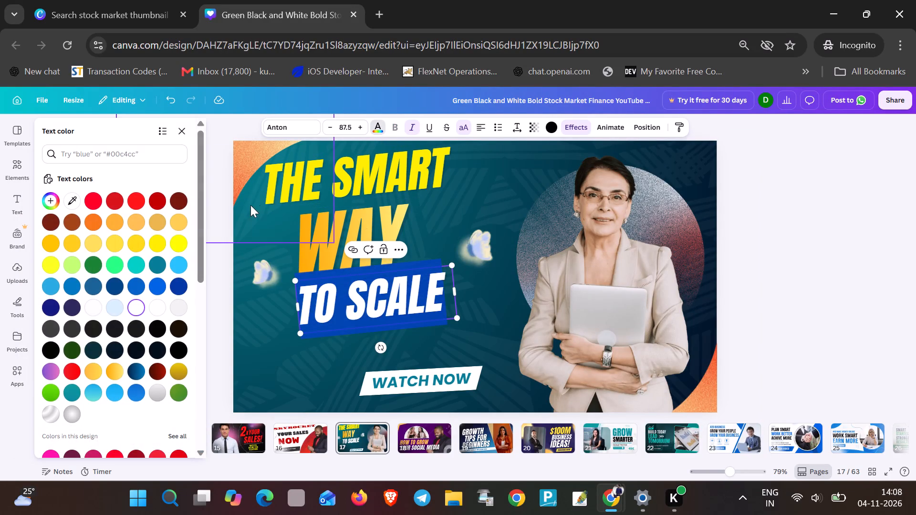
left_click(160, 244)
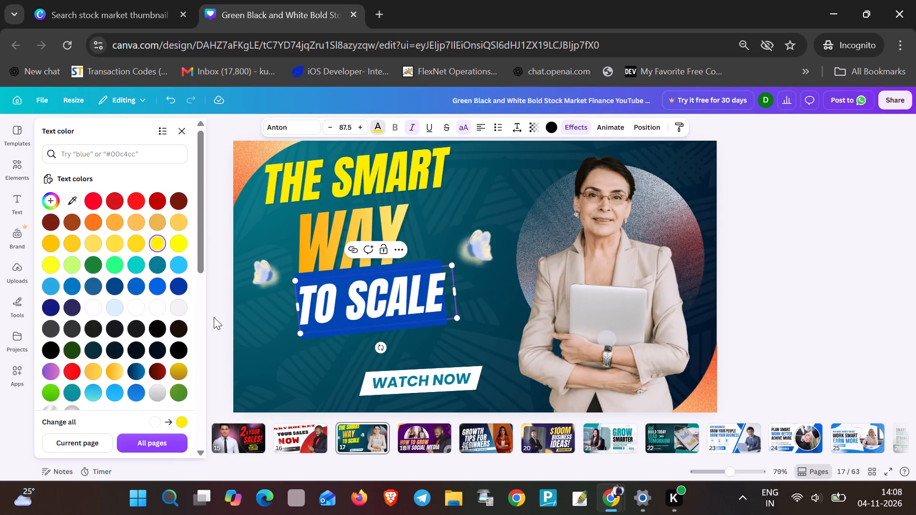
left_click(220, 322)
left_click(247, 334)
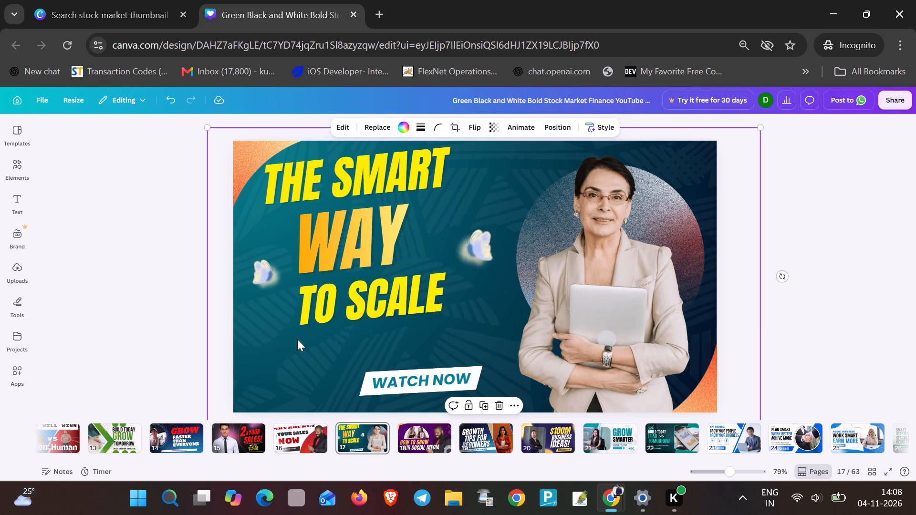
Move the woman's photo to the right edge of the page, with its base at the page bottom.
left_click(560, 310)
left_click_drag(634, 345, 670, 326)
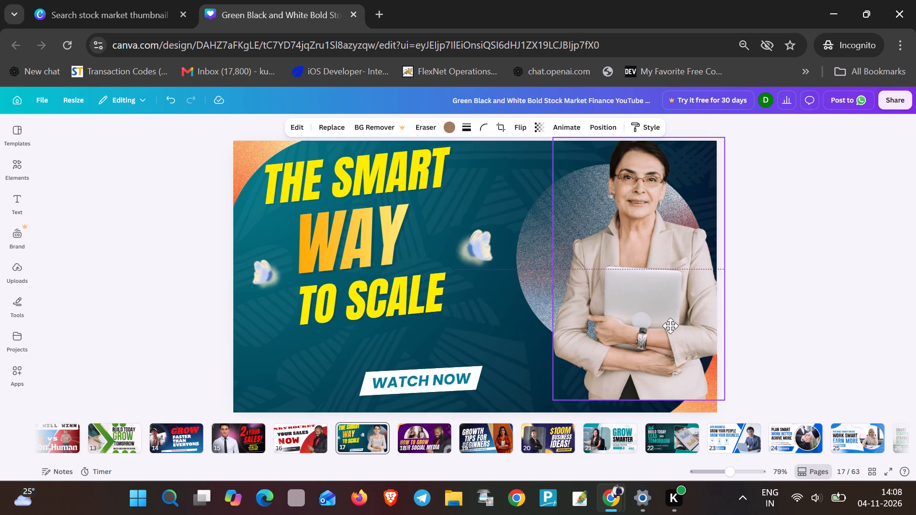
left_click_drag(670, 326, 684, 347)
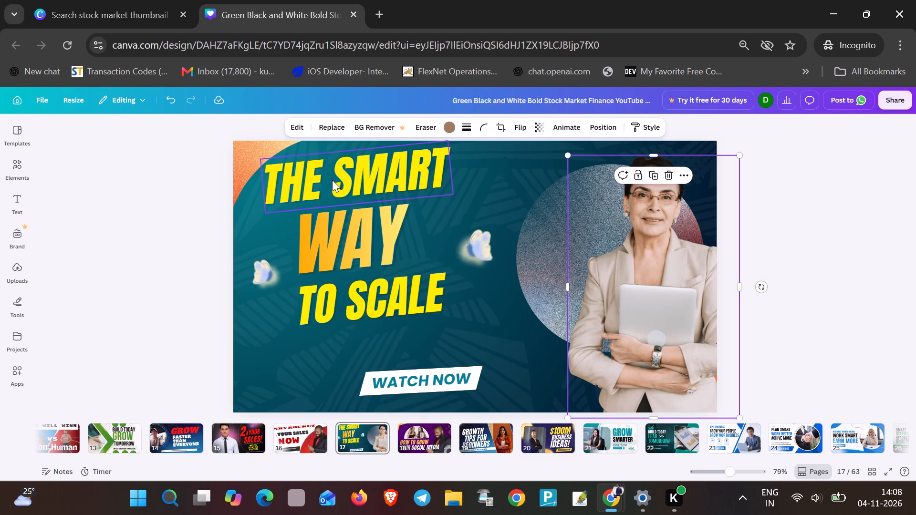
Shift the THE SMART headline rightward toward the circle and bring WAY over to sit centred below it.
left_click_drag(364, 176, 396, 176)
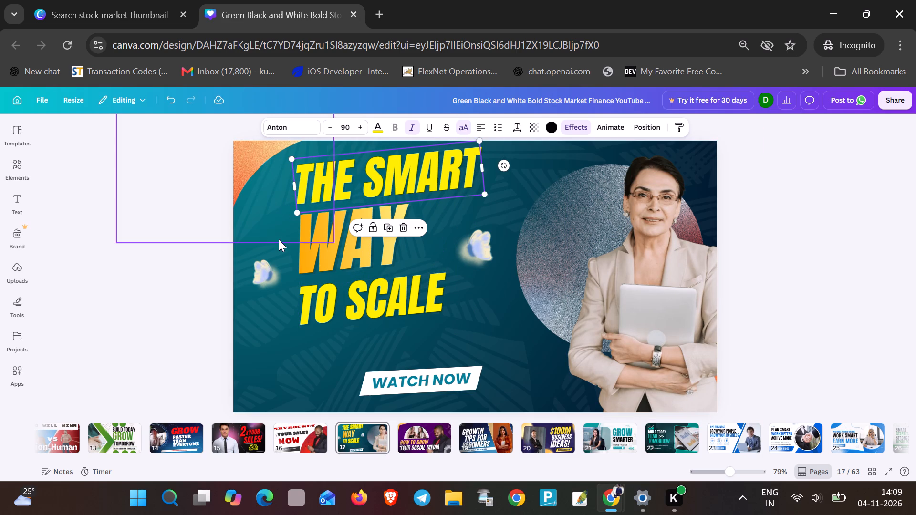
left_click(263, 321)
left_click_drag(319, 257, 343, 255)
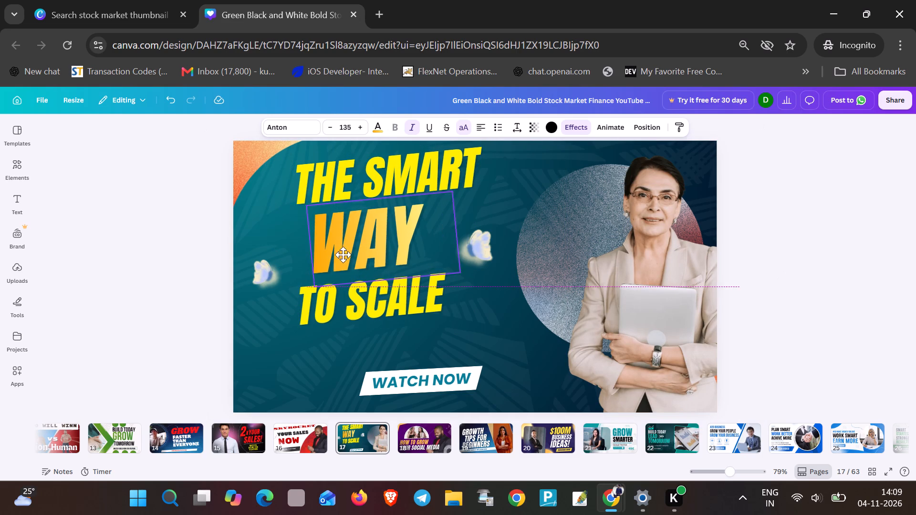
left_click_drag(343, 255, 352, 253)
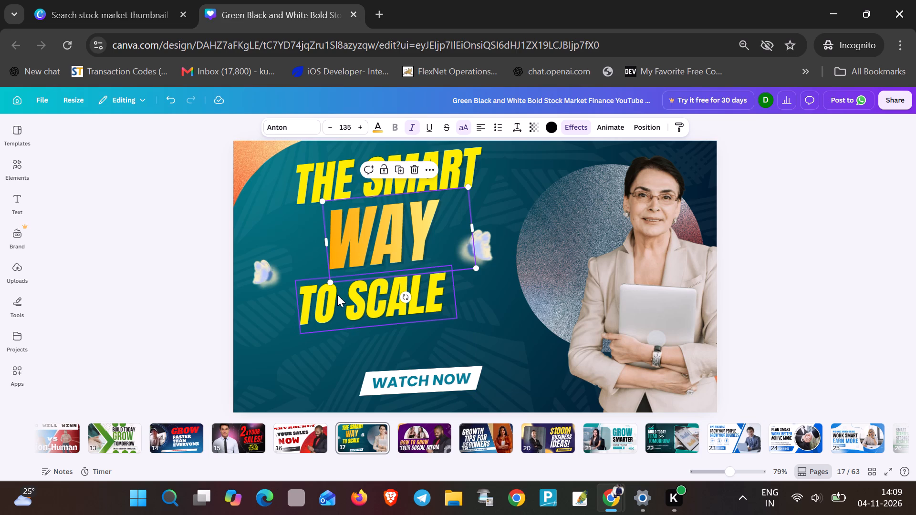
Shift the TO SCALE headline rightward under WAY and enlarge it to about size 103.
left_click_drag(337, 295, 356, 293)
left_click_drag(320, 330, 298, 351)
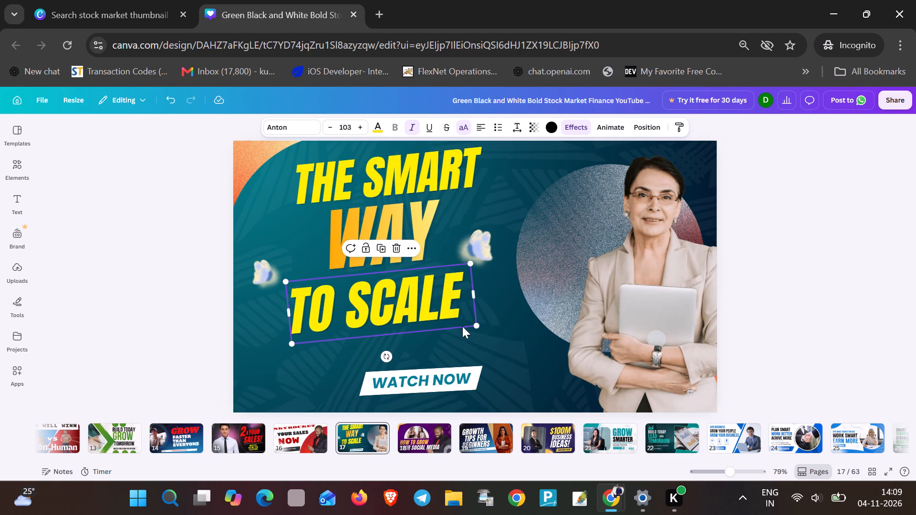
Enlarge the TO SCALE headline on page 17 to about size 113.
left_click_drag(479, 325, 495, 336)
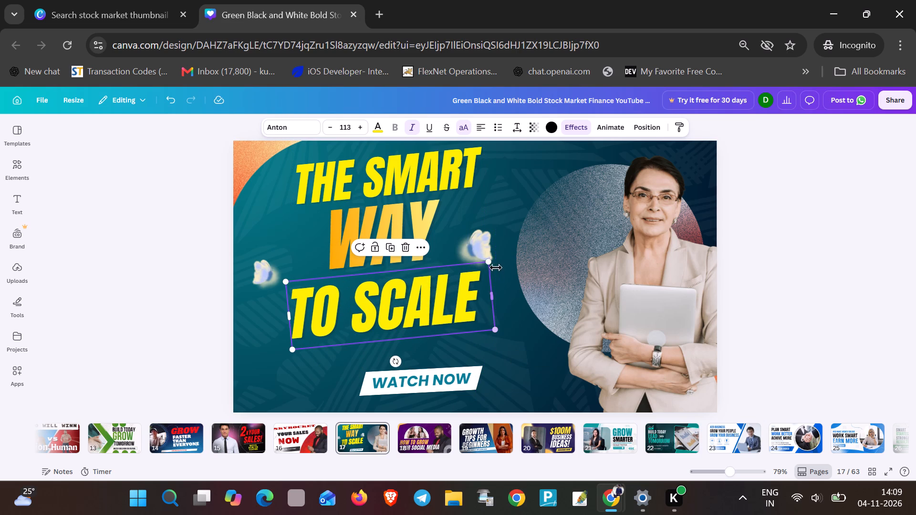
Move the two small winged graphics upward so they flank the WAY headline on either side.
left_click(486, 248)
left_click_drag(486, 249, 495, 237)
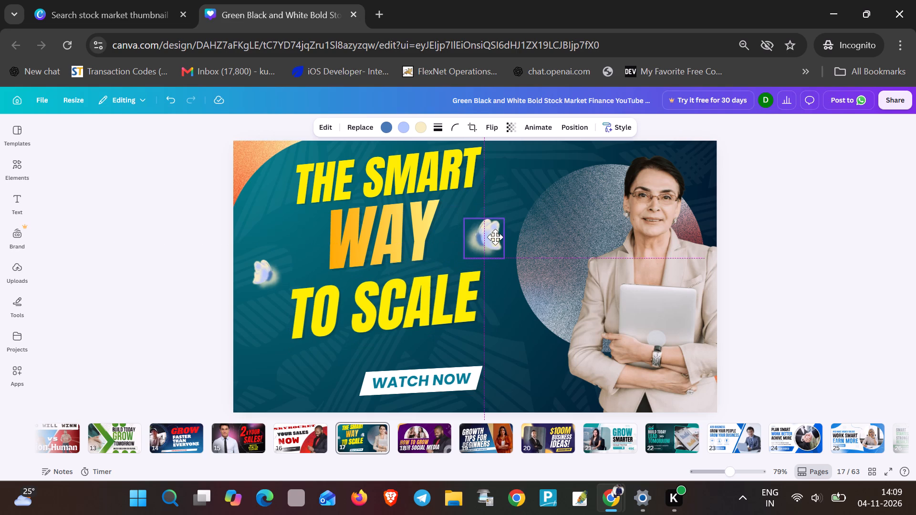
left_click_drag(495, 237, 503, 228)
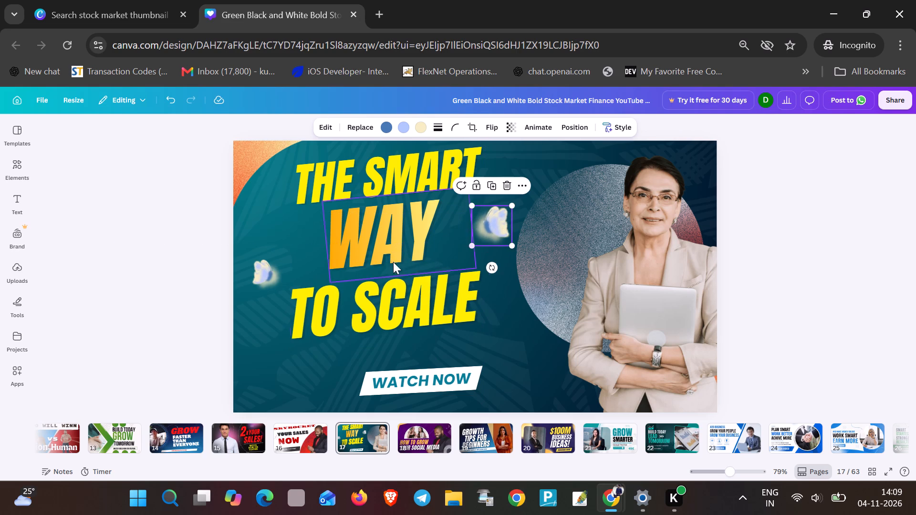
left_click_drag(268, 274, 266, 246)
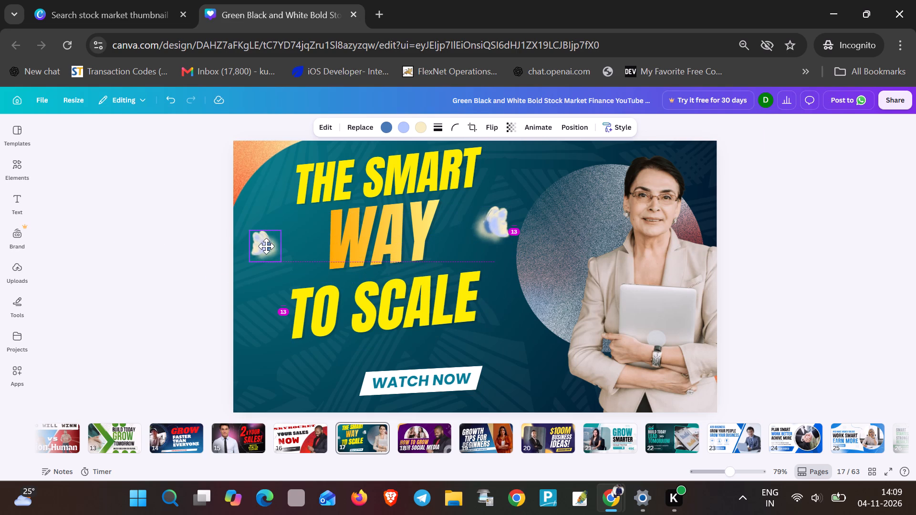
left_click_drag(266, 246, 267, 245)
Enlarge the THE SMART headline in both directions to about size 116 and nudge it up toward the page's top edge.
left_click(337, 187)
left_click(335, 171)
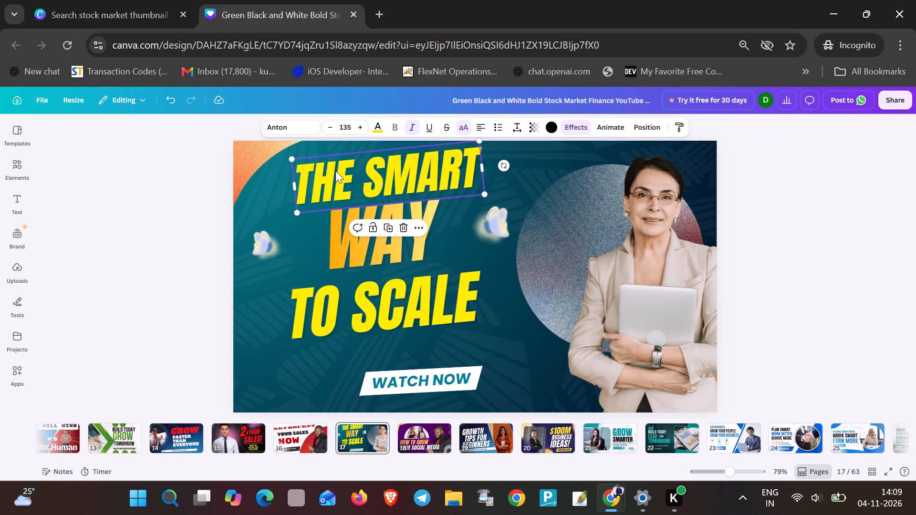
left_click(295, 209)
left_click_drag(295, 211, 289, 224)
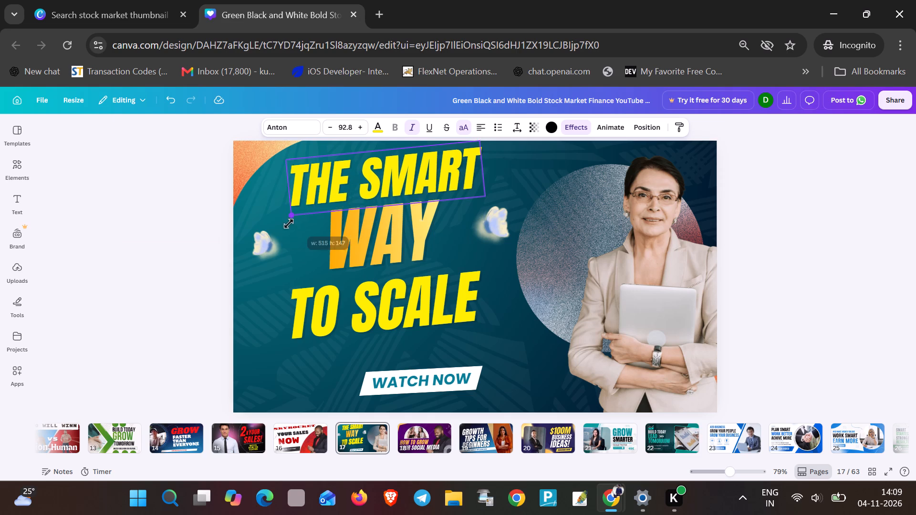
left_click_drag(289, 224, 274, 237)
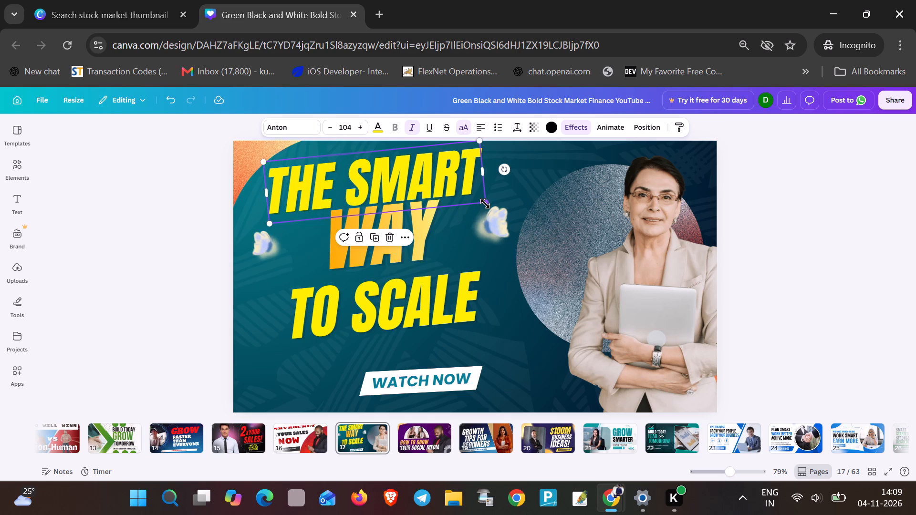
left_click_drag(485, 204, 512, 208)
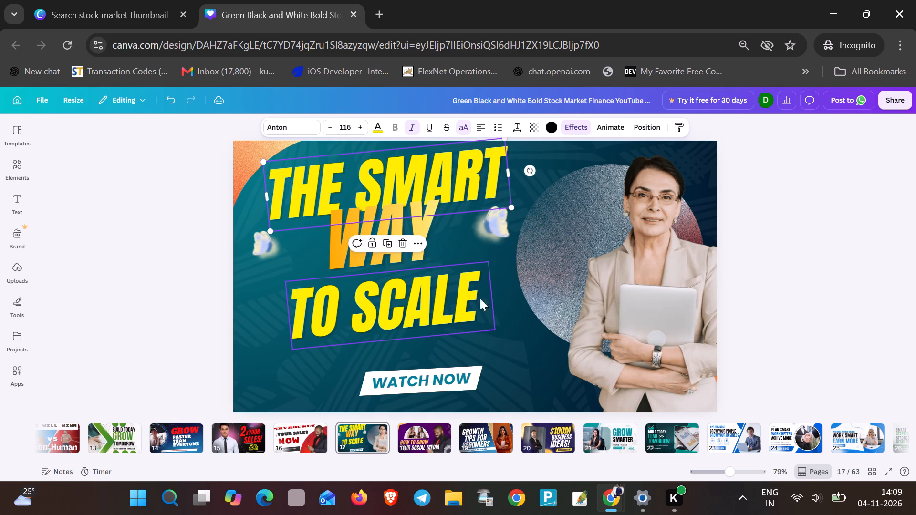
left_click(506, 350)
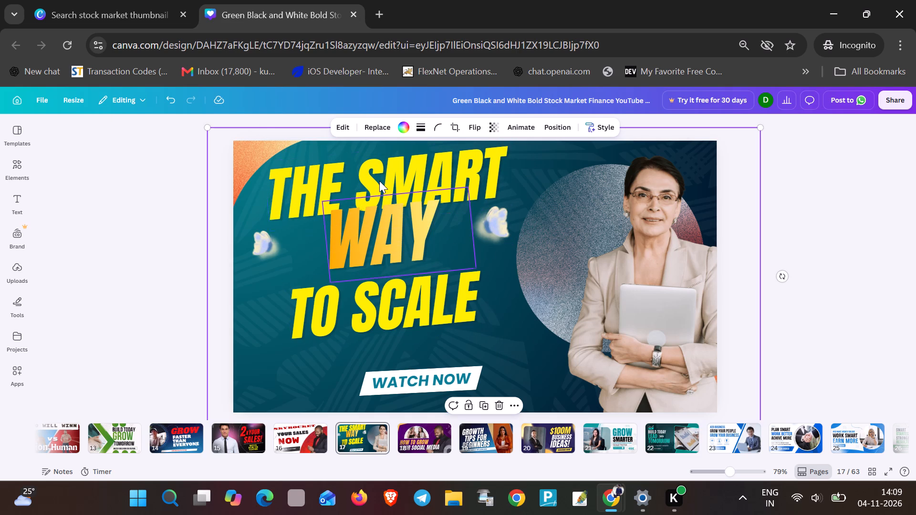
left_click(379, 181)
left_click_drag(379, 181, 380, 175)
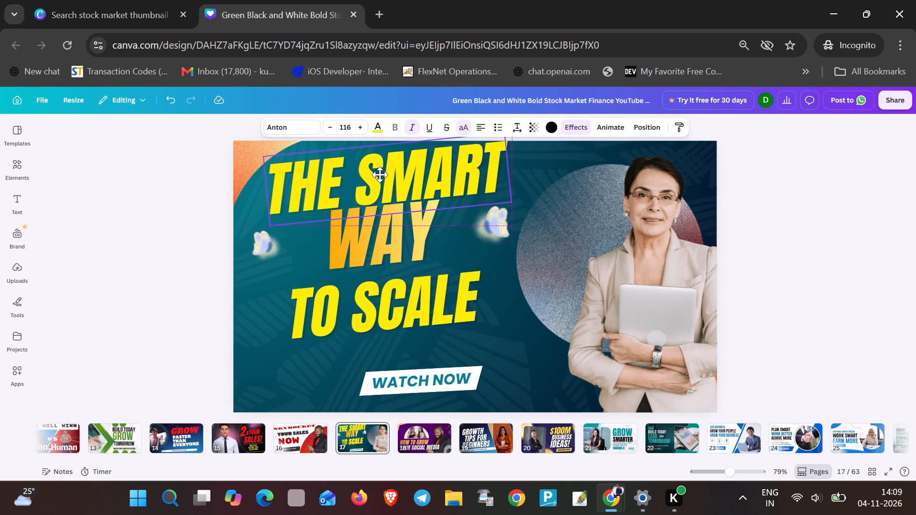
left_click_drag(380, 175, 380, 173)
Enlarge the WAY headline slightly, extending it down and to the left.
left_click(383, 258)
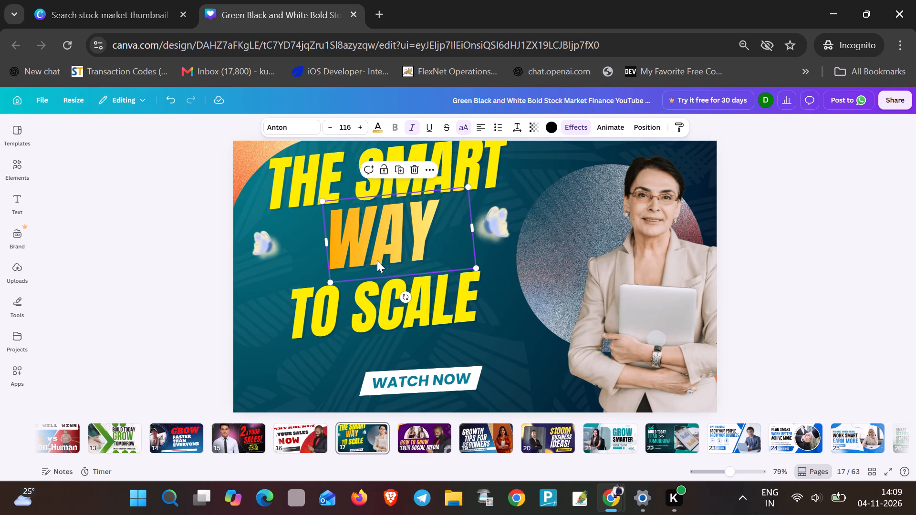
left_click_drag(331, 285, 320, 289)
Enlarge the TO SCALE headline on both sides to about size 136, roughly matching the width of THE SMART.
left_click(328, 318)
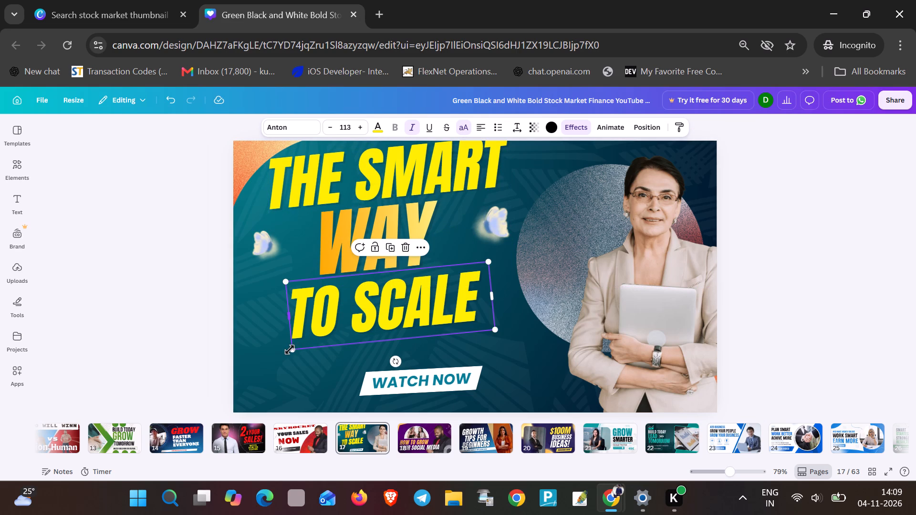
left_click_drag(290, 350, 277, 375)
left_click_drag(493, 337, 506, 341)
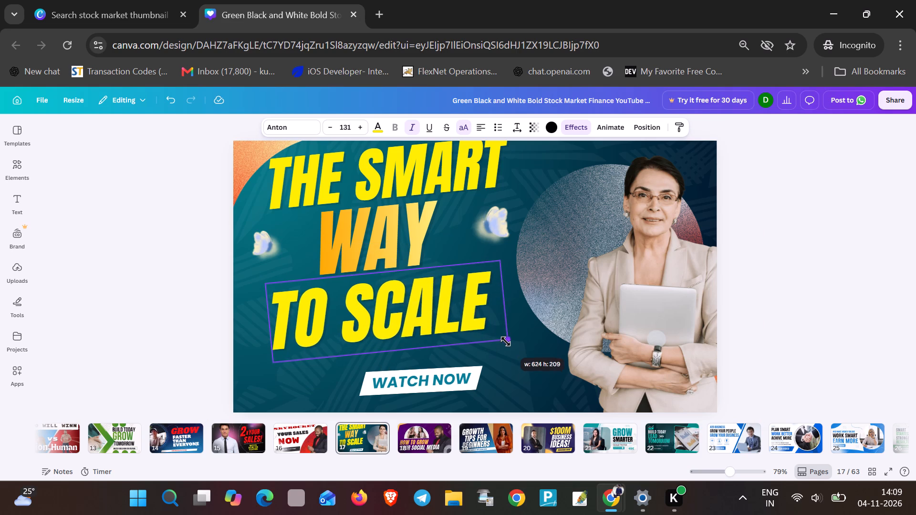
left_click_drag(506, 341, 516, 346)
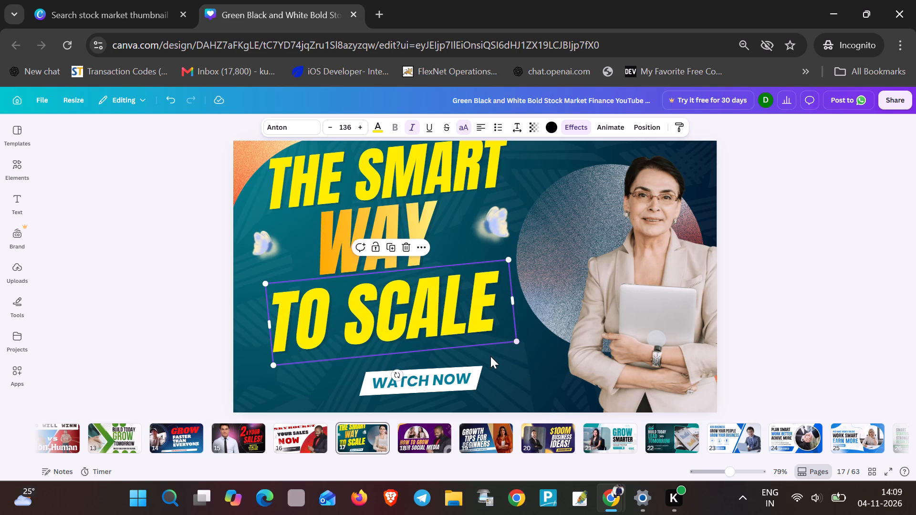
Enlarge the white slanted banner behind WATCH NOW on both sides and move it up directly beneath TO SCALE.
double_click(425, 384)
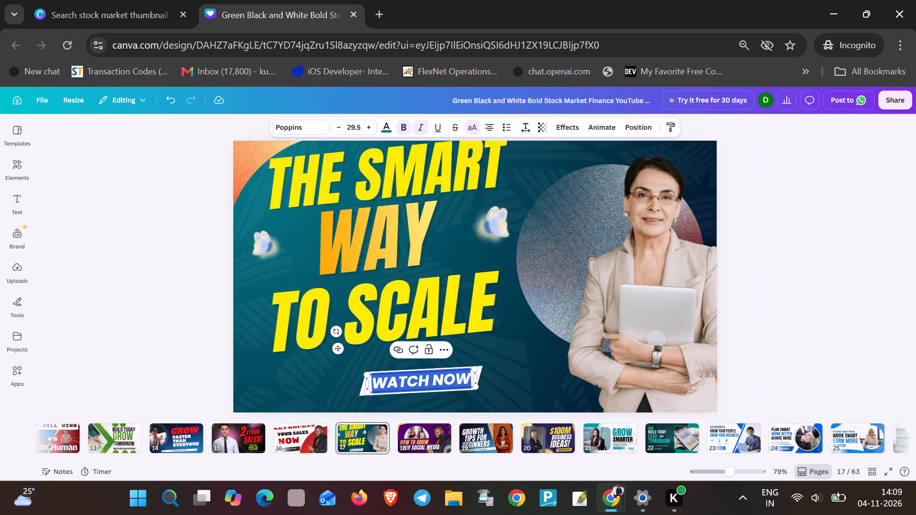
left_click(510, 388)
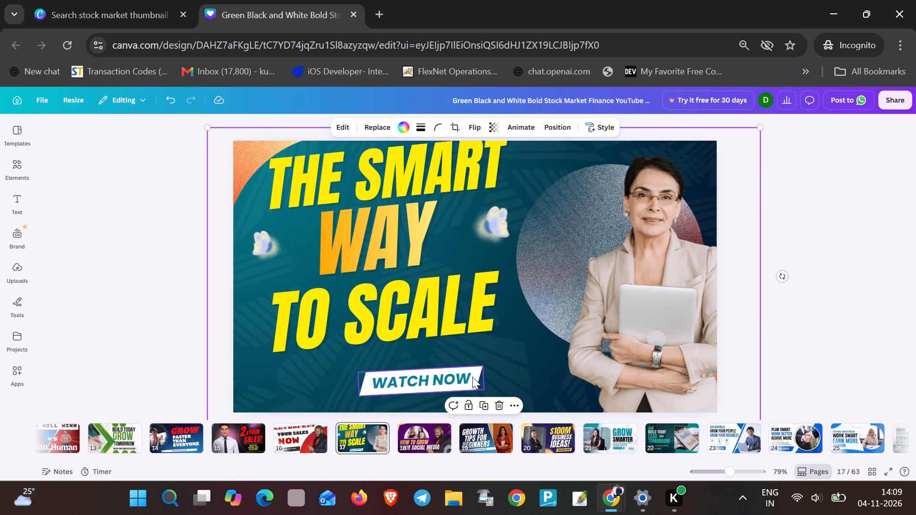
left_click(477, 370)
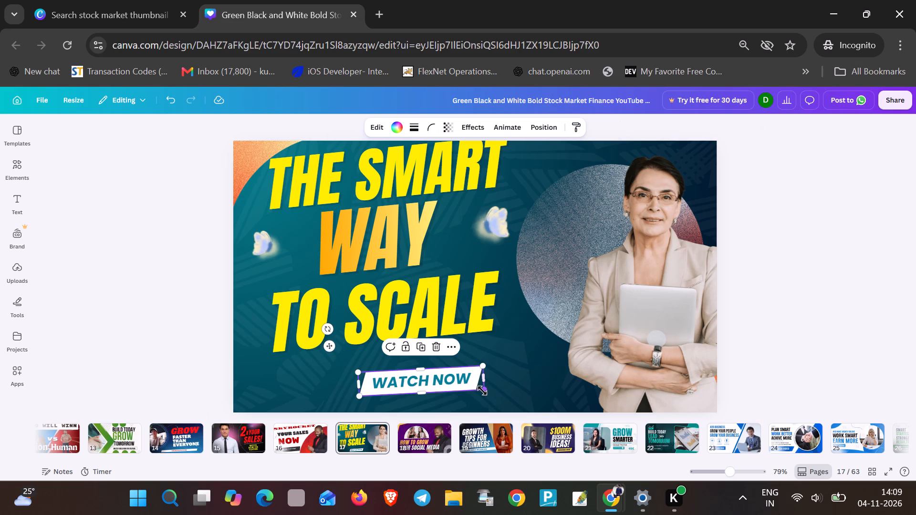
left_click_drag(482, 391, 515, 401)
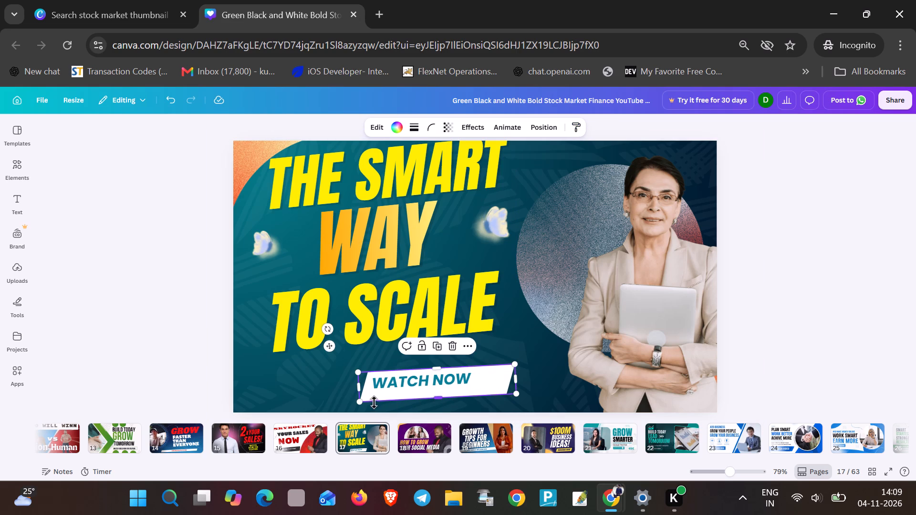
left_click_drag(359, 405, 330, 412)
left_click(309, 390)
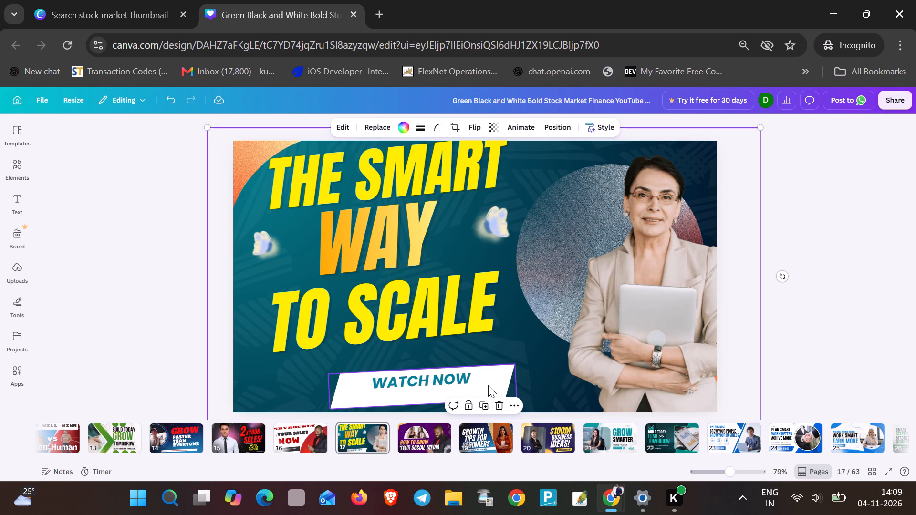
left_click(488, 385)
left_click_drag(489, 386, 475, 369)
left_click_drag(445, 375, 439, 369)
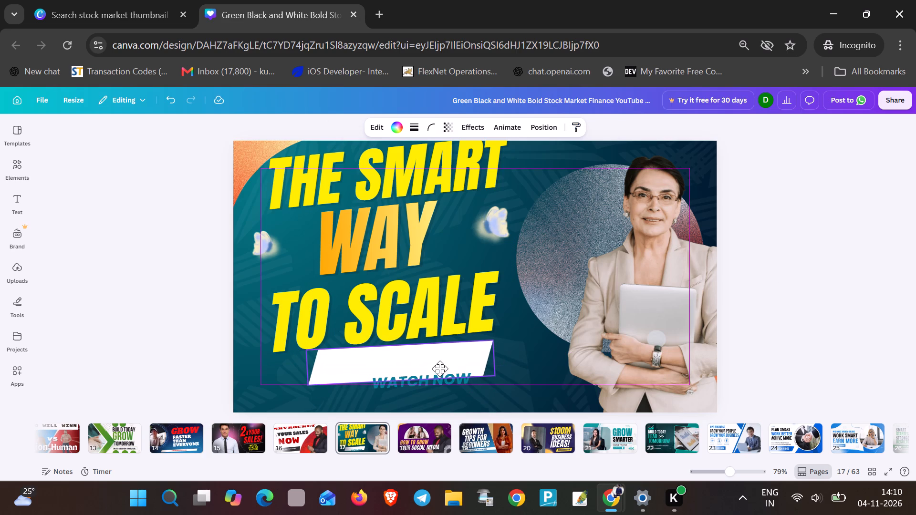
Move the WATCH NOW text up and left to the centre of the white banner.
left_click_drag(422, 385, 410, 370)
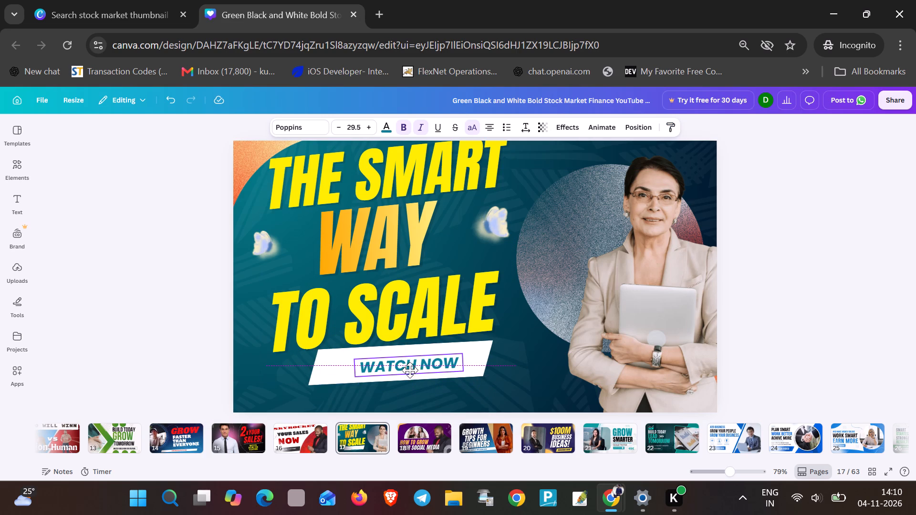
left_click_drag(410, 370, 404, 365)
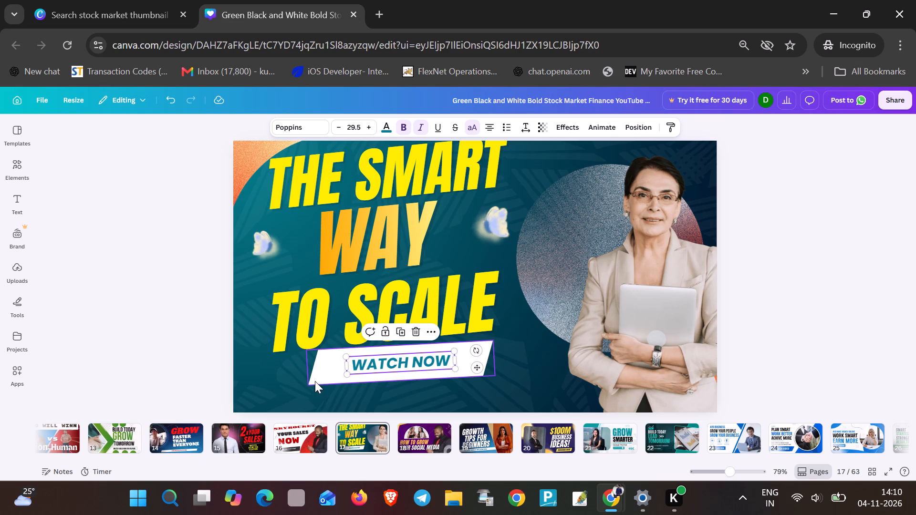
Enlarge the white banner further until it extends past both ends of TO SCALE, and shift it slightly down.
left_click(313, 380)
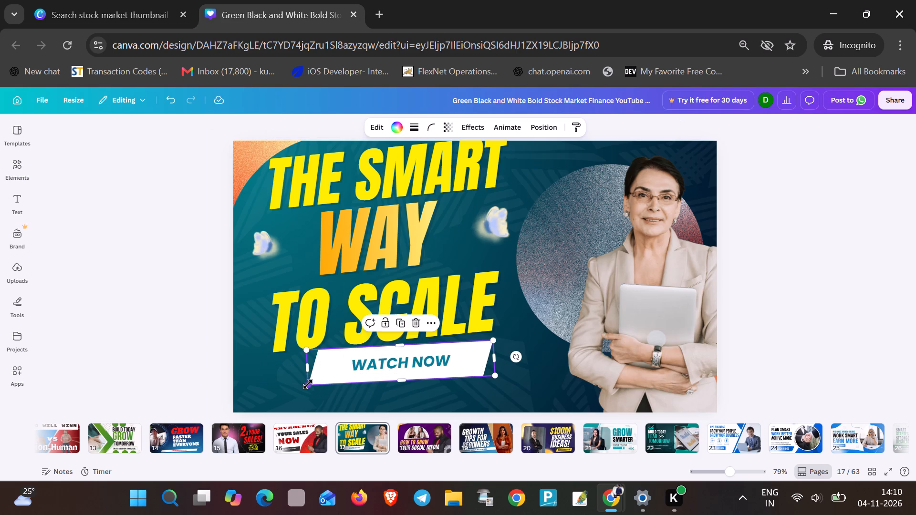
left_click_drag(308, 384, 259, 412)
left_click(517, 381)
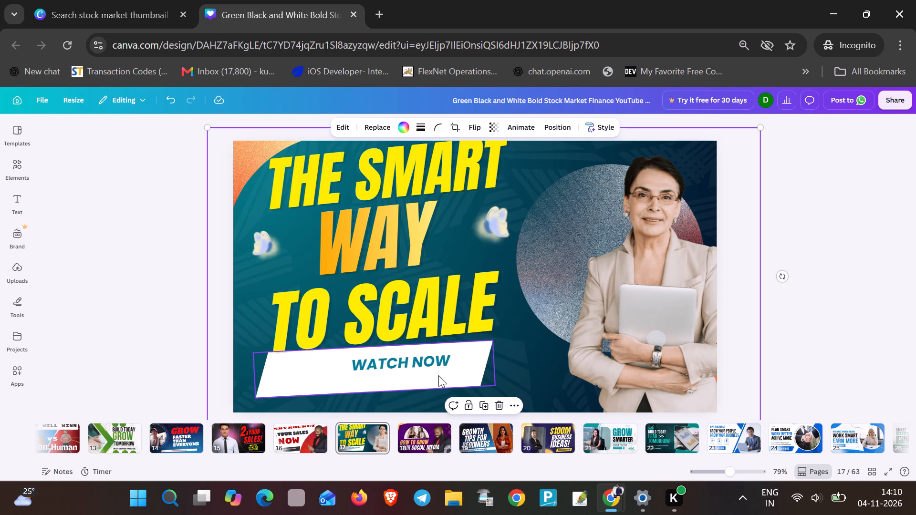
left_click_drag(438, 375, 440, 381)
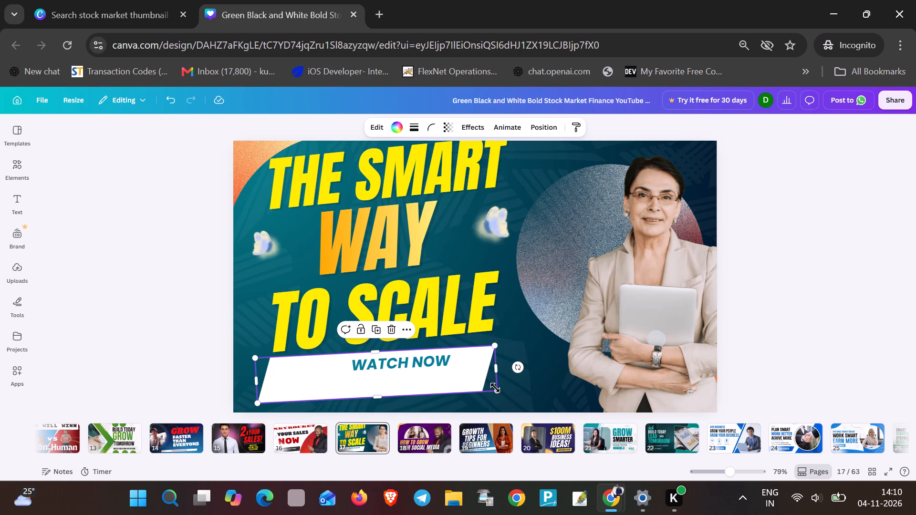
left_click_drag(495, 388, 532, 399)
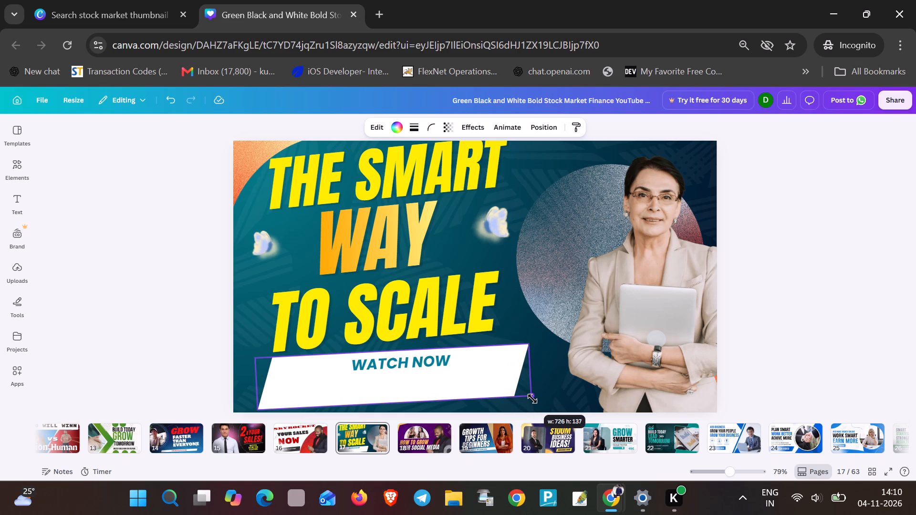
left_click_drag(532, 399, 536, 399)
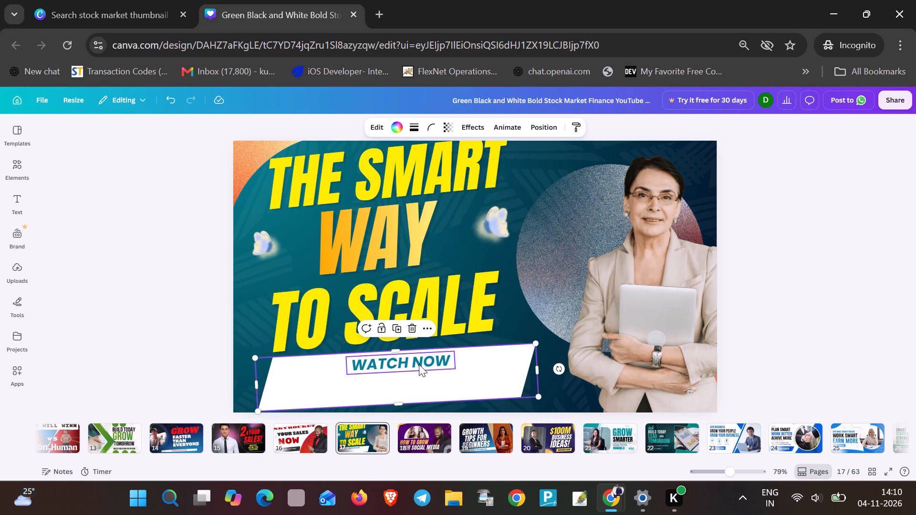
Enlarge the WATCH NOW text to about size 52 and place it along the upper-left part of the white banner.
left_click_drag(419, 364, 407, 376)
left_click_drag(330, 387, 280, 406)
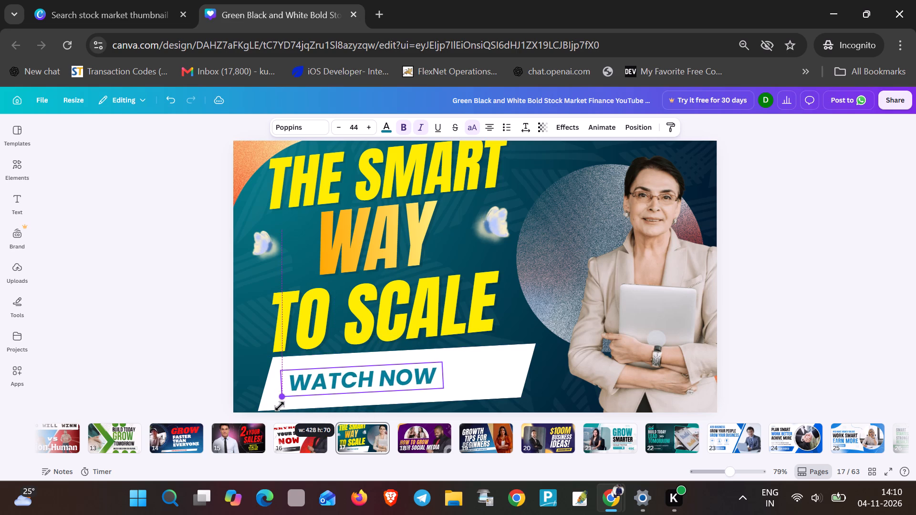
left_click_drag(280, 406, 296, 402)
left_click_drag(443, 386, 444, 386)
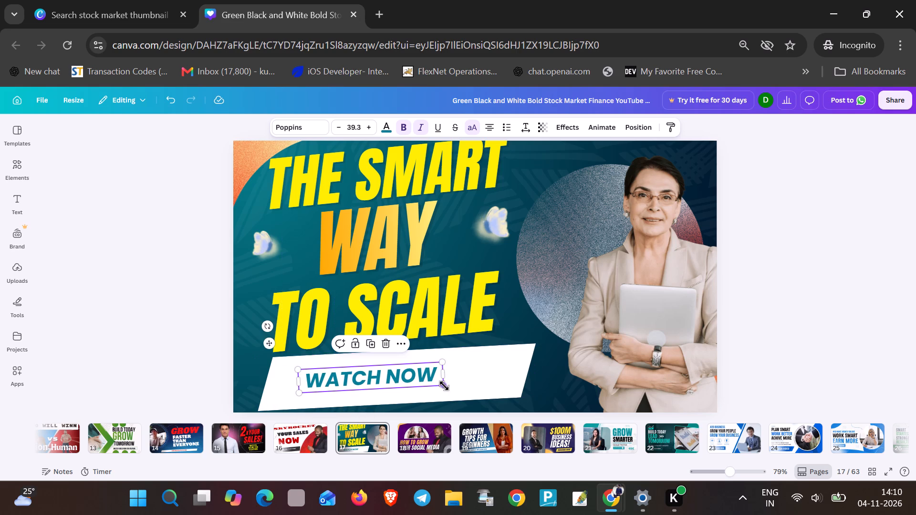
left_click_drag(444, 386, 485, 394)
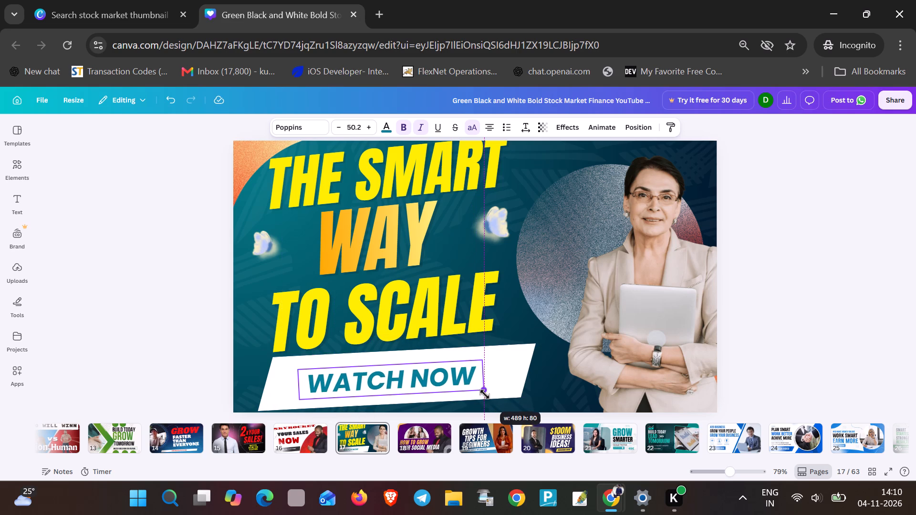
left_click_drag(485, 394, 491, 396)
left_click(552, 377)
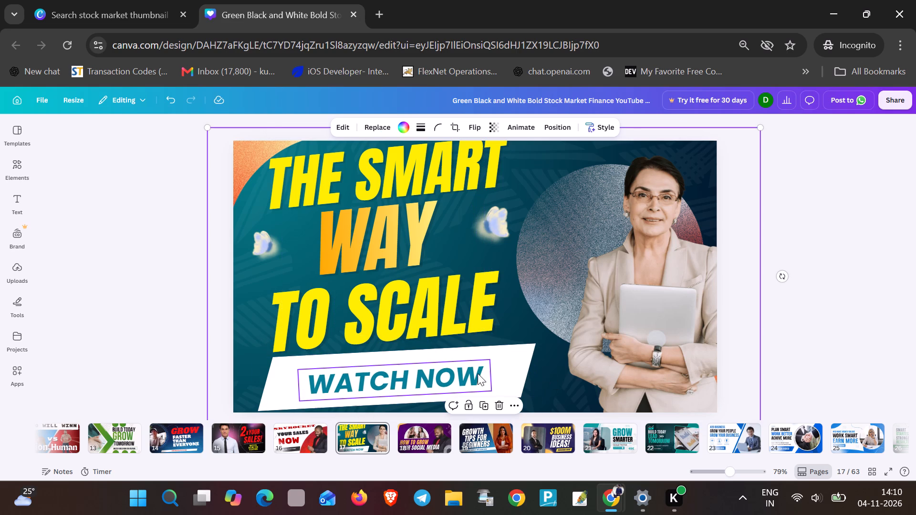
left_click_drag(454, 373, 425, 367)
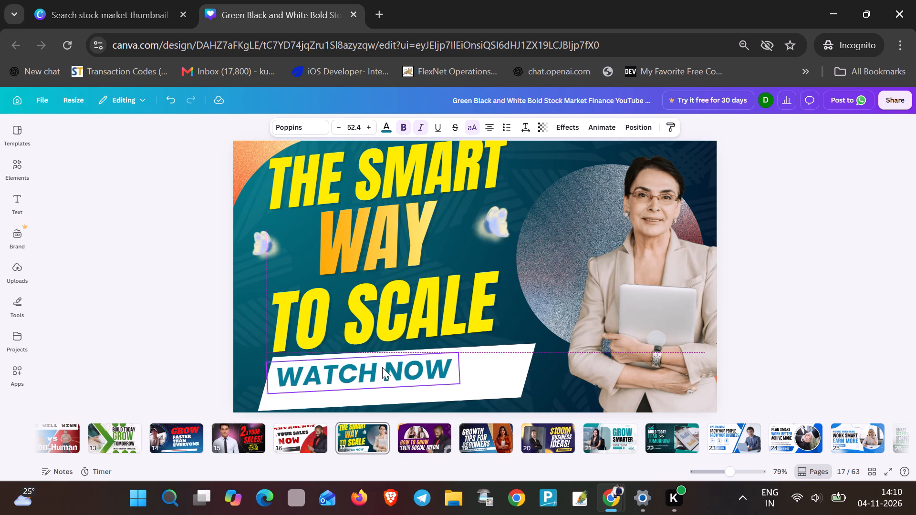
Shrink the WATCH NOW text to about size 38, keeping its start at the banner's left end.
double_click(329, 371)
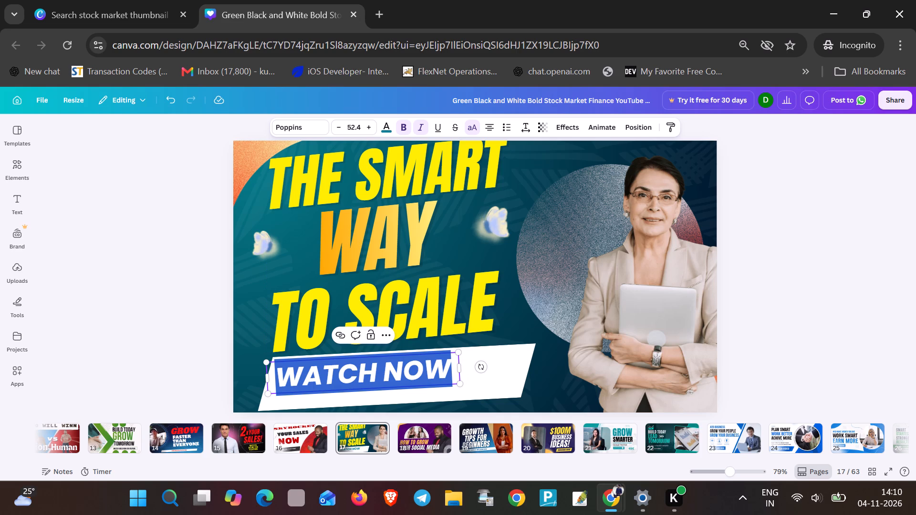
left_click(384, 380)
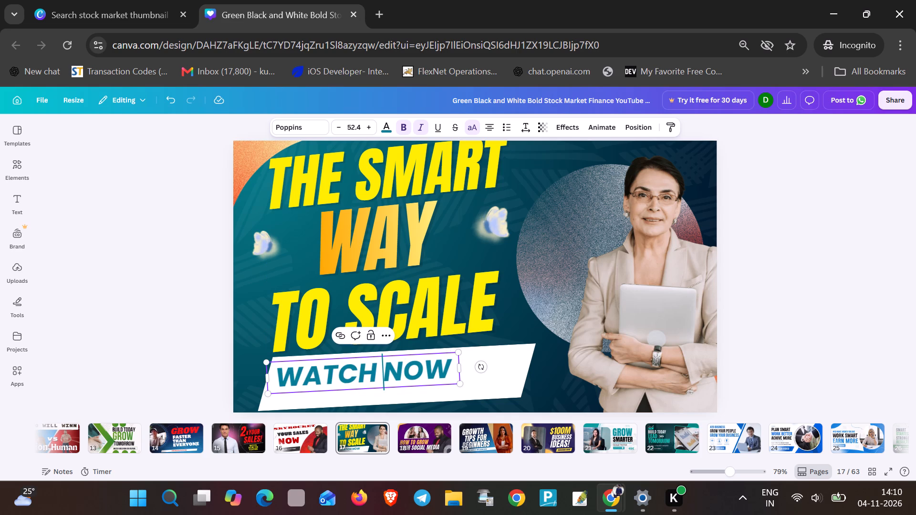
left_click(448, 369)
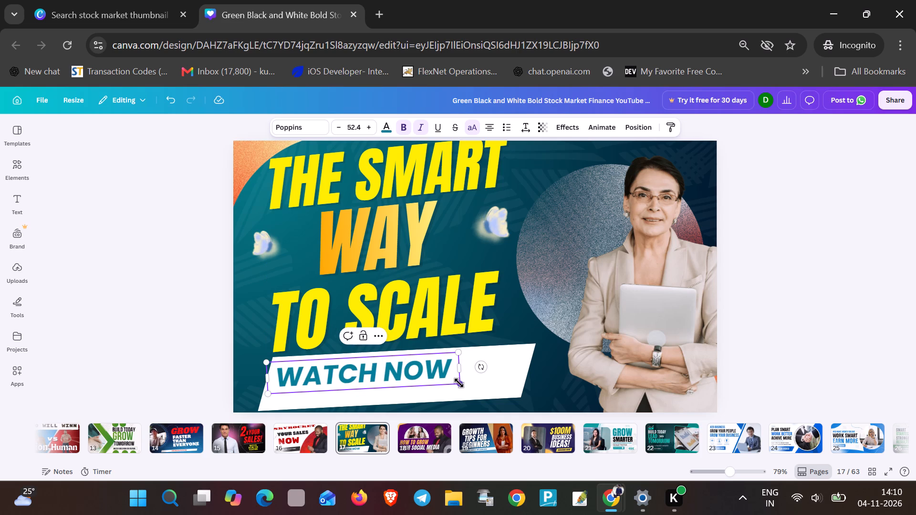
left_click_drag(461, 383, 430, 374)
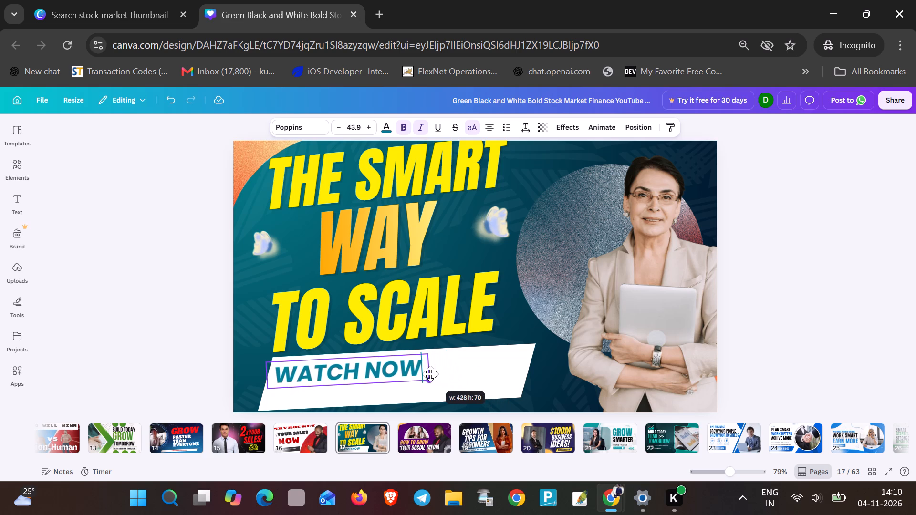
left_click_drag(430, 374, 409, 371)
Append ON YOUTUBE to the end of the WATCH NOW text.
left_click(398, 369)
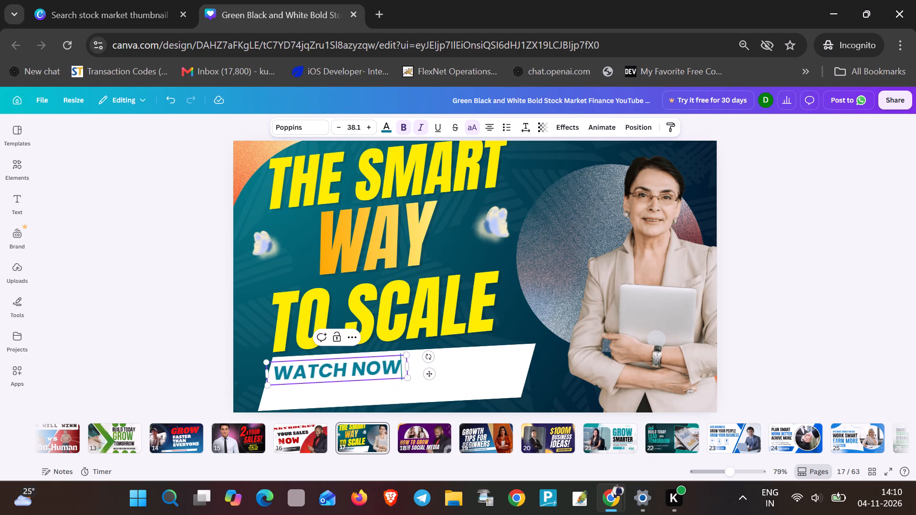
left_click(404, 368)
key("space")
type("ON")
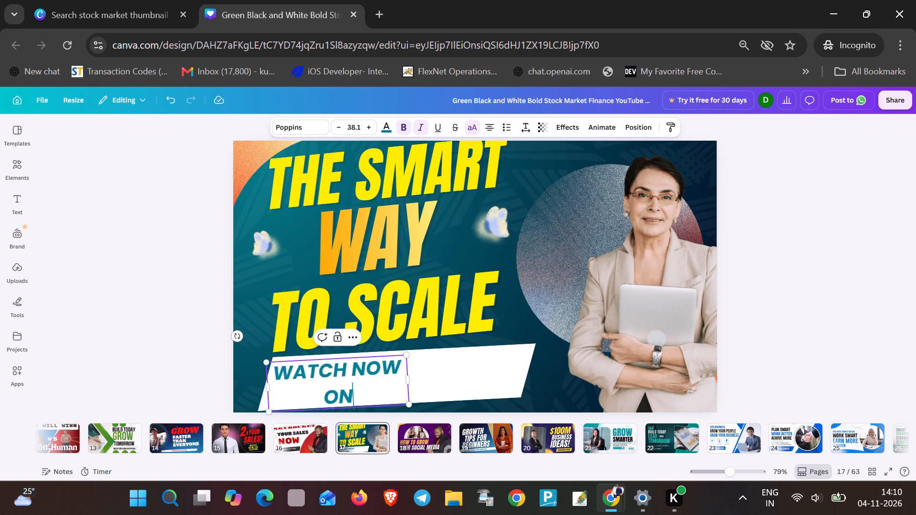
key("space")
type("YOUTUBE")
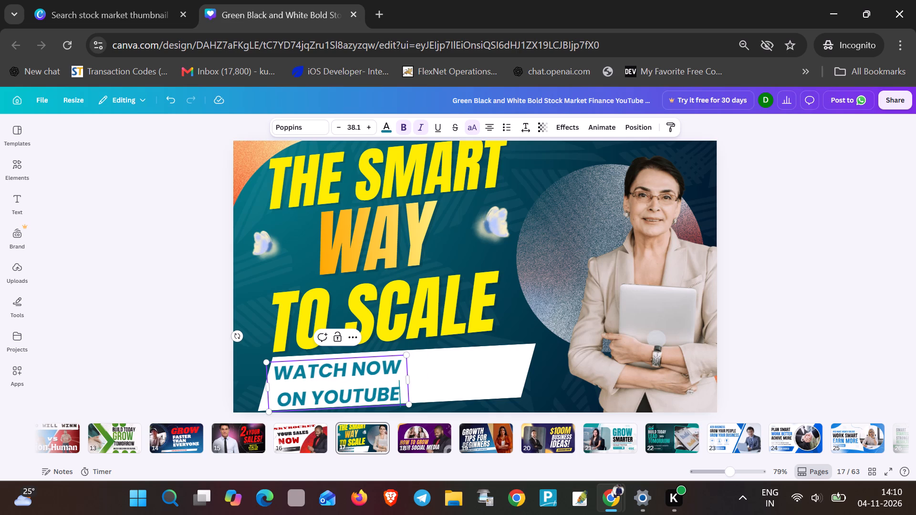
Widen the WATCH NOW ON YOUTUBE text box to about 643 so it spans most of the white banner.
left_click_drag(408, 378, 446, 377)
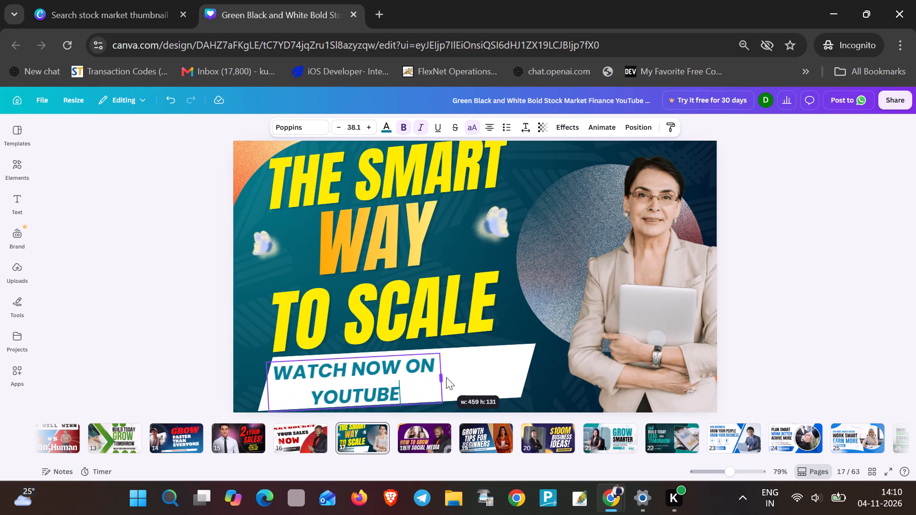
left_click_drag(446, 377, 510, 371)
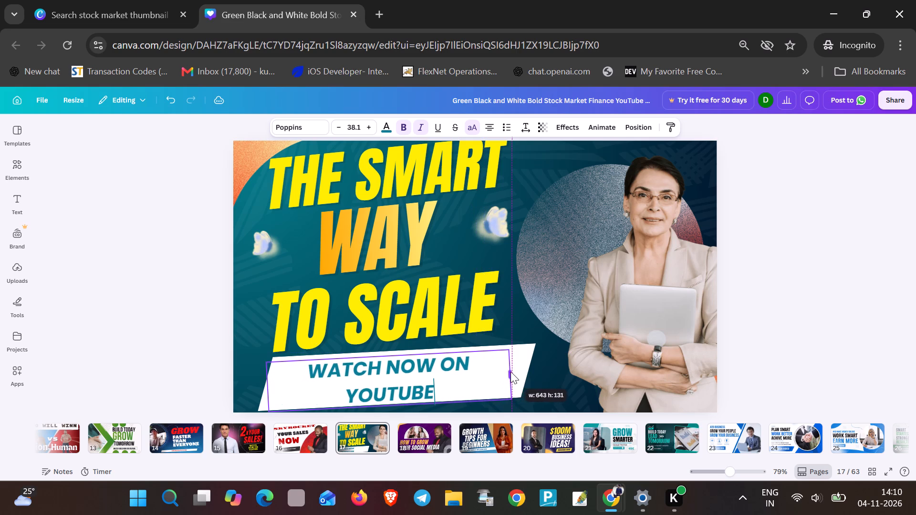
left_click_drag(510, 371, 513, 371)
left_click(459, 378)
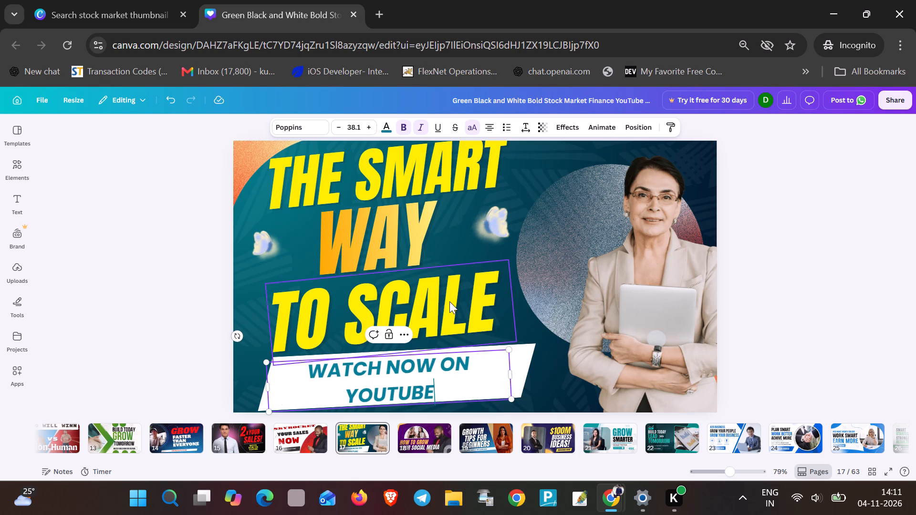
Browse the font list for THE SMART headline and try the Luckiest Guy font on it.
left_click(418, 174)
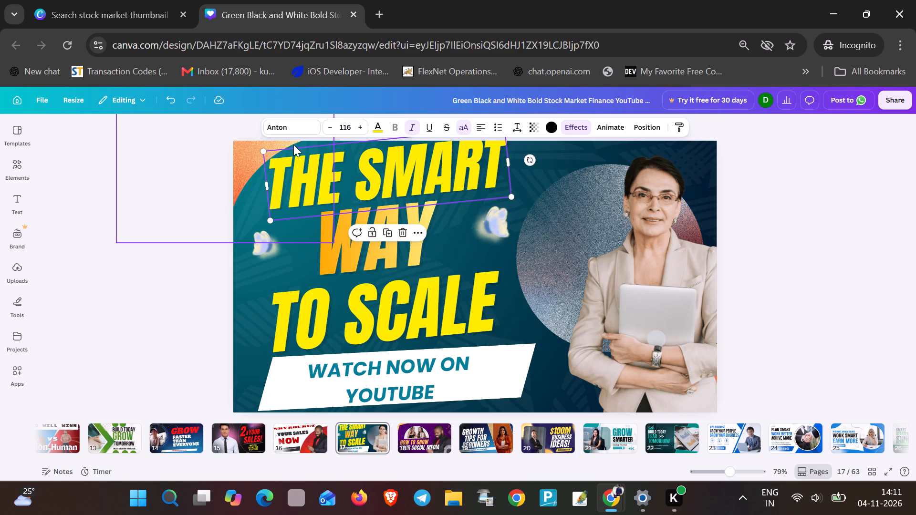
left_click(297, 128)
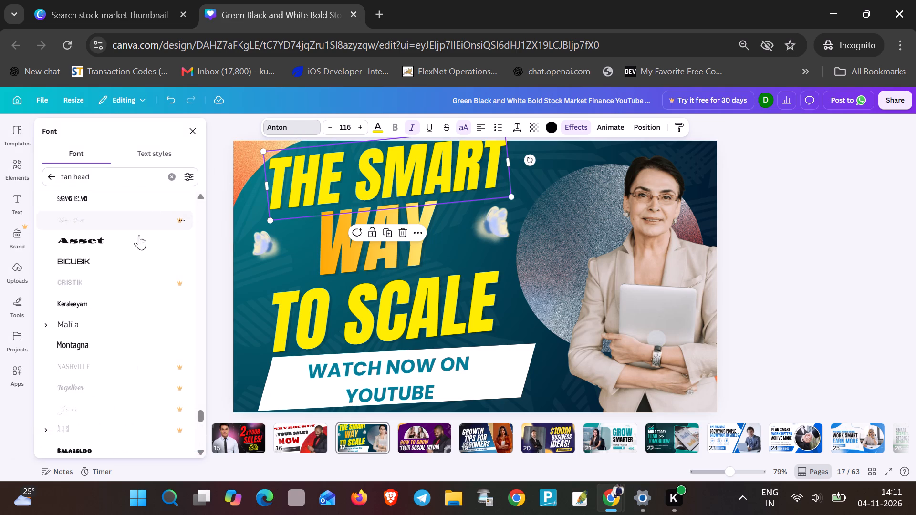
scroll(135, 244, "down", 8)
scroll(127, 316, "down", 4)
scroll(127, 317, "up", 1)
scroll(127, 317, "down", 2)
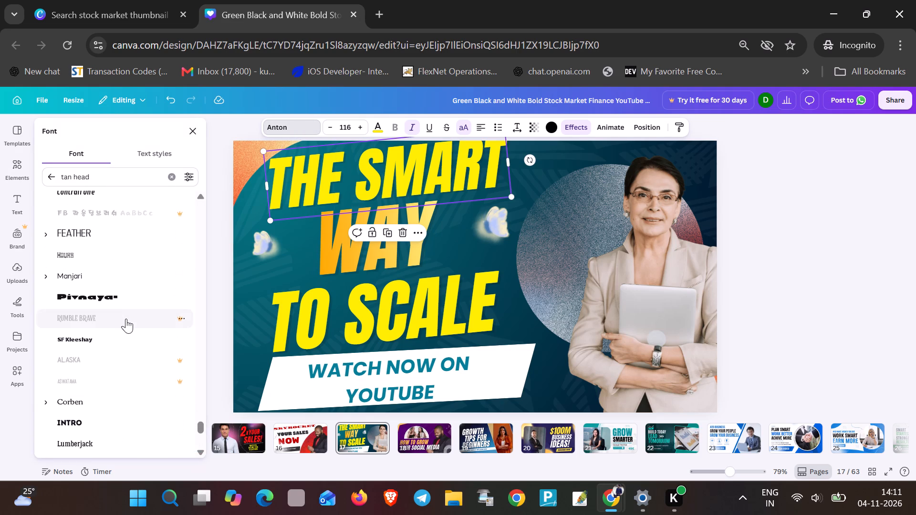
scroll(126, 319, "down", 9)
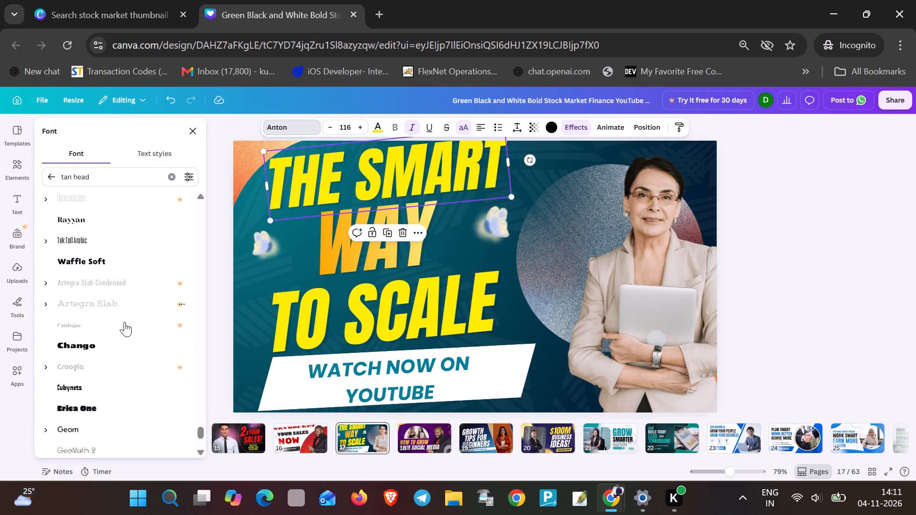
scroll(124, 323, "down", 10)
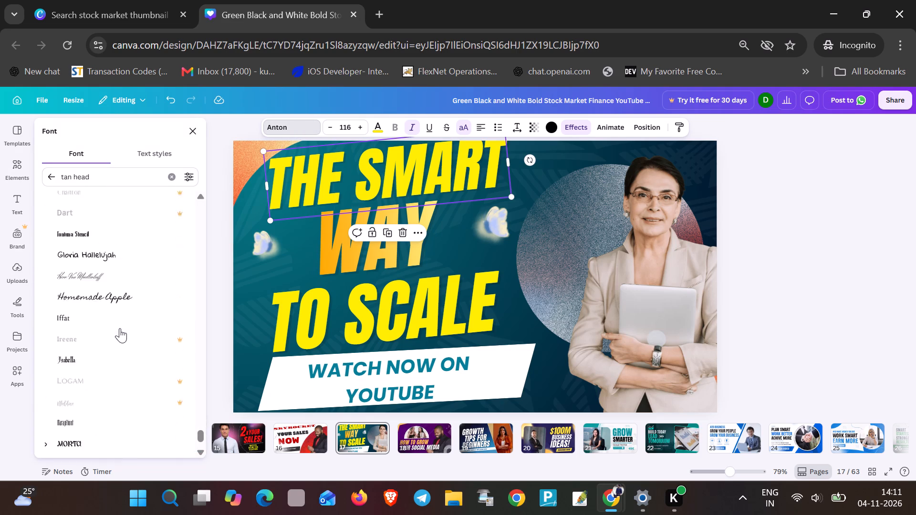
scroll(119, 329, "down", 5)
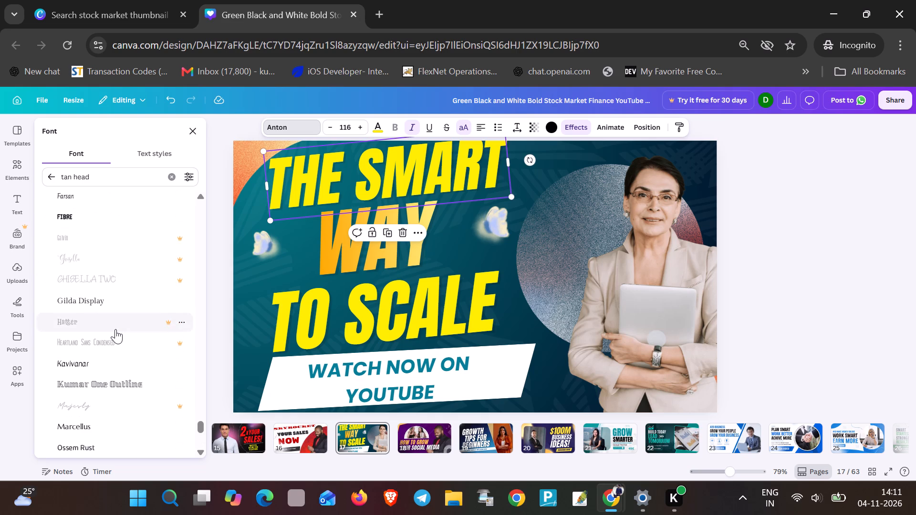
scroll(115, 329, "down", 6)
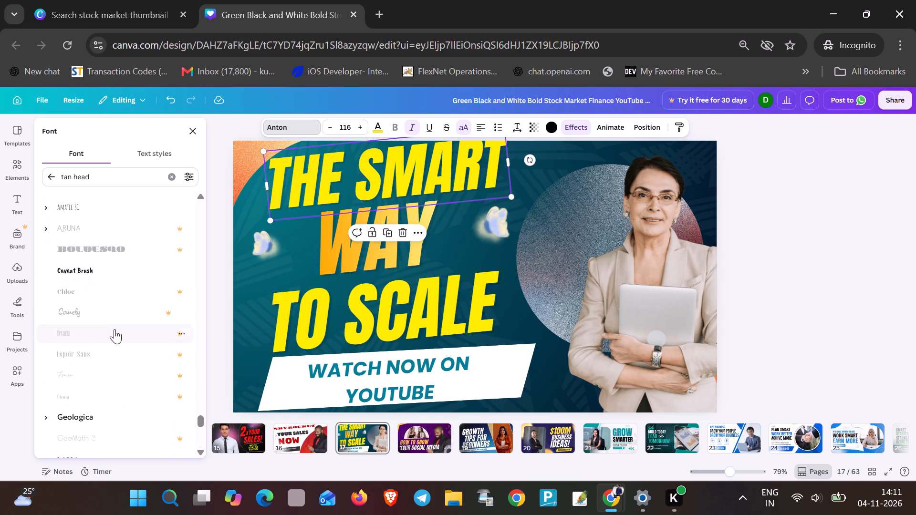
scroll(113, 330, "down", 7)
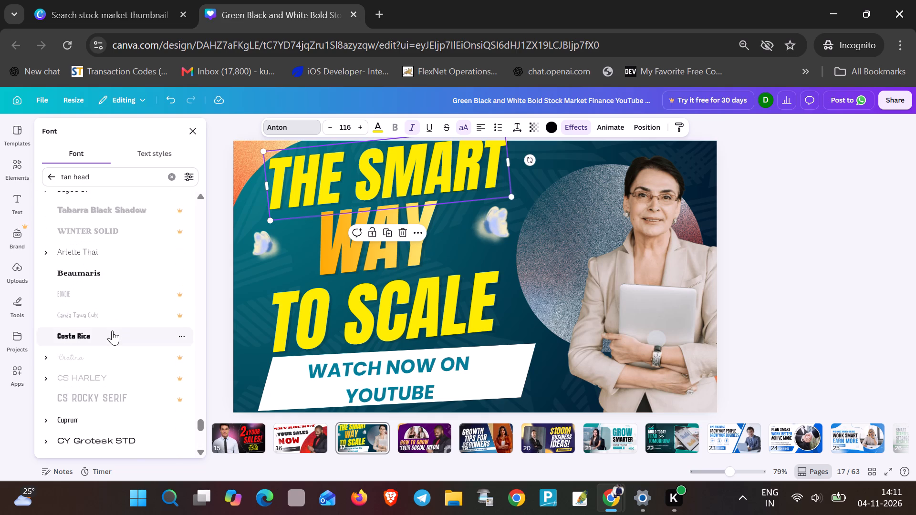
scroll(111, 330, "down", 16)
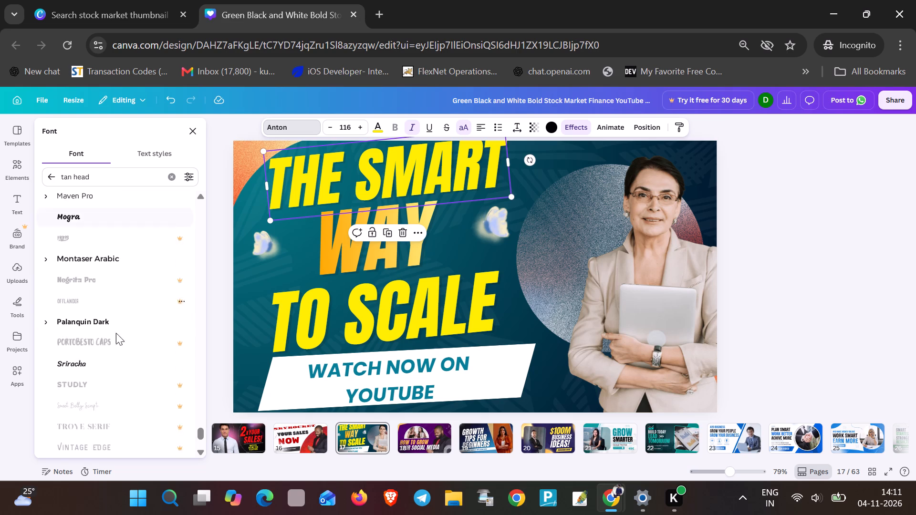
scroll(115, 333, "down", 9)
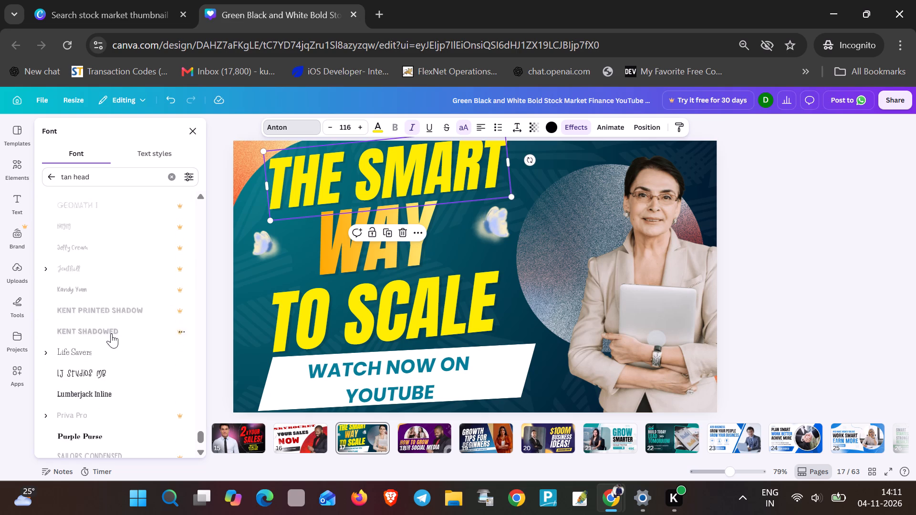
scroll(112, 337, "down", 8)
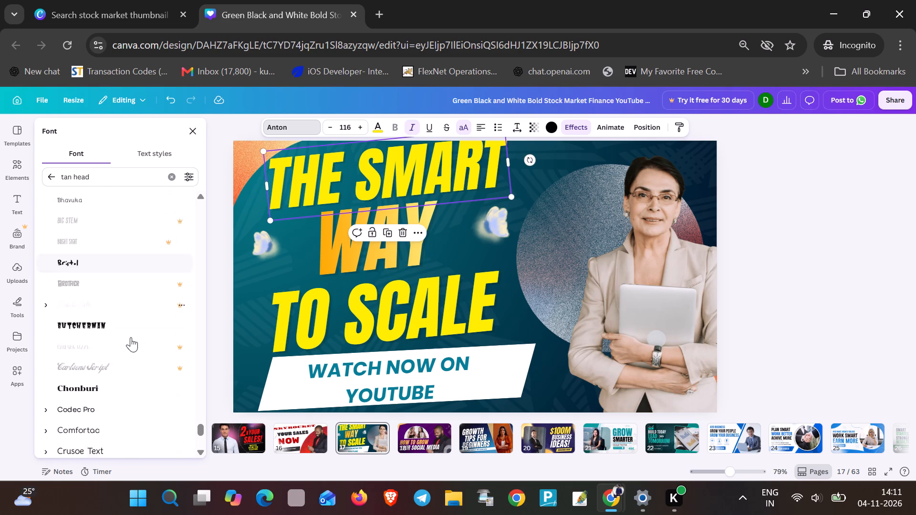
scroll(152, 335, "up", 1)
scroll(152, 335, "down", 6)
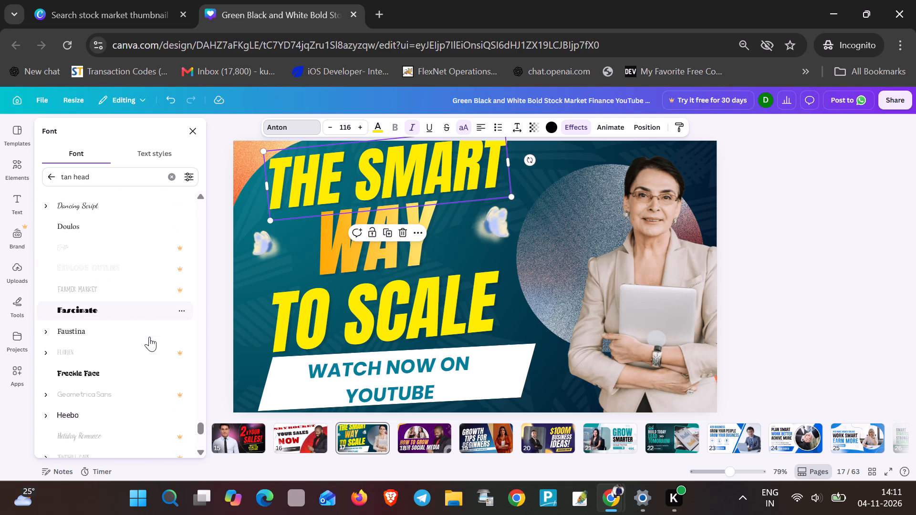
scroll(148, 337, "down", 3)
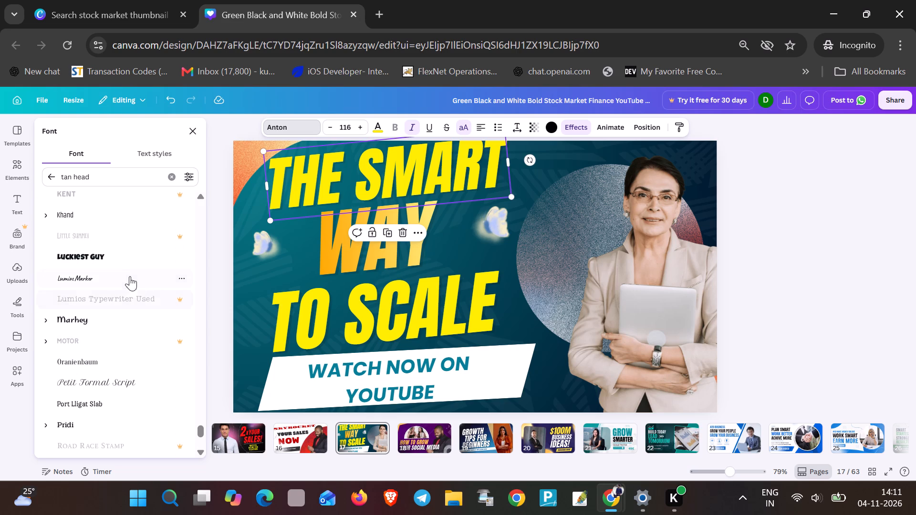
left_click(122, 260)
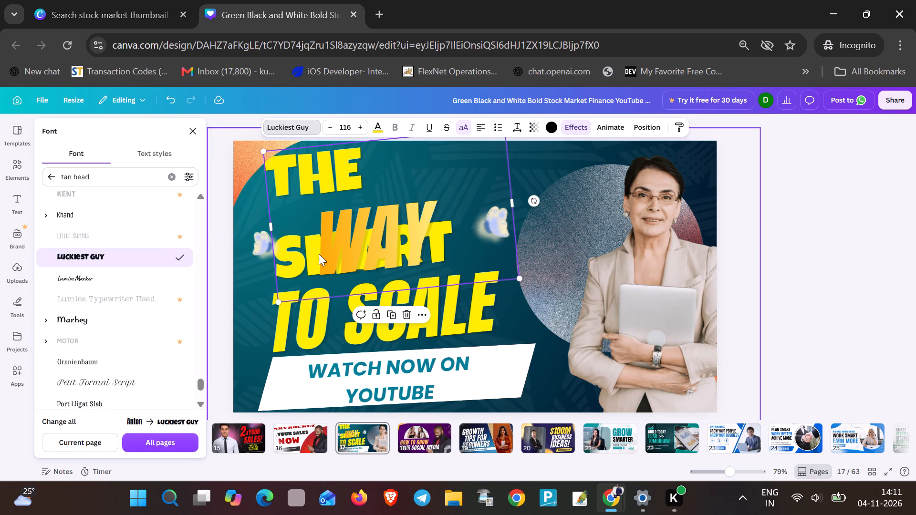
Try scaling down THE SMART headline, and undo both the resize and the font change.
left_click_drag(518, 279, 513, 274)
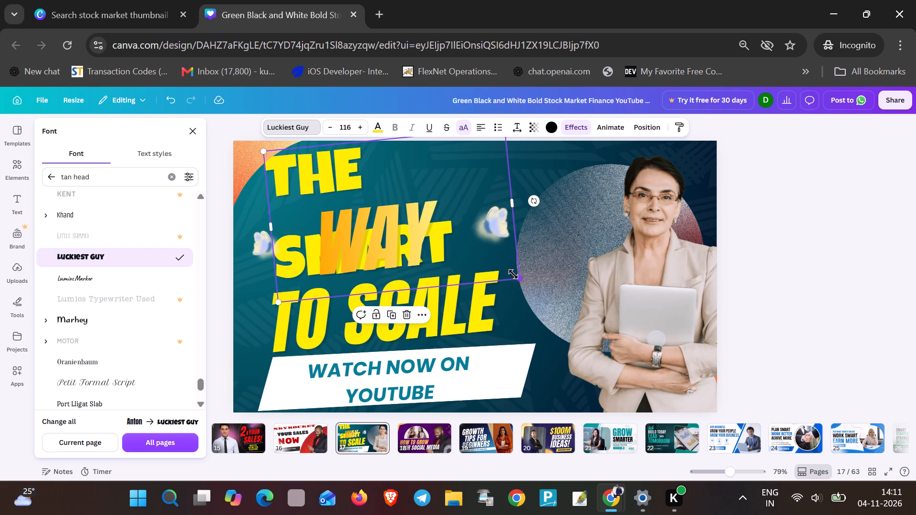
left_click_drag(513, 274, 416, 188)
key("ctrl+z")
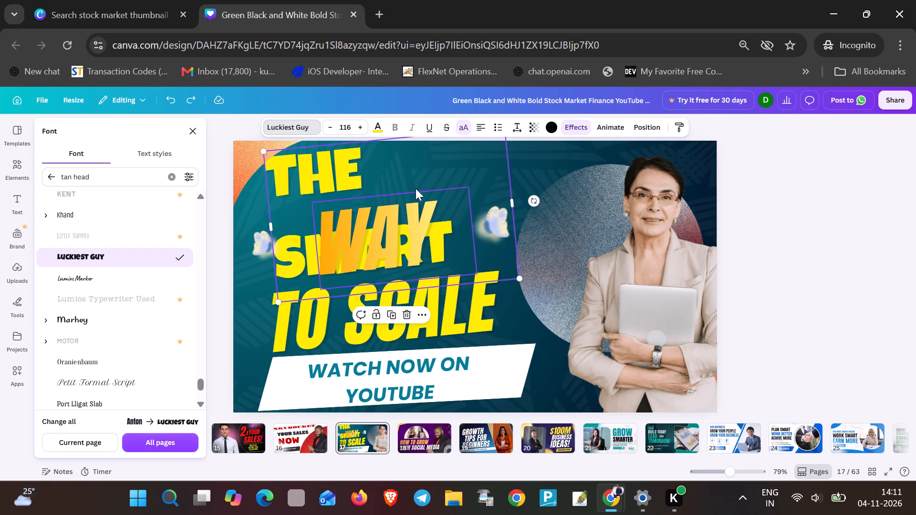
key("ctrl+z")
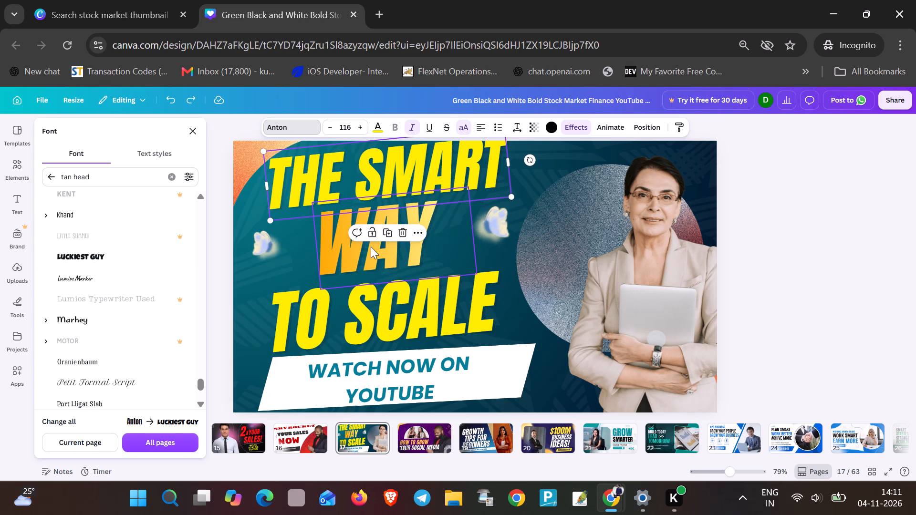
Select the whole WATCH NOW ON YOUTUBE text in the banner and browse the font list for another typeface.
left_click(402, 358)
left_click(402, 358)
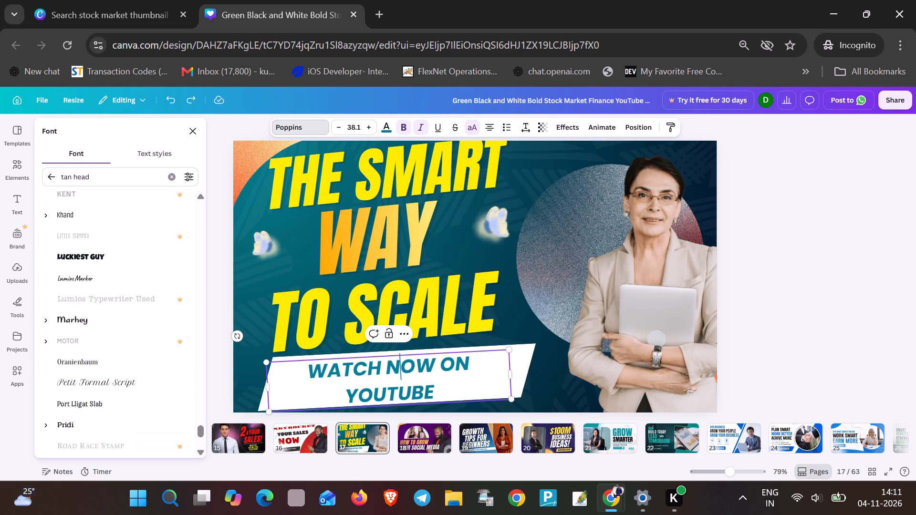
left_click_drag(436, 391, 312, 370)
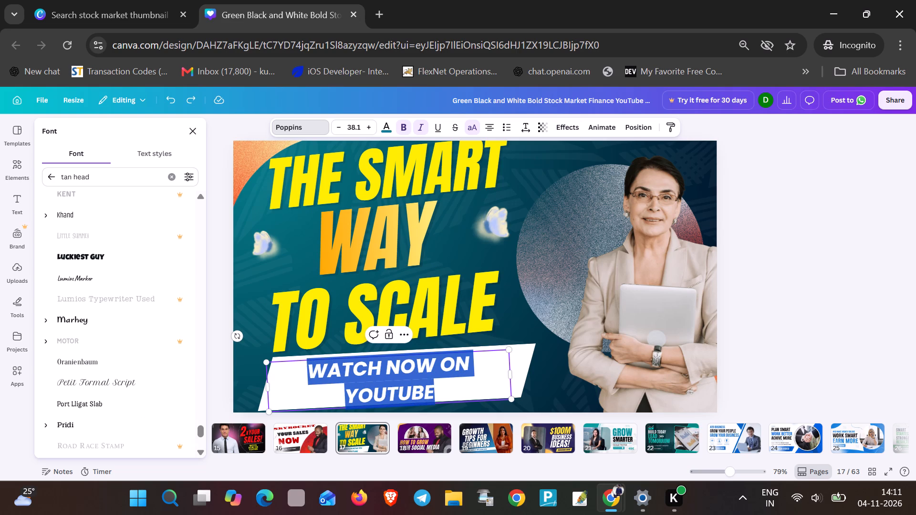
left_click_drag(312, 370, 307, 369)
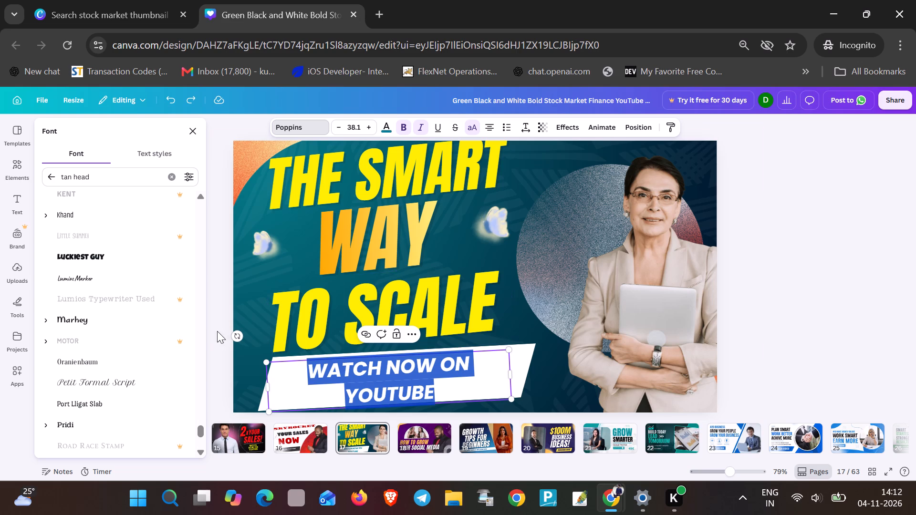
scroll(132, 333, "down", 6)
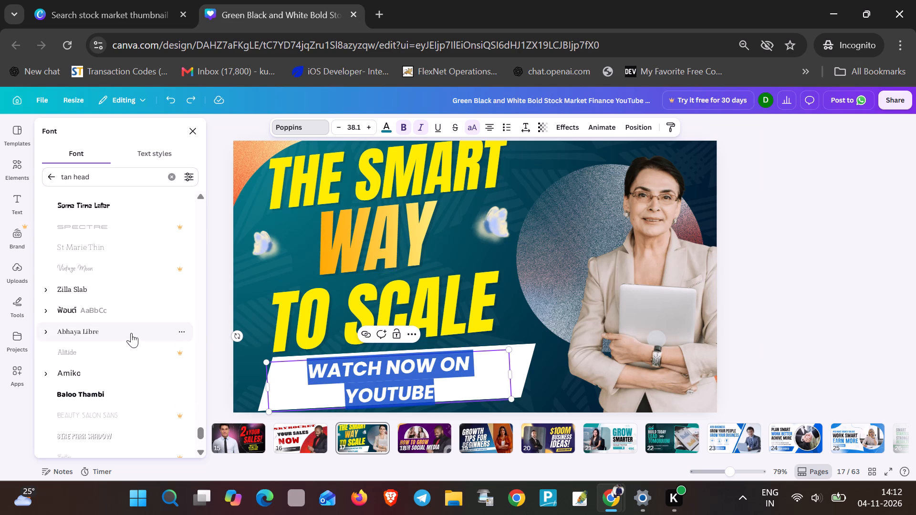
scroll(130, 334, "down", 1)
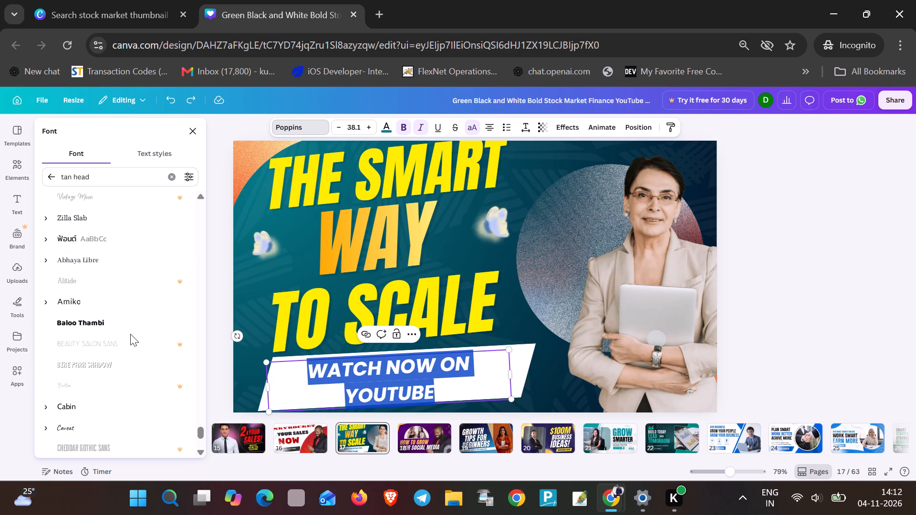
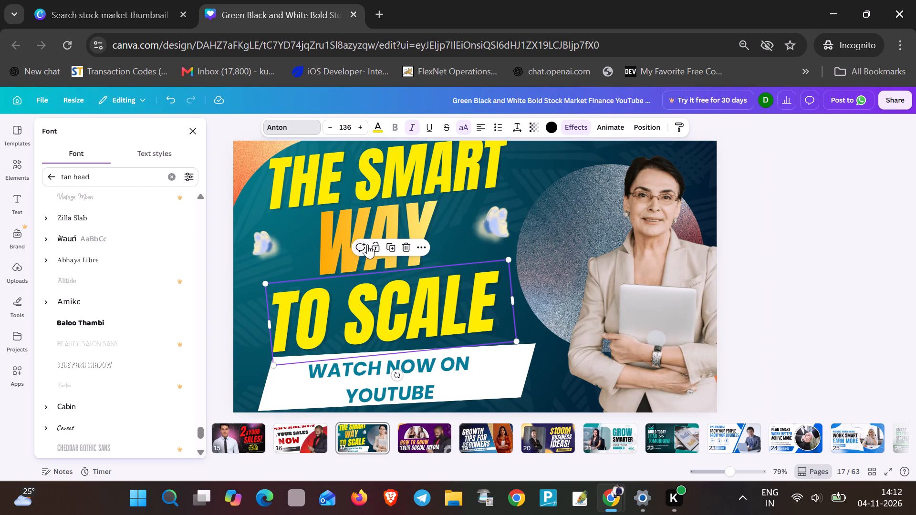
Recolour the whole WATCH NOW ON YOUTUBE banner text to bright red.
left_click(423, 378)
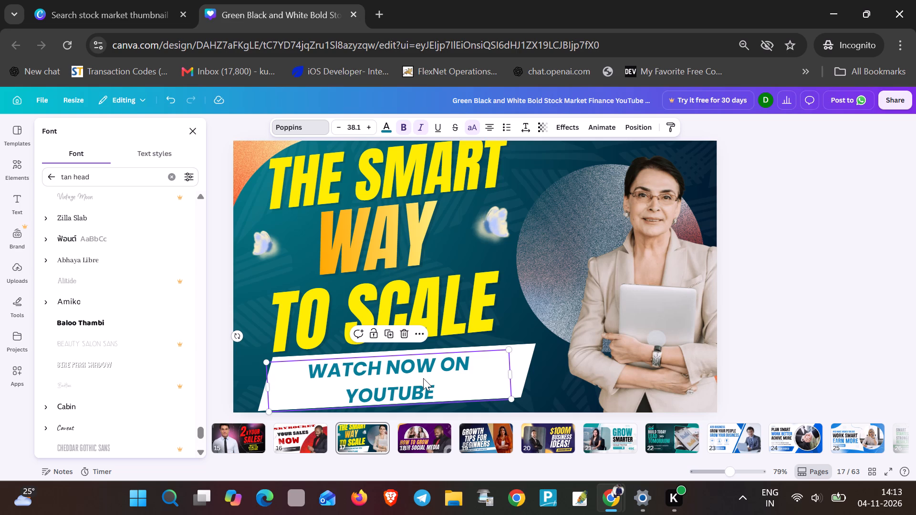
triple_click(359, 384)
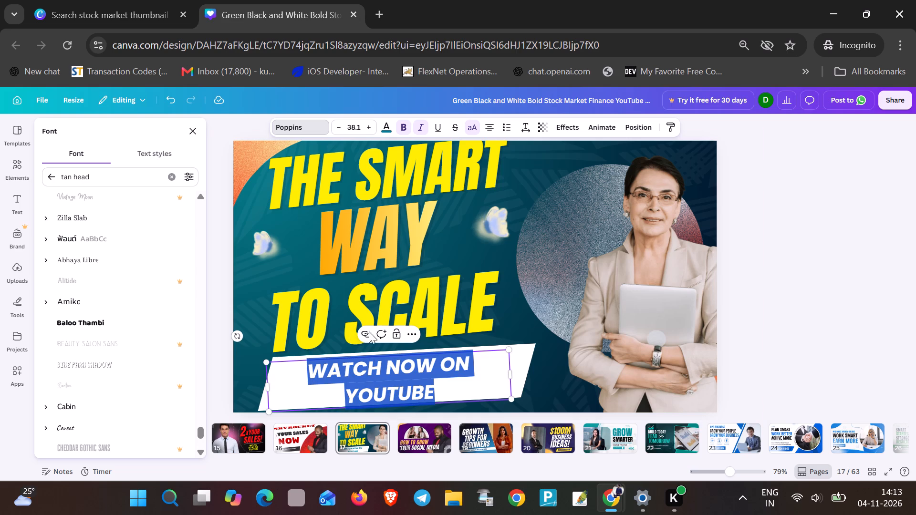
left_click(391, 130)
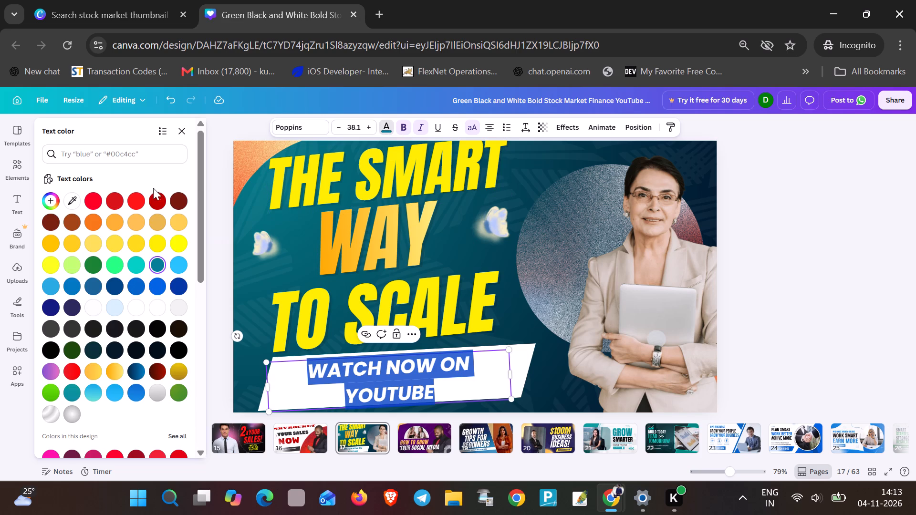
left_click(132, 197)
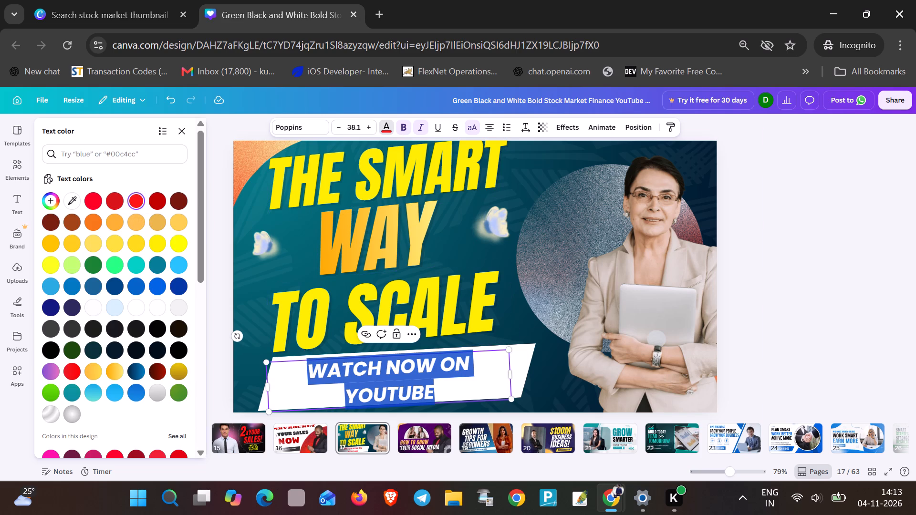
left_click(317, 393)
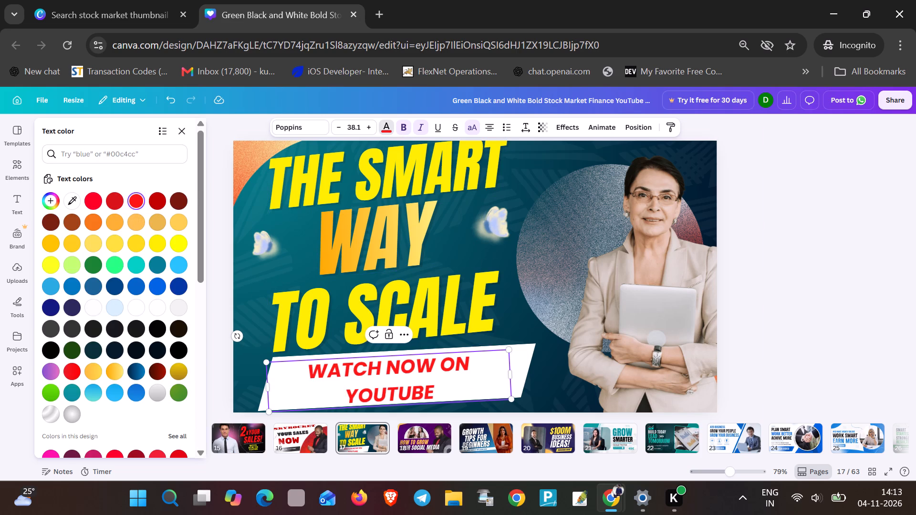
Widen the WATCH NOW ON YOUTUBE text box leftward until the text fits on a single line.
left_click_drag(438, 395, 337, 380)
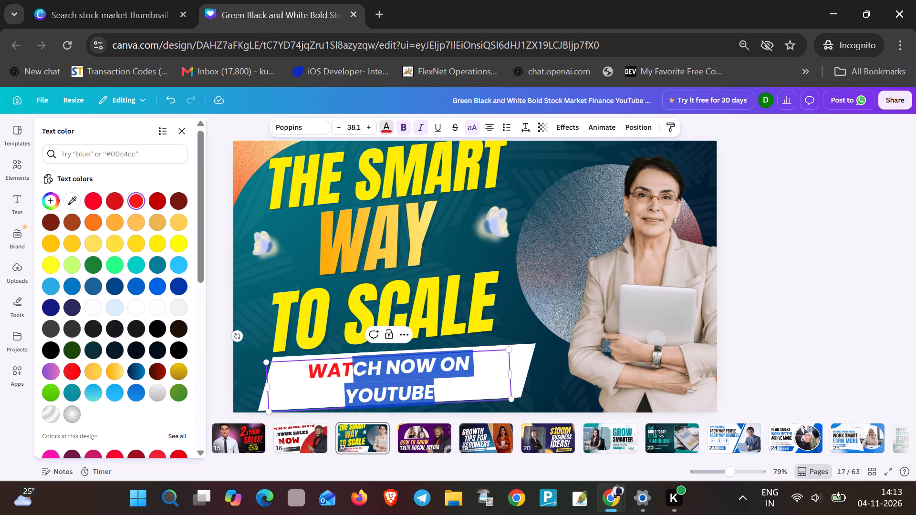
left_click_drag(337, 380, 316, 376)
left_click(316, 376)
left_click(315, 377)
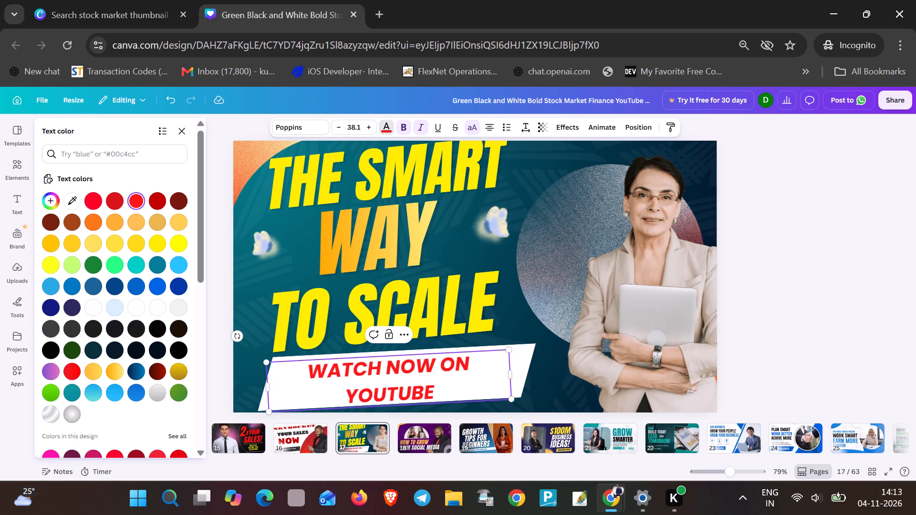
left_click(322, 376)
left_click_drag(266, 388, 247, 393)
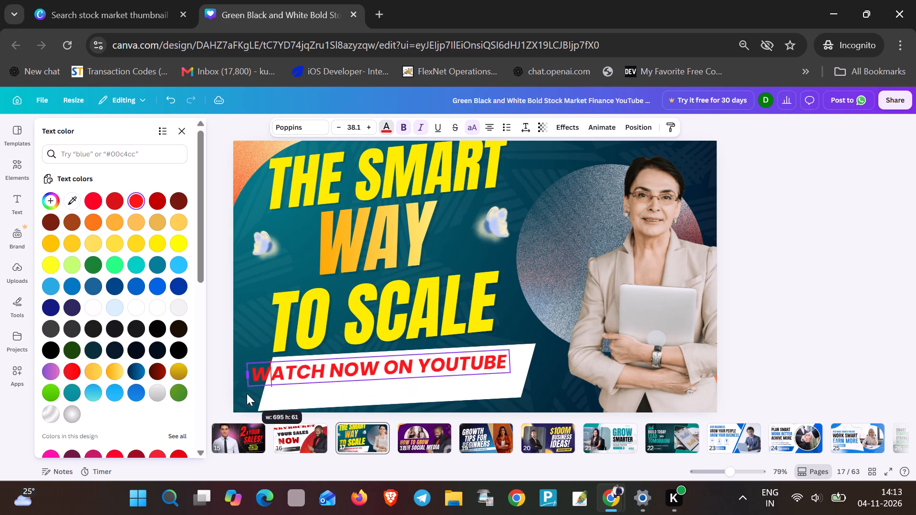
left_click_drag(247, 393, 252, 396)
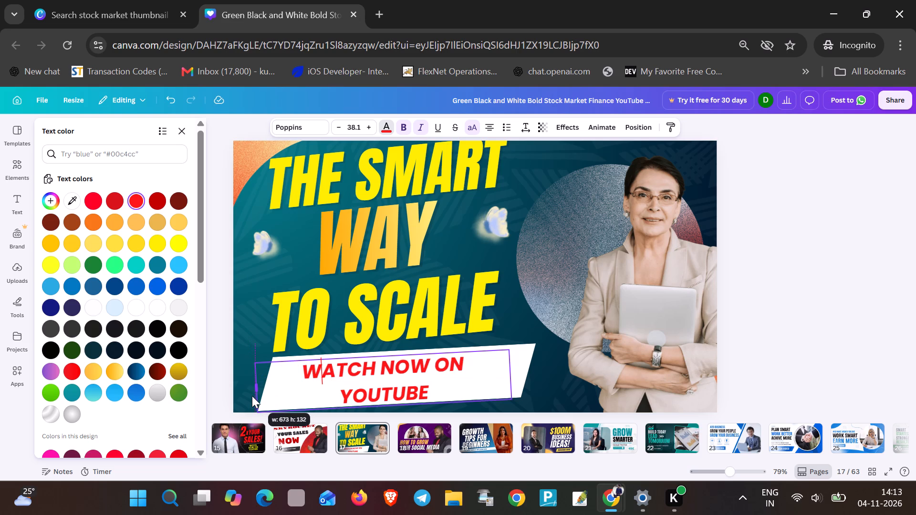
left_click_drag(252, 396, 249, 396)
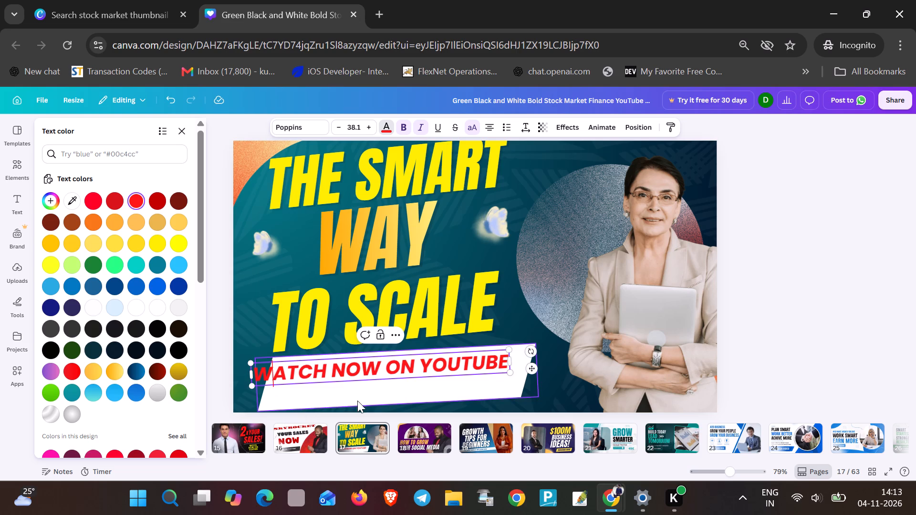
Move the white banner toward the page's left edge and widen it slightly to extend behind the whole WATCH NOW ON YOUTUBE line.
left_click(360, 399)
left_click_drag(376, 368, 376, 370)
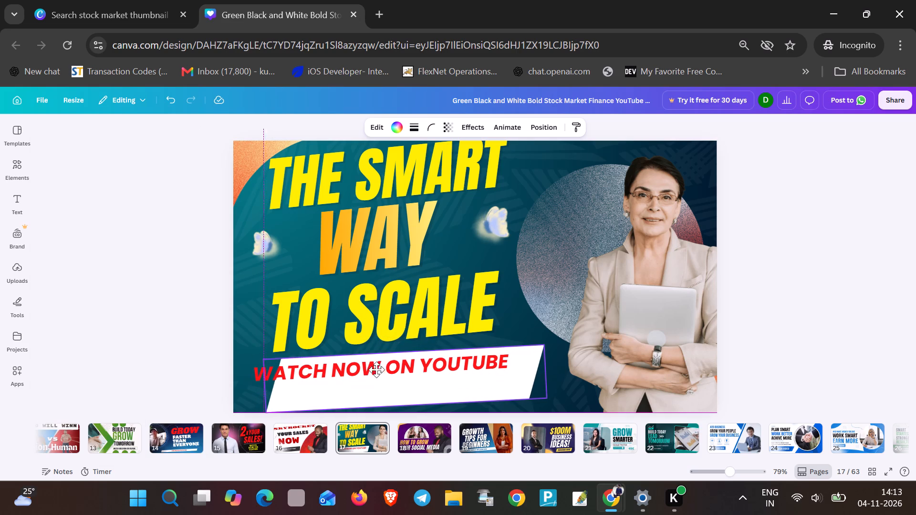
left_click_drag(376, 370, 354, 366)
left_click(420, 386)
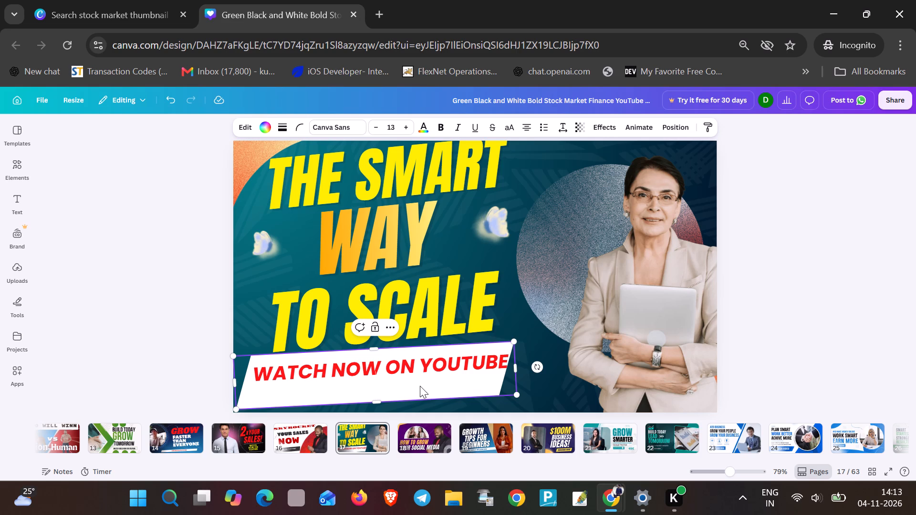
left_click_drag(516, 394, 509, 390)
left_click_drag(511, 374, 516, 374)
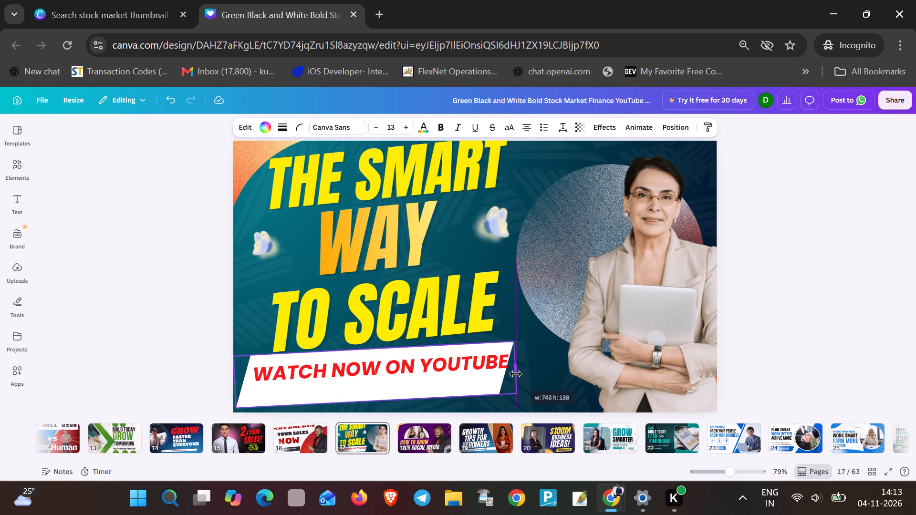
left_click_drag(516, 374, 522, 374)
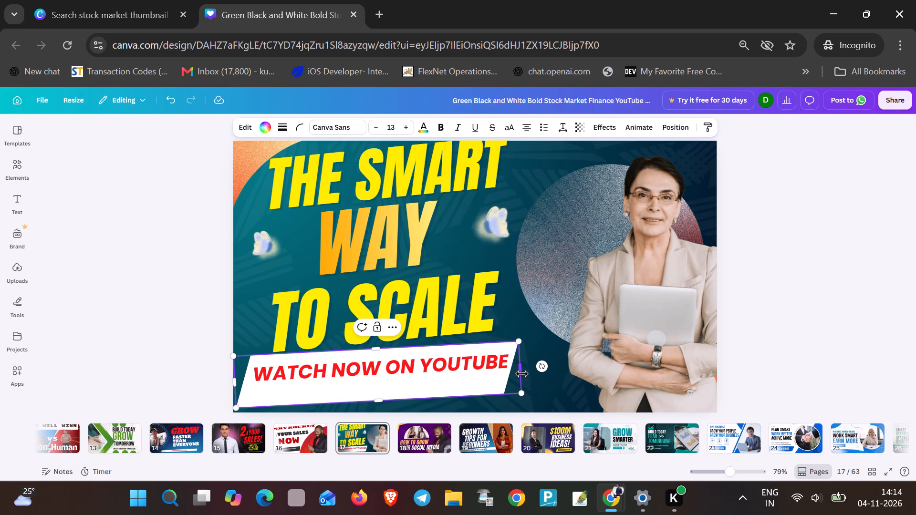
left_click(437, 367)
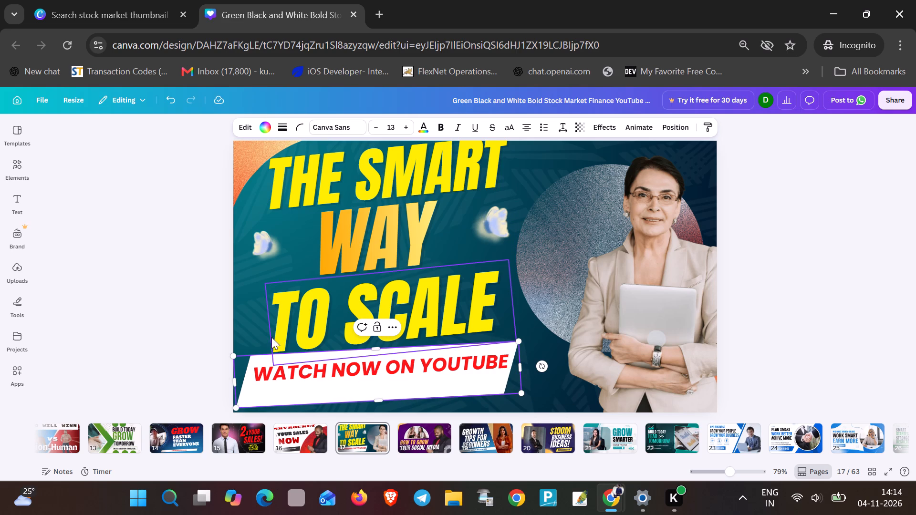
left_click(260, 322)
Enlarge the WATCH NOW ON YOUTUBE text to size 39.4 and centre it vertically within the white banner.
left_click_drag(286, 365, 286, 366)
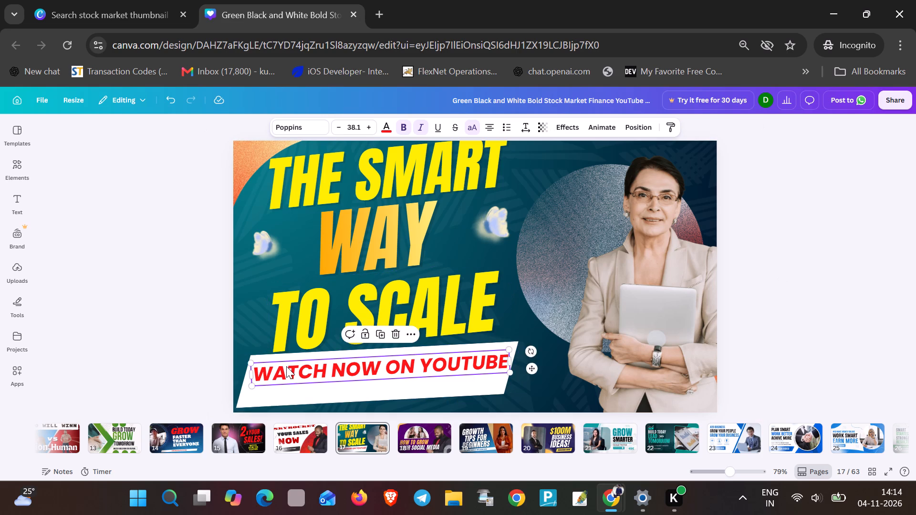
left_click_drag(286, 366, 286, 372)
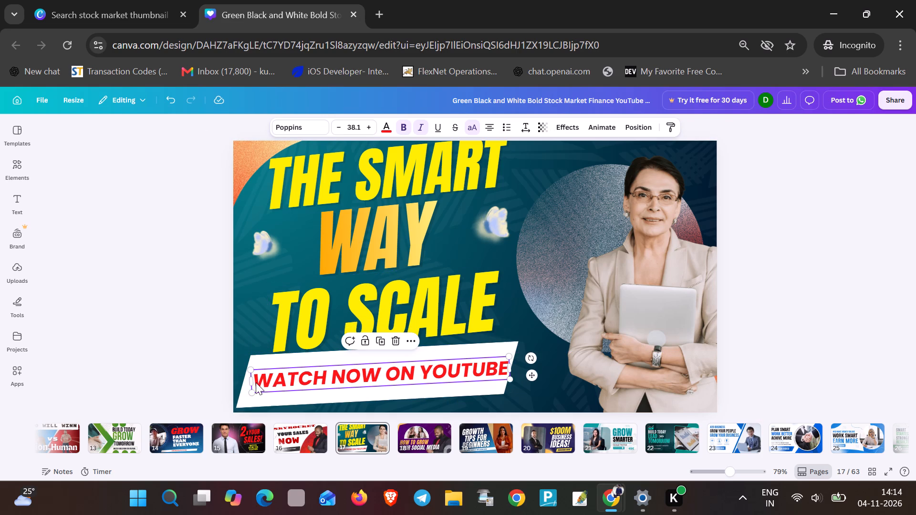
left_click_drag(252, 391, 249, 397)
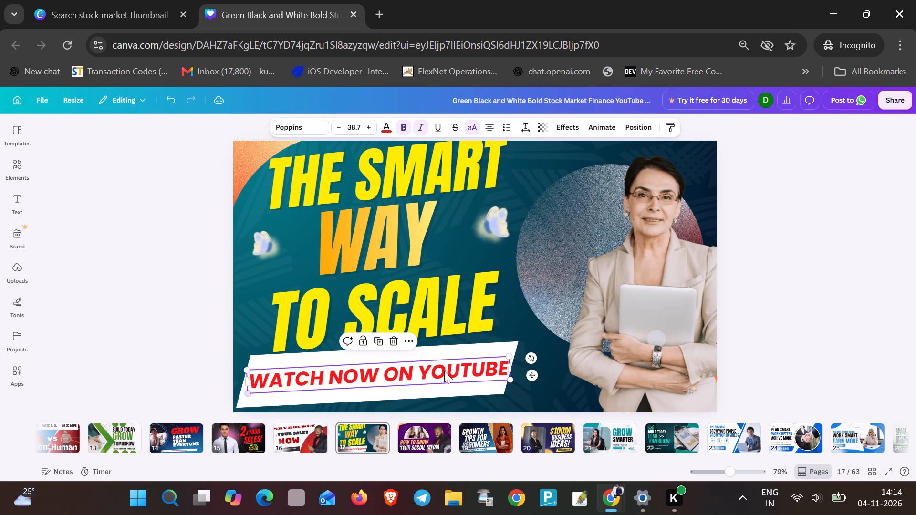
left_click(444, 371)
left_click(522, 328)
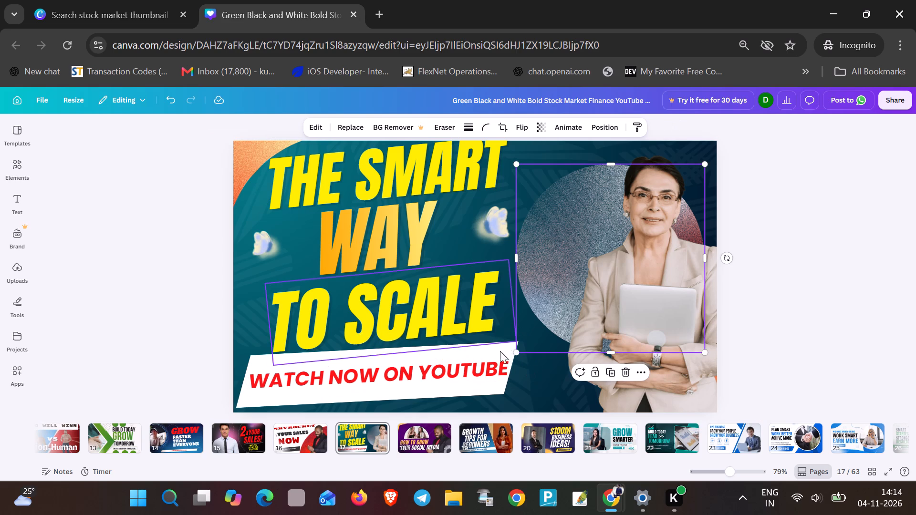
left_click_drag(482, 366, 481, 358)
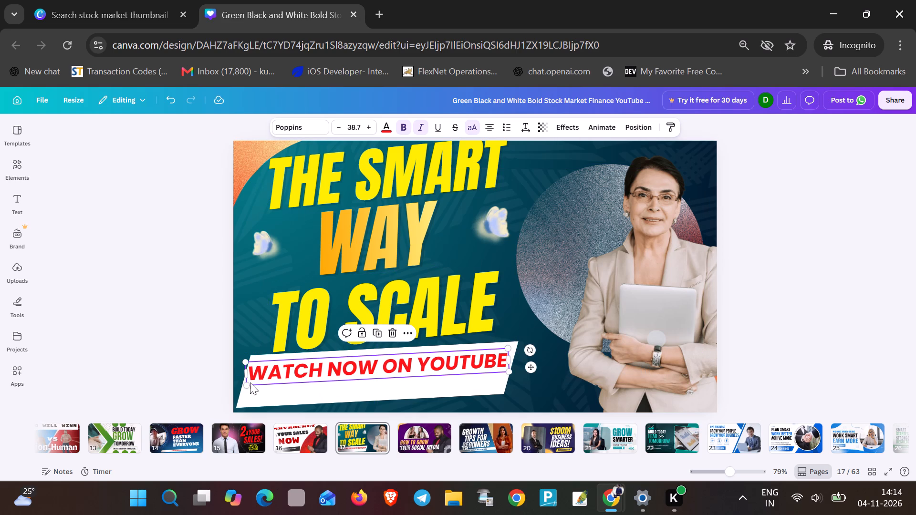
left_click_drag(247, 385, 243, 391)
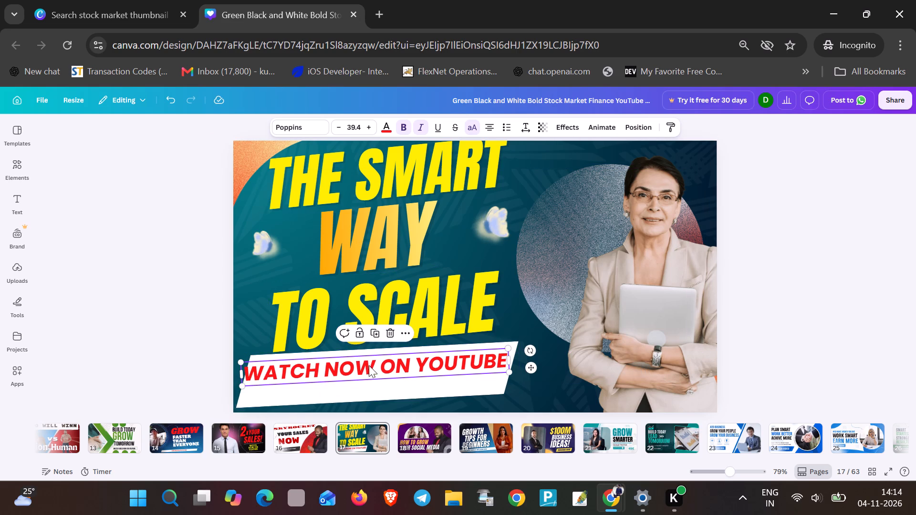
left_click(415, 382)
left_click_drag(411, 371, 412, 372)
left_click_drag(412, 372, 412, 377)
left_click(502, 351)
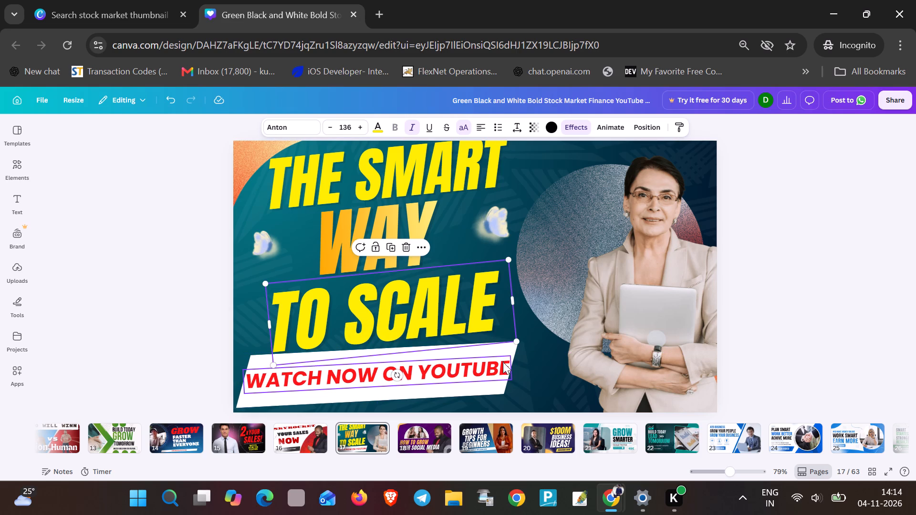
left_click(503, 362)
left_click(512, 379)
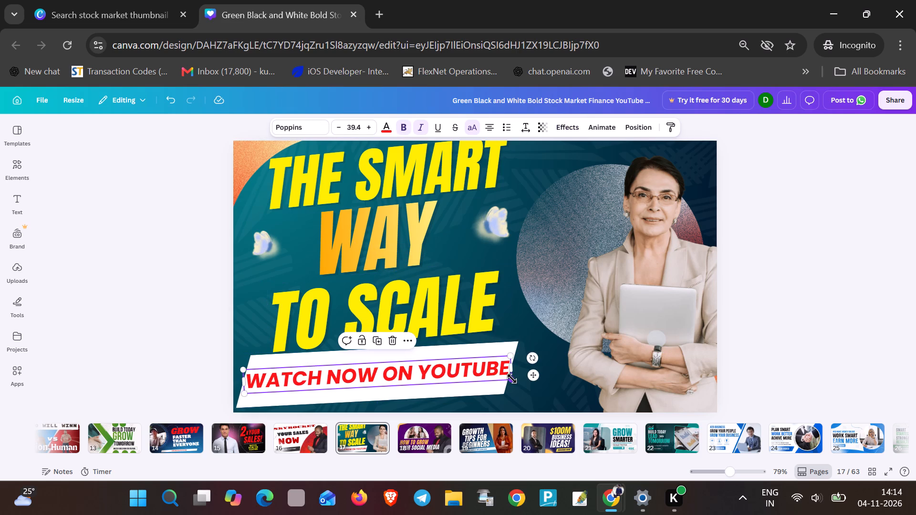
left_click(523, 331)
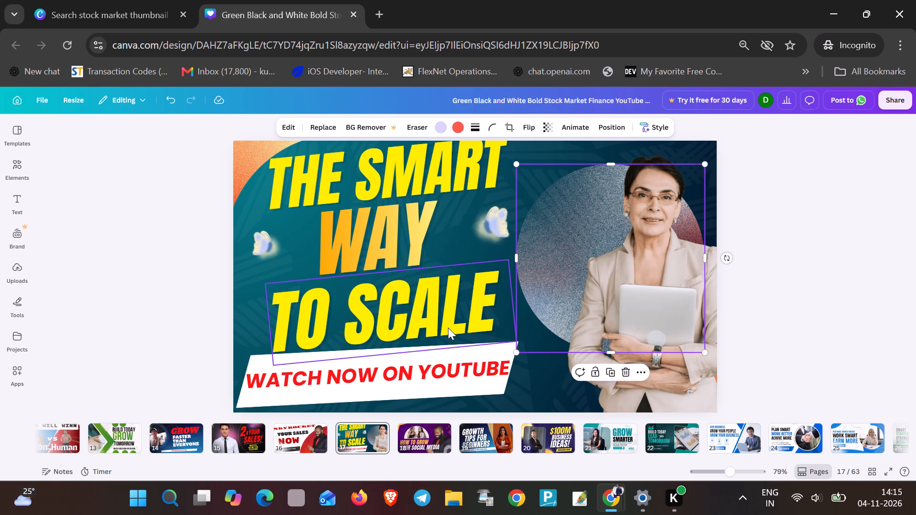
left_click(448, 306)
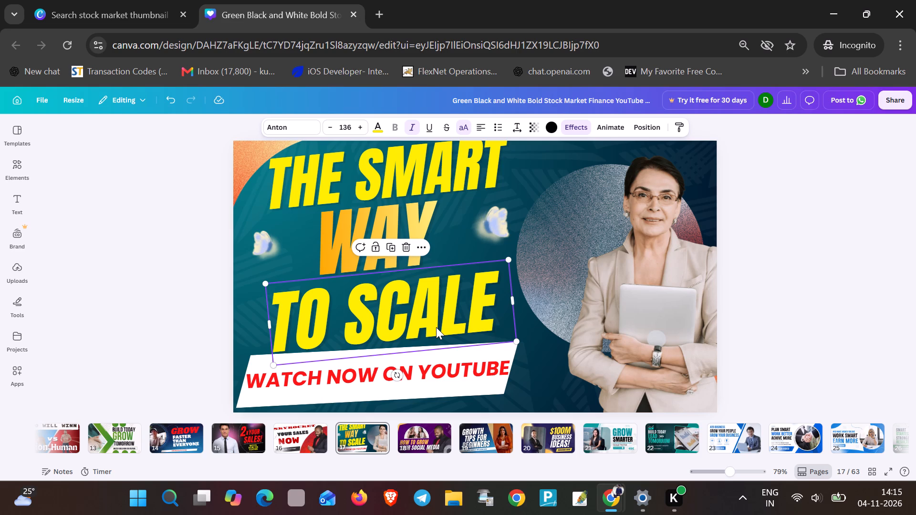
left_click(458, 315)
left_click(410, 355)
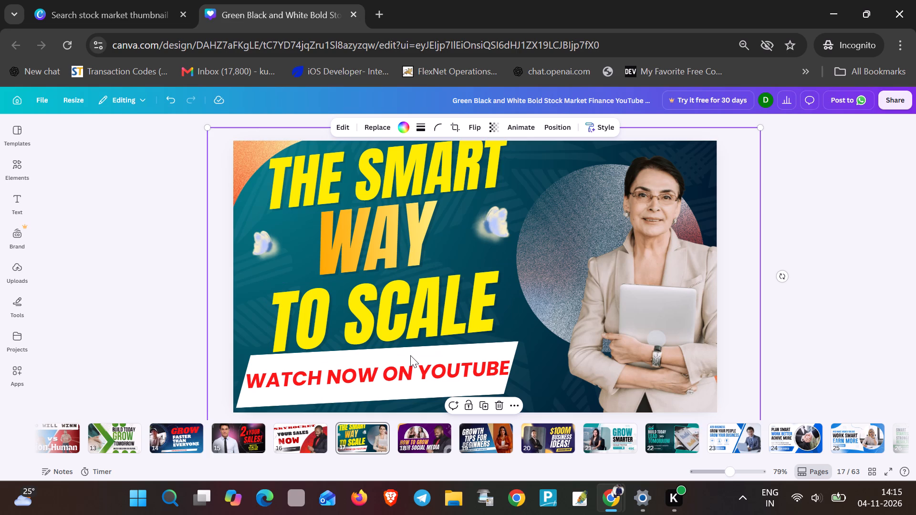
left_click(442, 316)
Nudge the WATCH NOW ON YOUTUBE text slightly higher within the white banner.
left_click(445, 362)
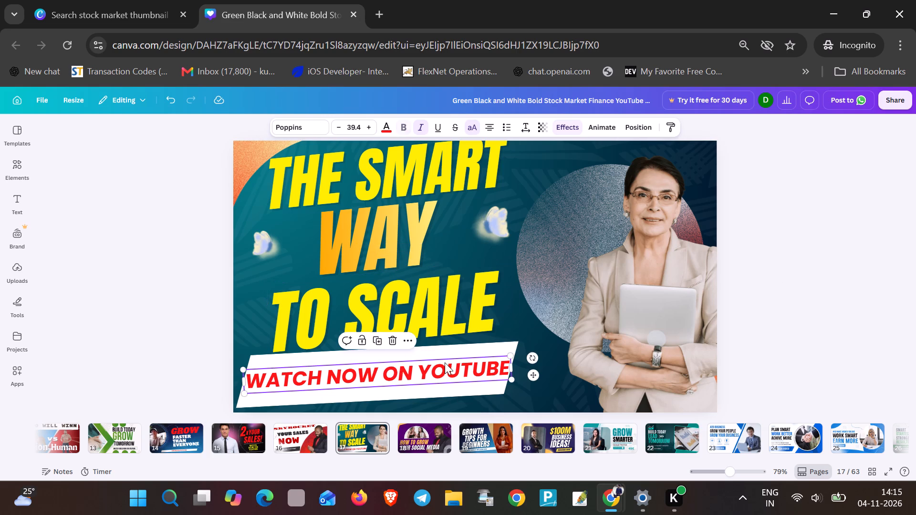
left_click(443, 356)
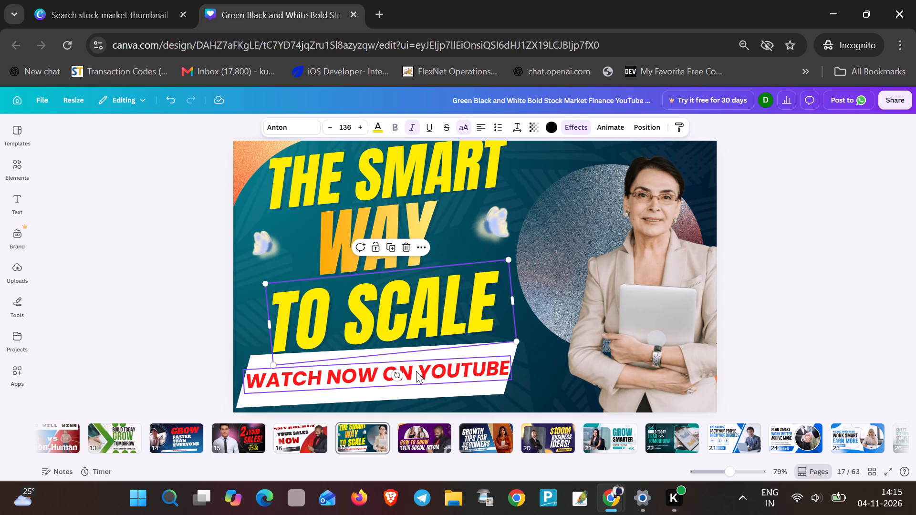
left_click(416, 371)
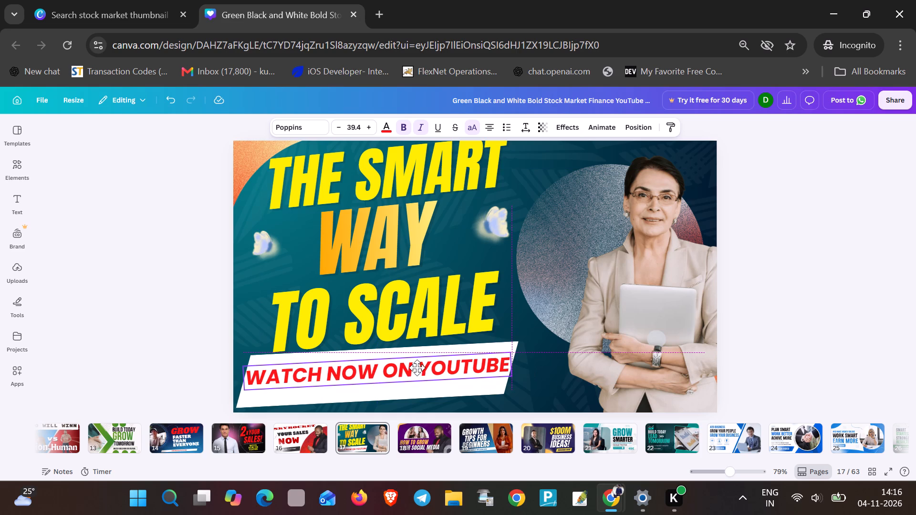
On page 18, move the arched photo of the two women into the thumbnail's top-left corner.
left_click(408, 433)
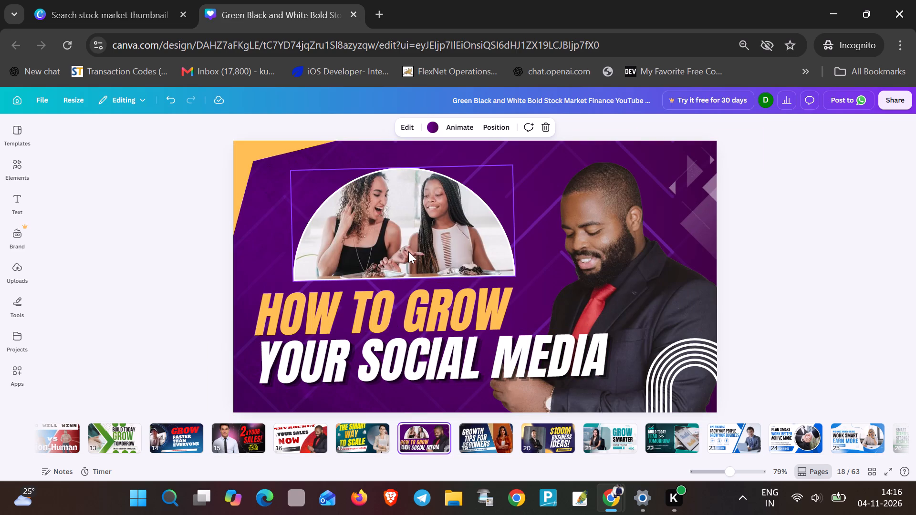
left_click_drag(408, 251, 364, 227)
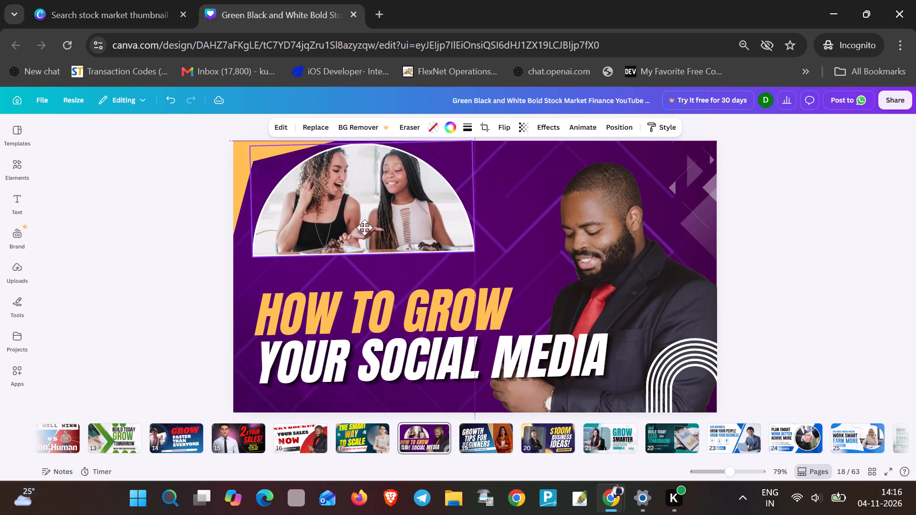
left_click_drag(364, 227, 348, 224)
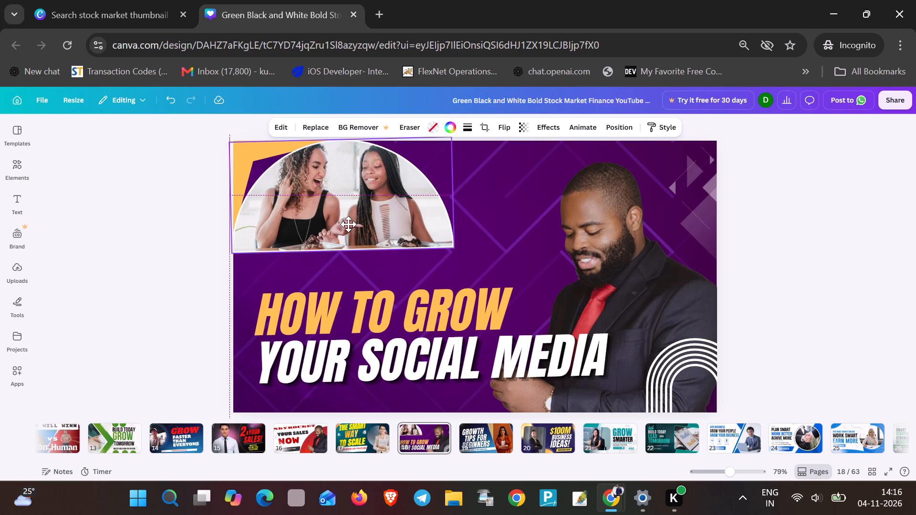
left_click_drag(348, 224, 347, 224)
left_click(397, 264)
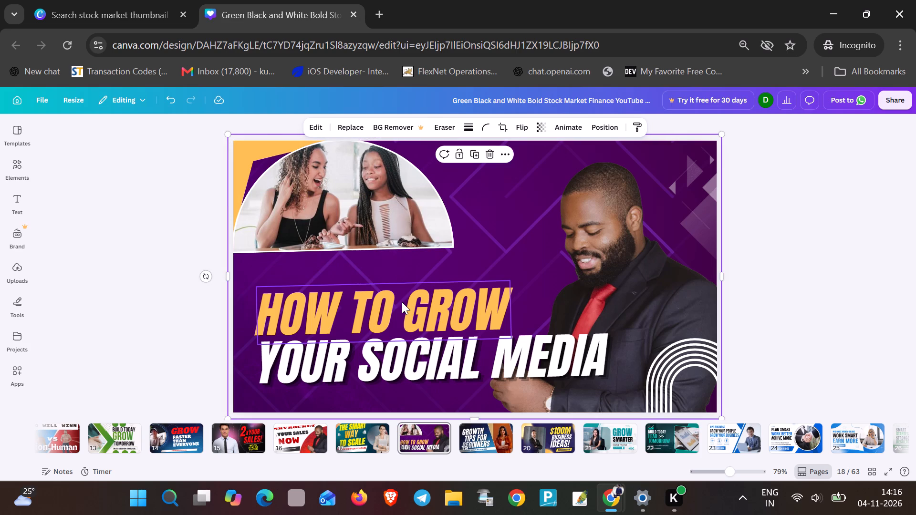
On page 18, move the HOW TO GROW and YOUR SOCIAL MEDIA lines up and left, stacked just beneath the arched photo.
left_click_drag(402, 302, 385, 277)
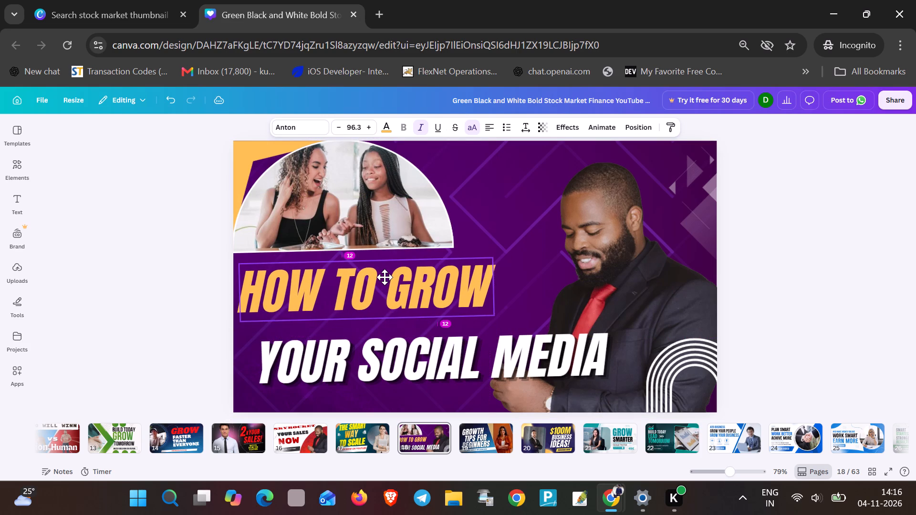
left_click_drag(385, 277, 390, 274)
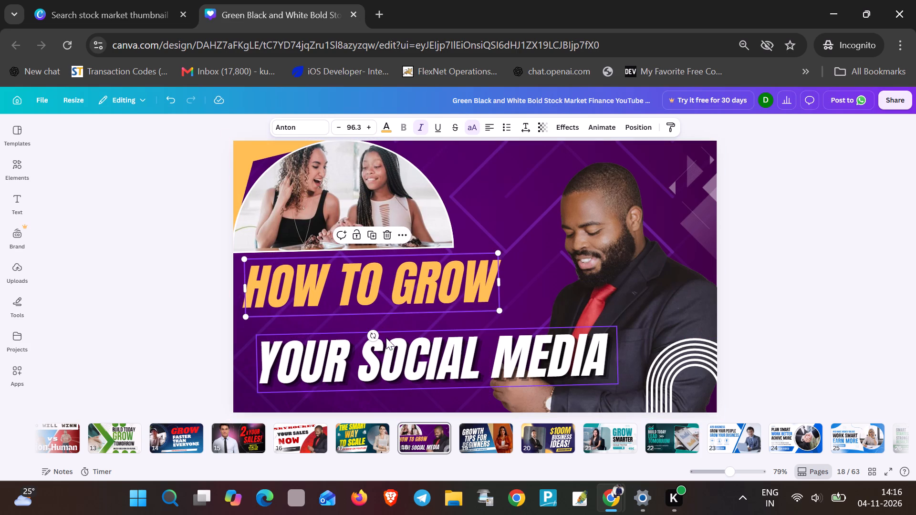
left_click_drag(393, 357, 370, 333)
Retype the two headline lines as HOW TO GROW and YOUR SOCIAL MEDIA.
triple_click(356, 288)
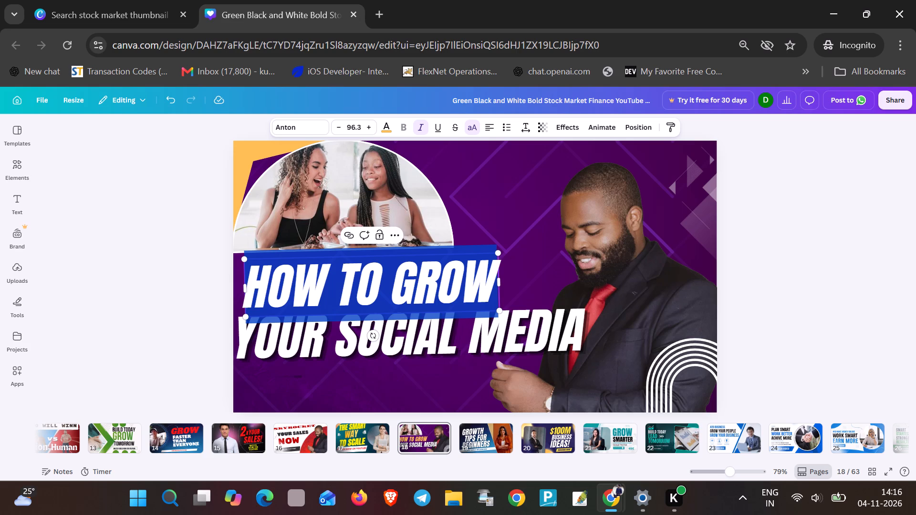
double_click(323, 294)
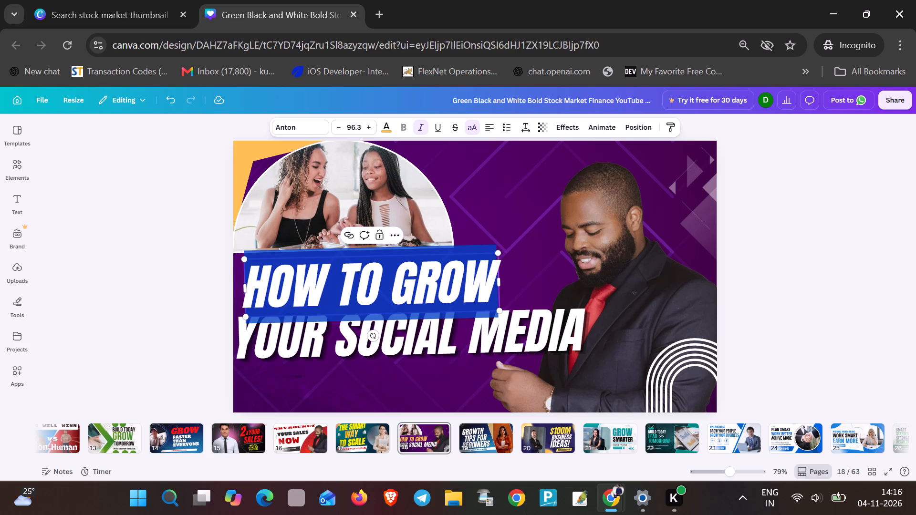
left_click(324, 293)
left_click(353, 288)
left_click(359, 287)
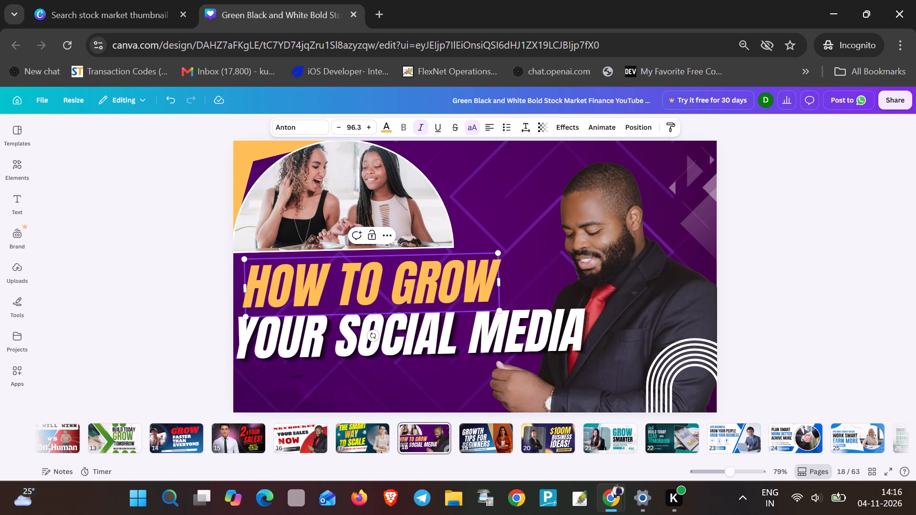
left_click_drag(492, 290, 275, 288)
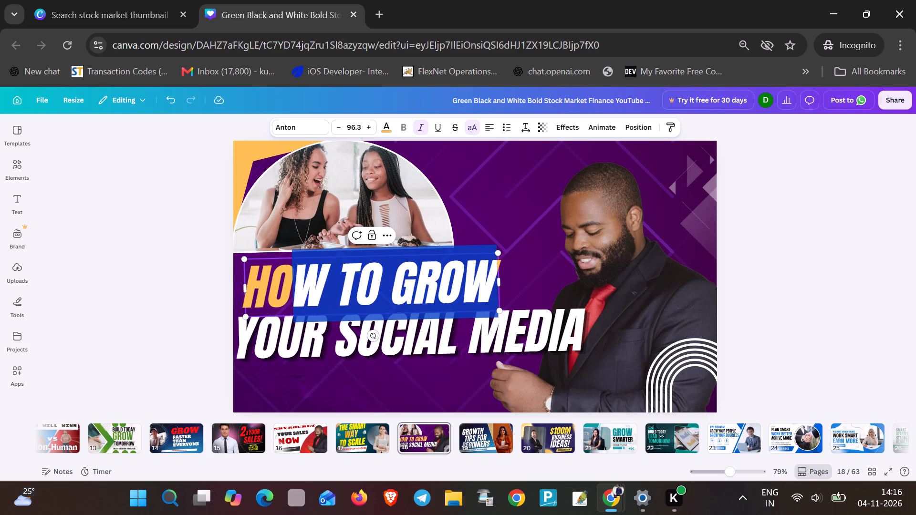
left_click_drag(275, 288, 252, 288)
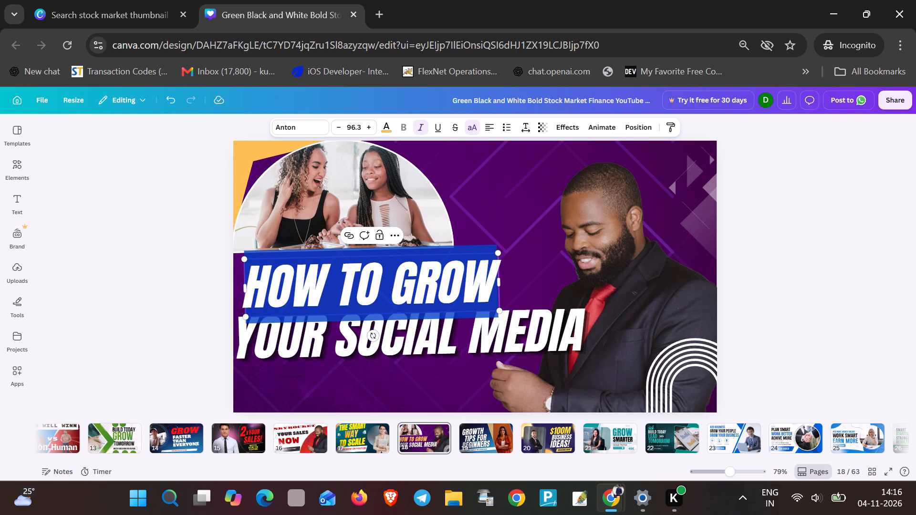
type("HOW TO GROW")
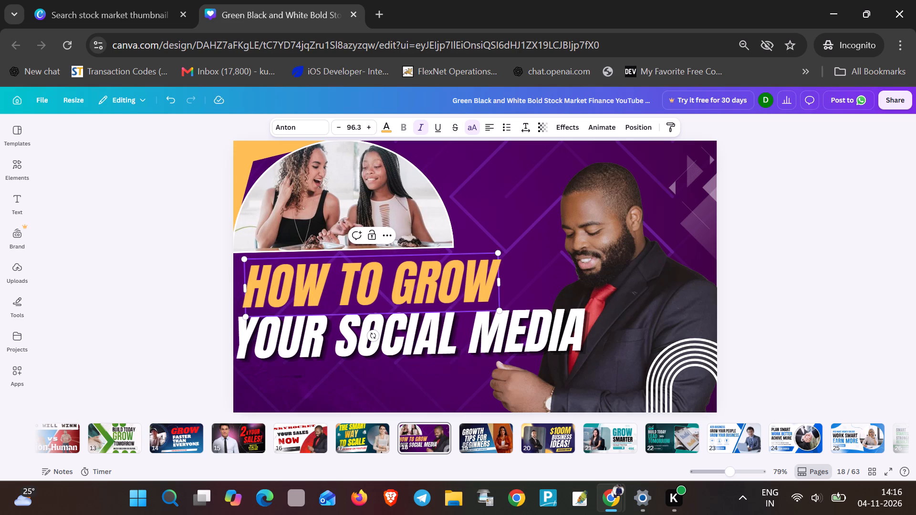
double_click(292, 334)
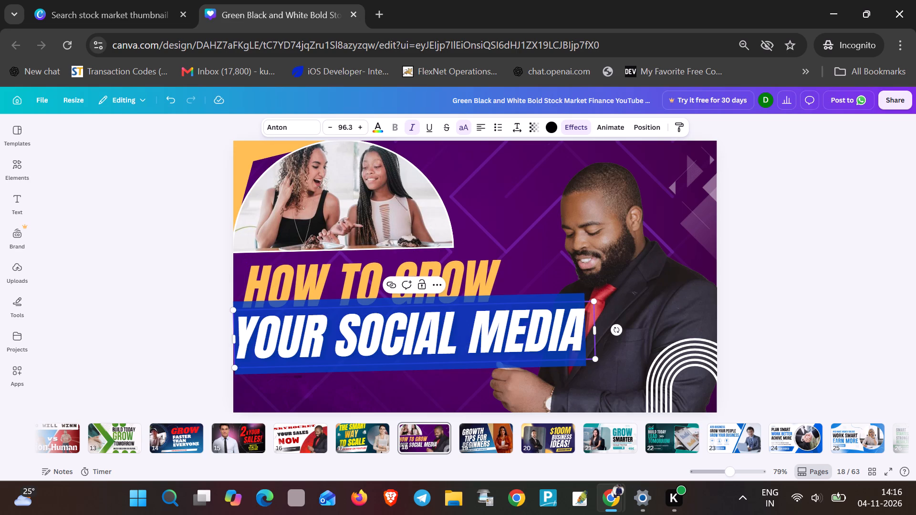
type("YOUR SOCIAL MEDIA")
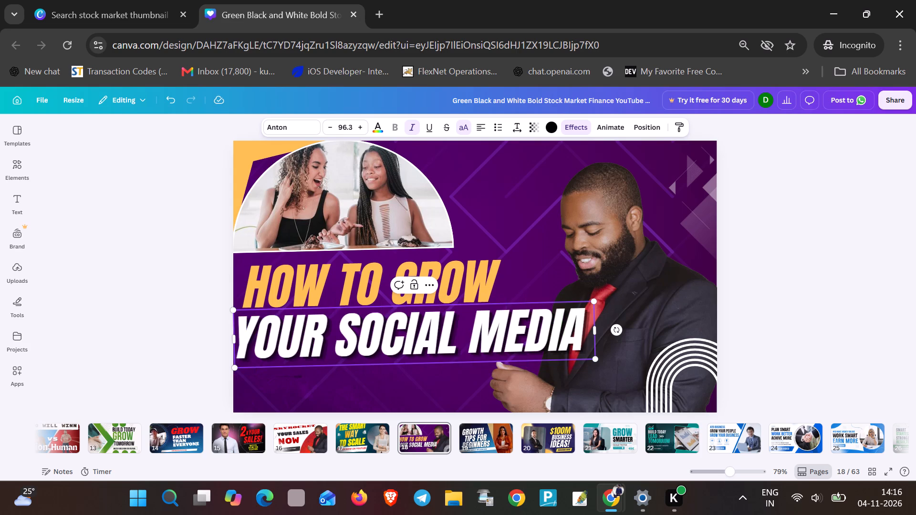
Change the HOW TO GROW line's font to Yeseva One.
triple_click(276, 286)
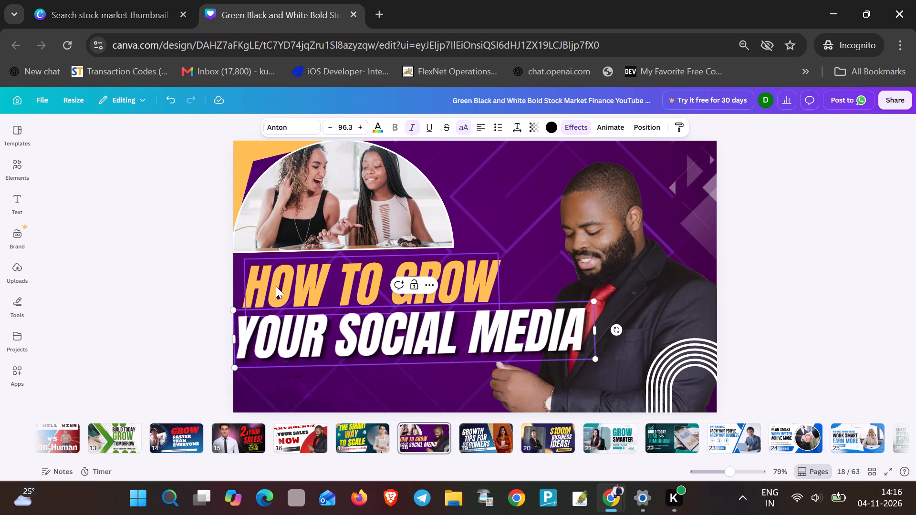
left_click(311, 131)
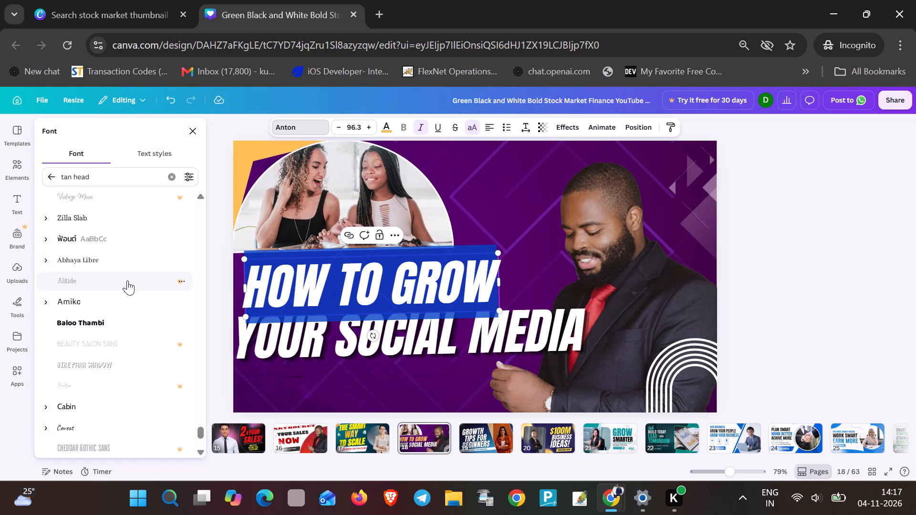
scroll(128, 285, "down", 2)
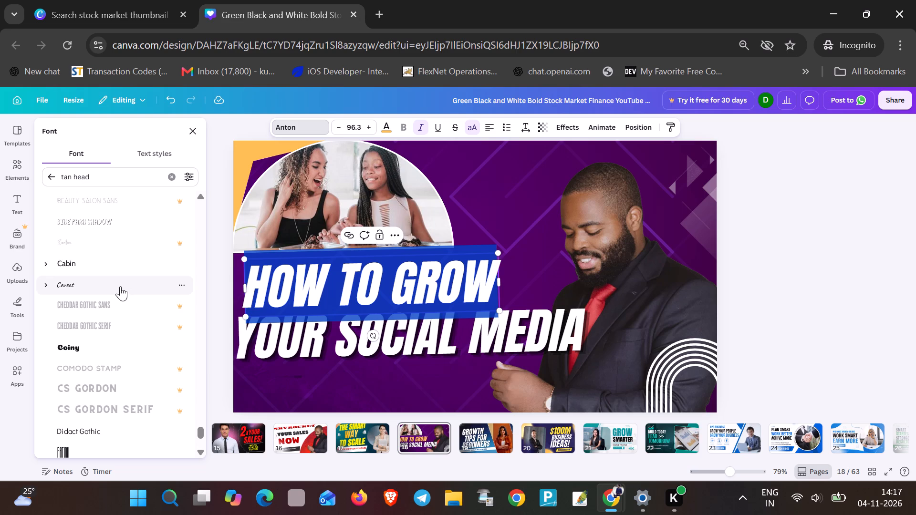
scroll(120, 286, "down", 7)
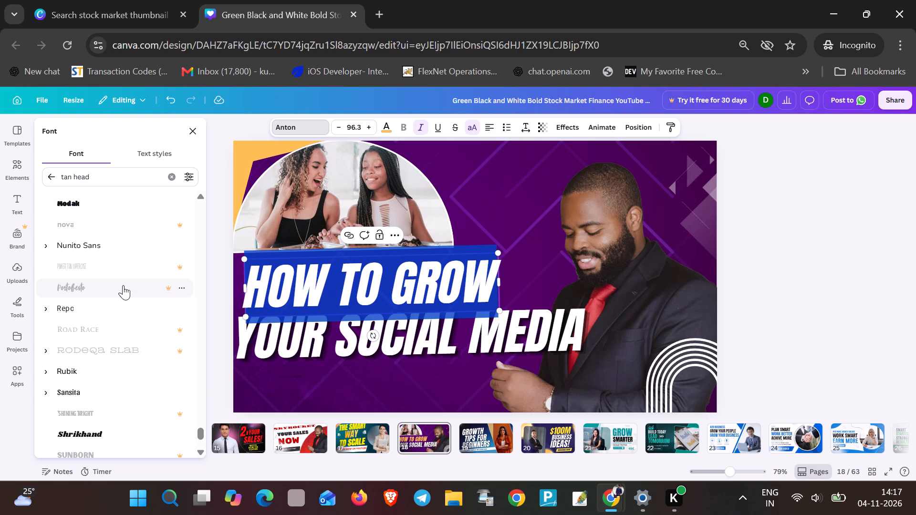
left_click(375, 298)
triple_click(366, 291)
scroll(167, 325, "down", 5)
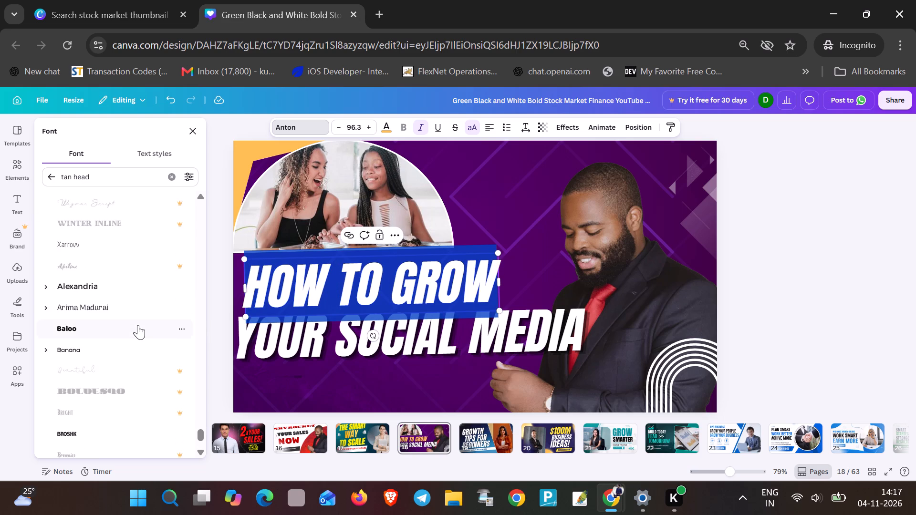
scroll(138, 325, "down", 9)
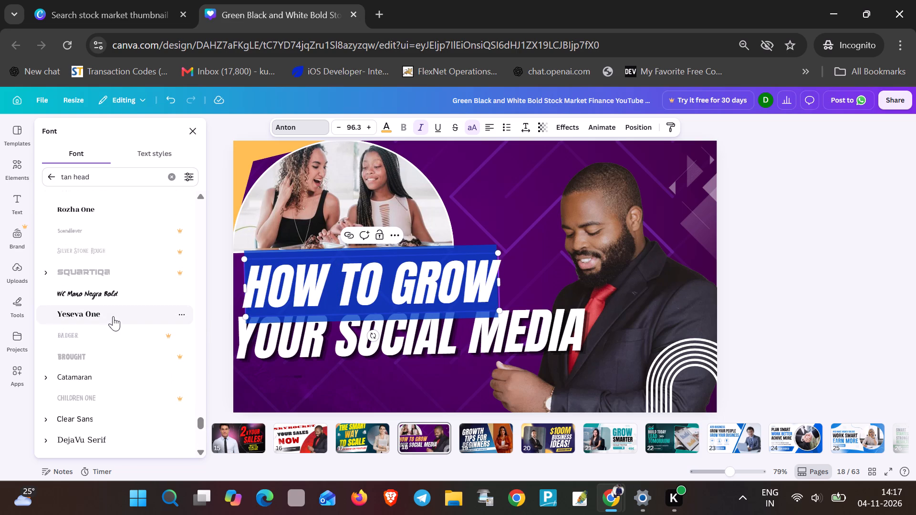
left_click(113, 316)
Reduce HOW TO GROW to size 57.4 and widen its text box so the words fit on one line.
left_click(374, 307)
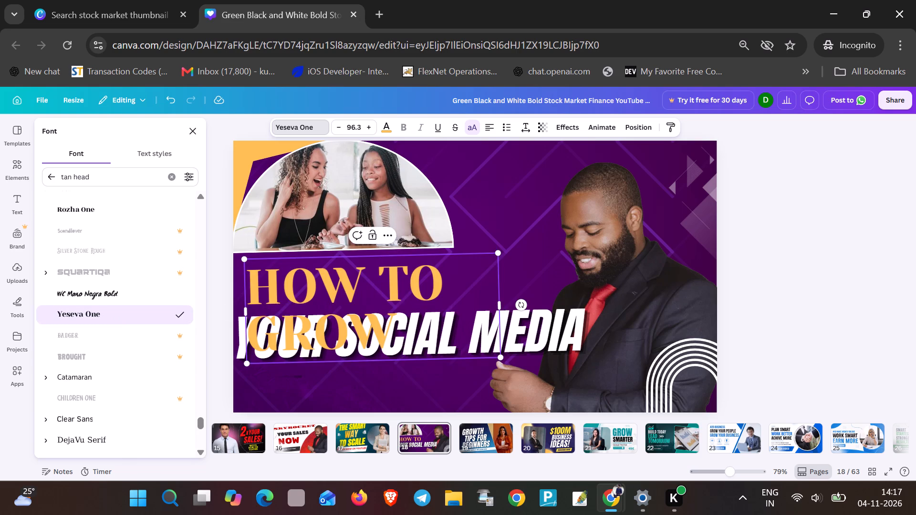
left_click_drag(502, 309, 550, 300)
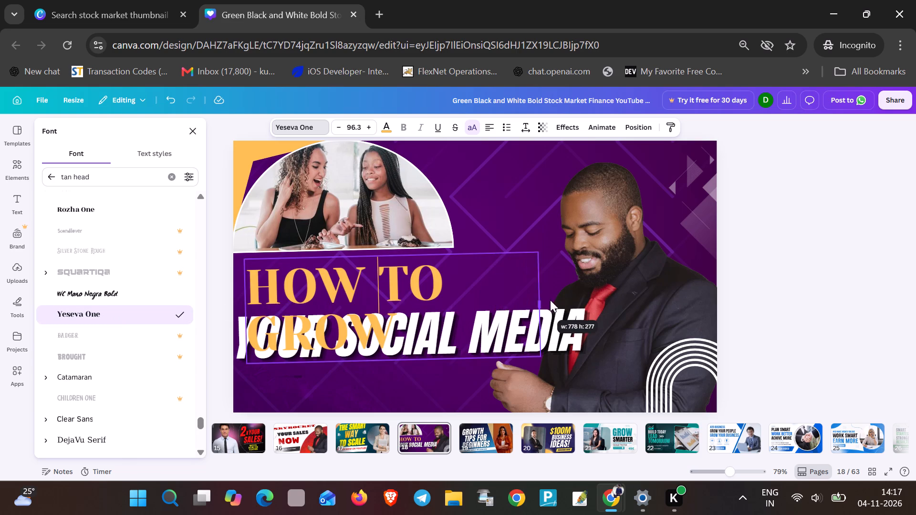
left_click_drag(550, 300, 606, 292)
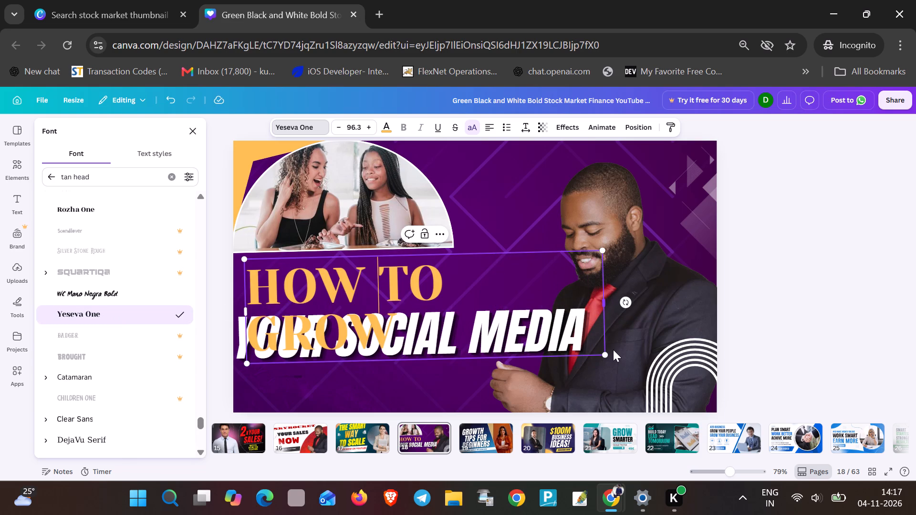
left_click_drag(607, 355, 556, 314)
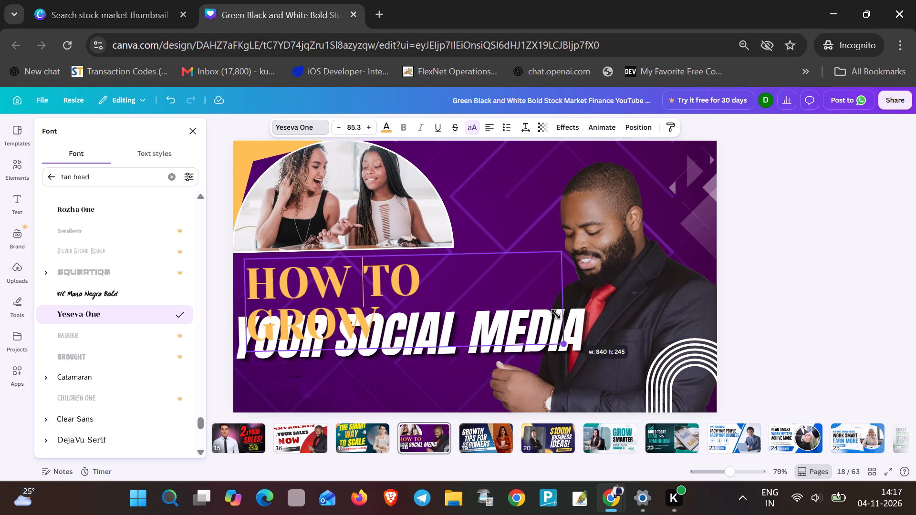
left_click_drag(556, 314, 550, 308)
left_click(441, 380)
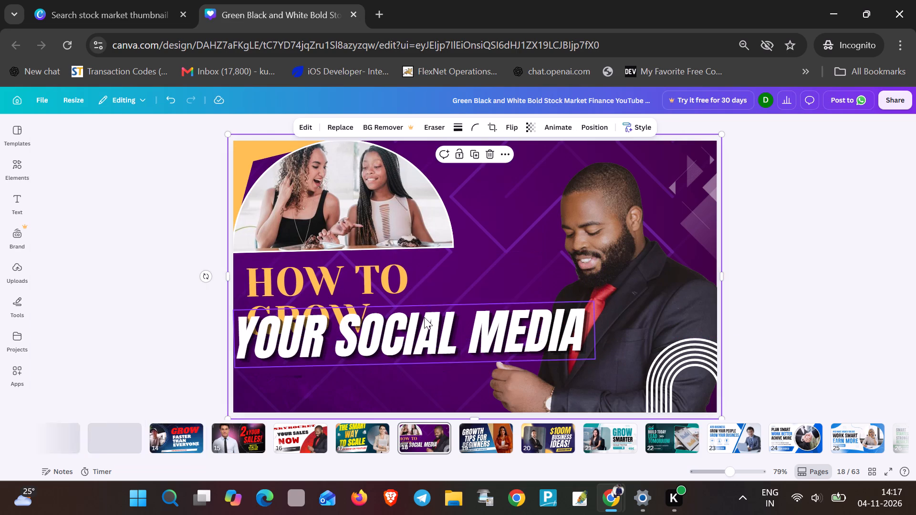
left_click(434, 285)
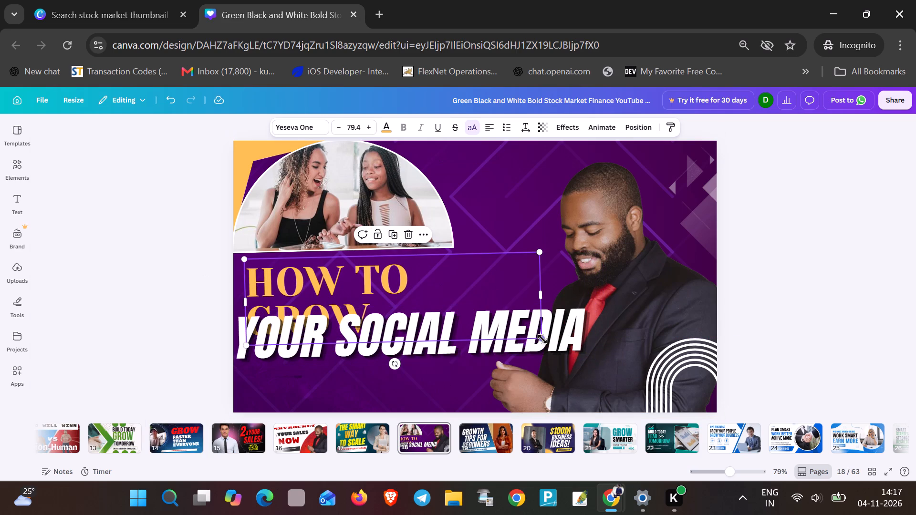
left_click_drag(542, 339, 472, 273)
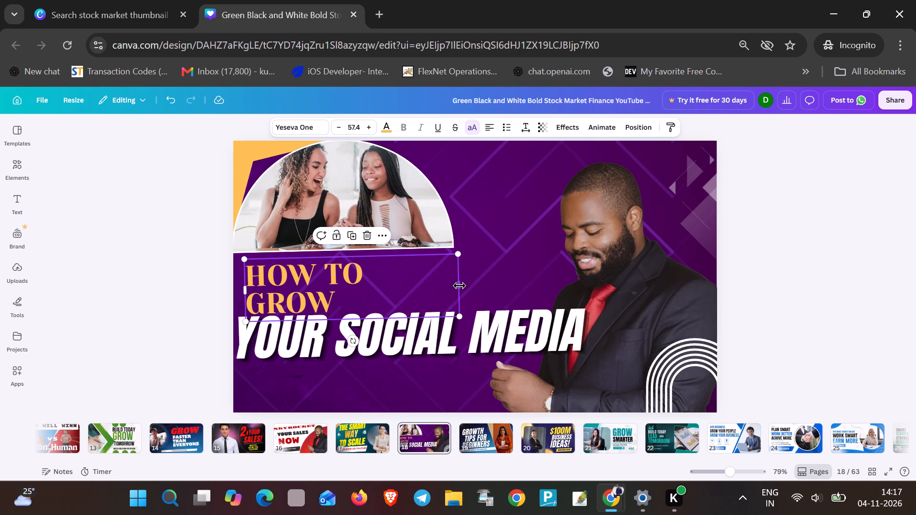
left_click_drag(461, 285, 552, 283)
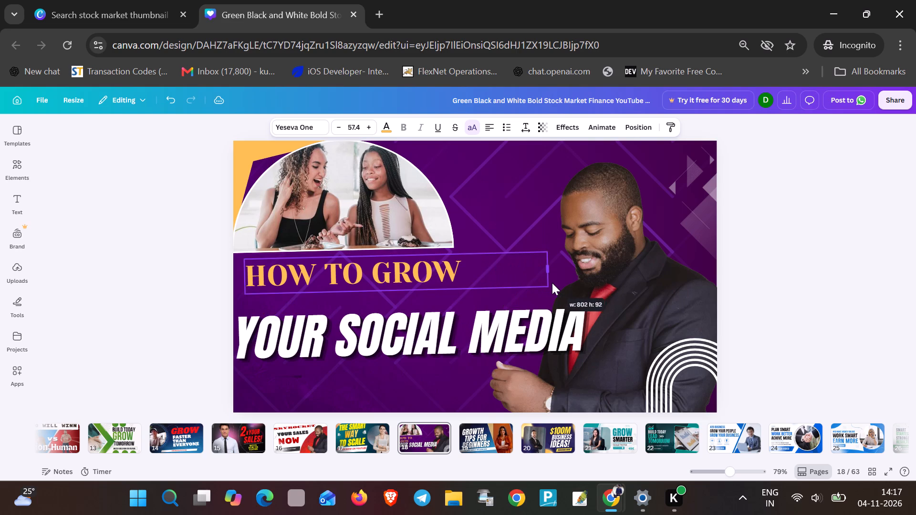
left_click_drag(552, 283, 552, 284)
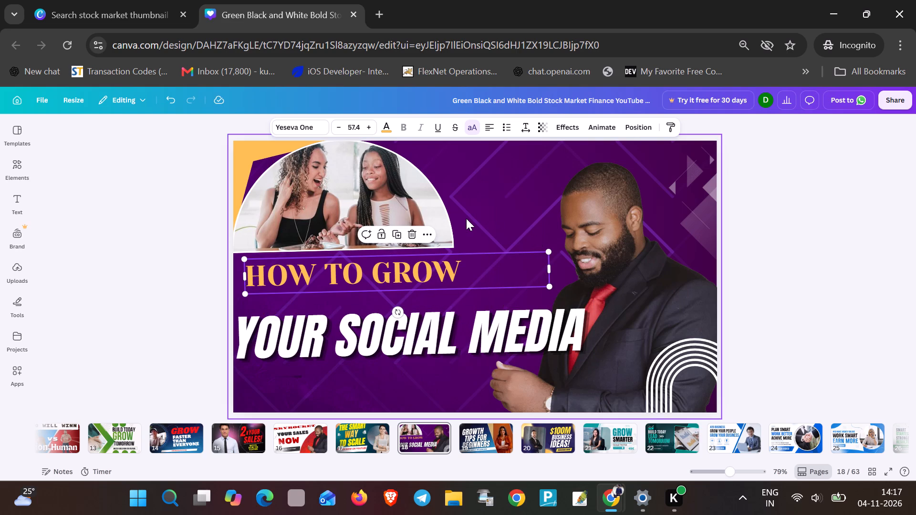
left_click(466, 218)
Move HOW TO GROW to the page's left edge just above YOUR SOCIAL MEDIA and widen its text box slightly.
left_click_drag(372, 268, 363, 284)
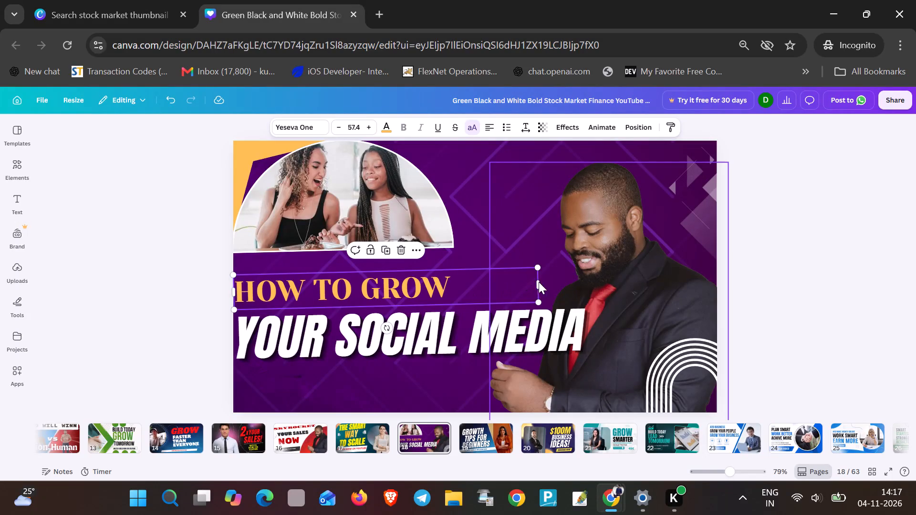
left_click_drag(540, 285, 549, 295)
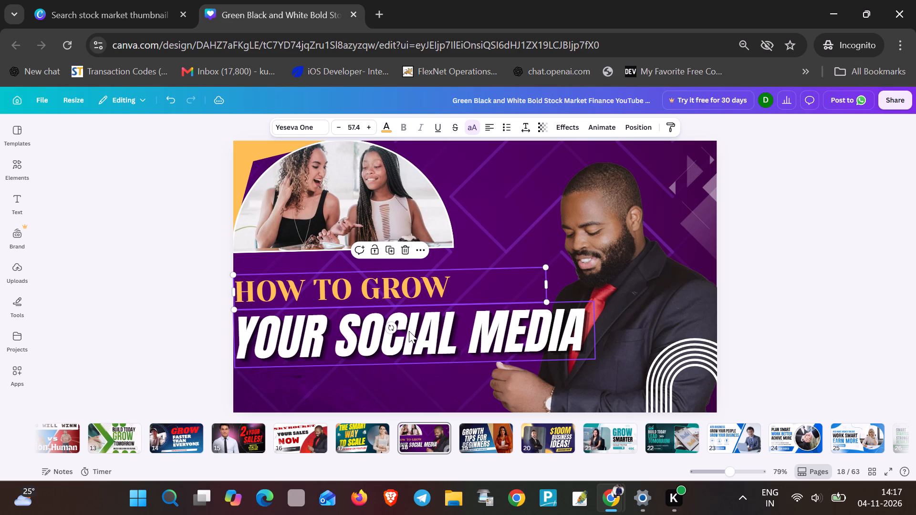
Shift the YOUR SOCIAL MEDIA line slightly left, close against the page's left edge.
left_click(362, 349)
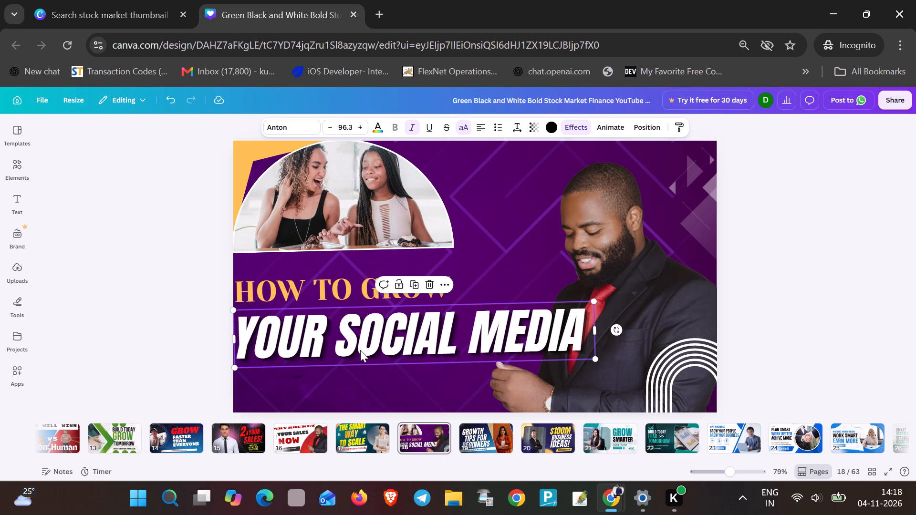
left_click(479, 286)
left_click_drag(481, 325, 463, 330)
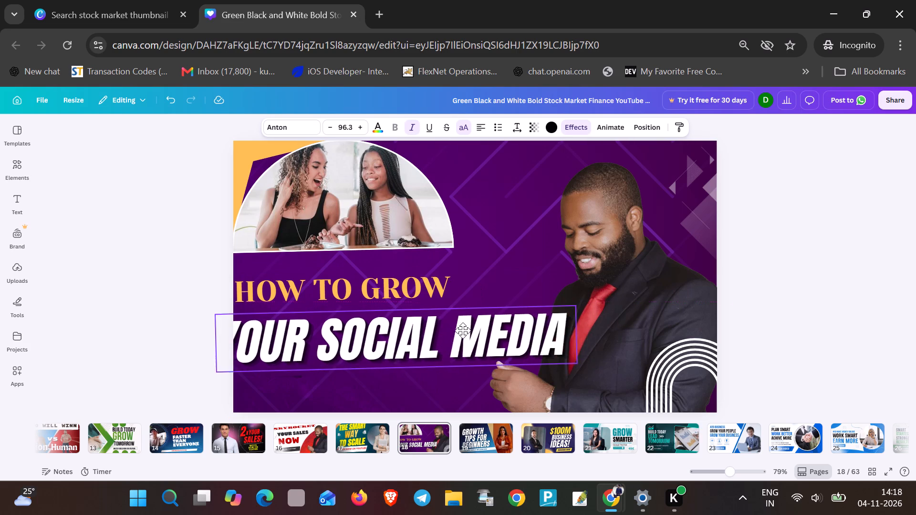
left_click_drag(463, 330, 477, 326)
Move HOW TO GROW up directly beneath the arched photo and enlarge it to size 87.7.
left_click(348, 290)
left_click_drag(348, 290, 346, 288)
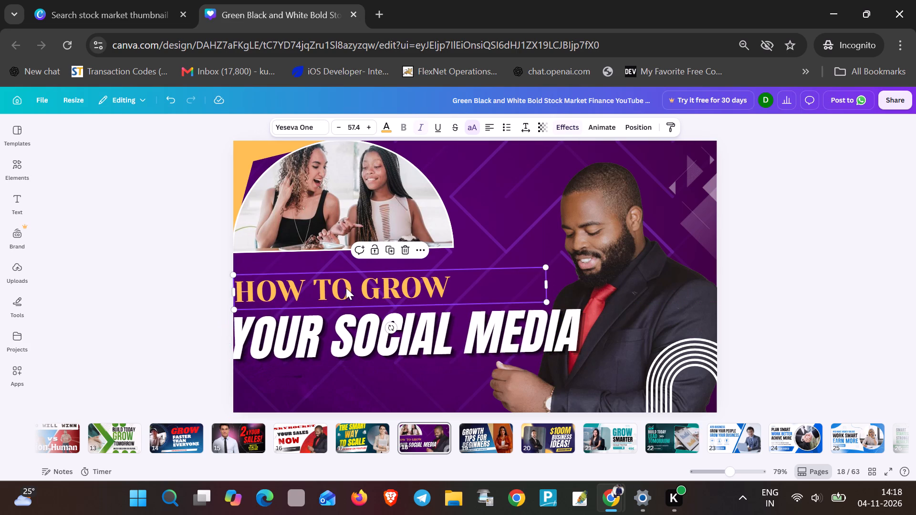
left_click_drag(346, 288, 350, 268)
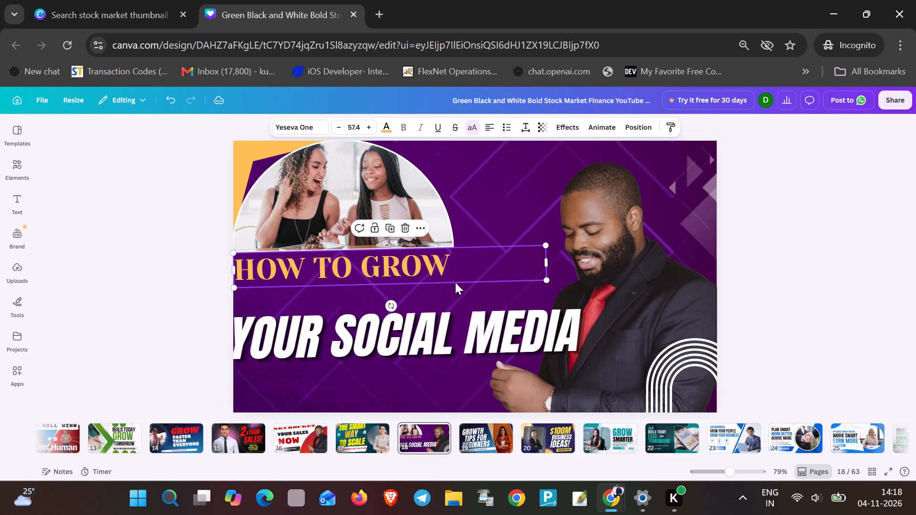
left_click_drag(545, 281, 558, 296)
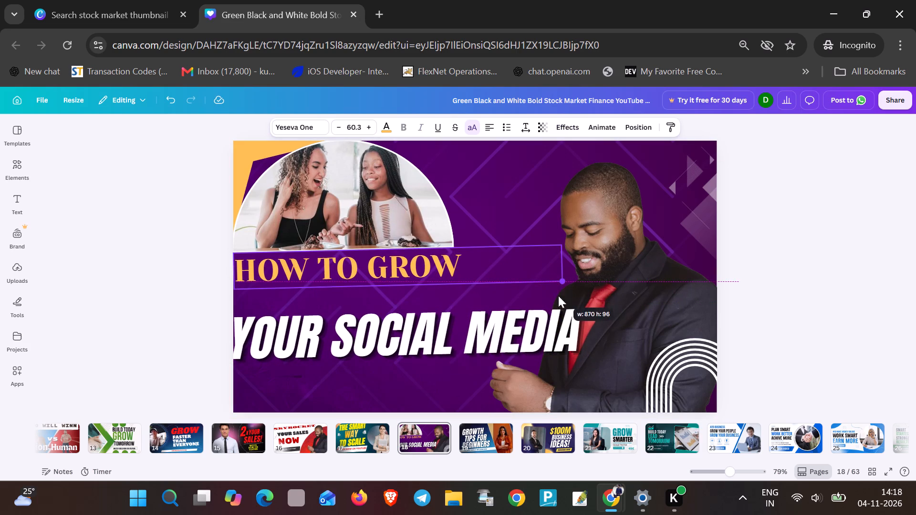
left_click_drag(558, 296, 673, 351)
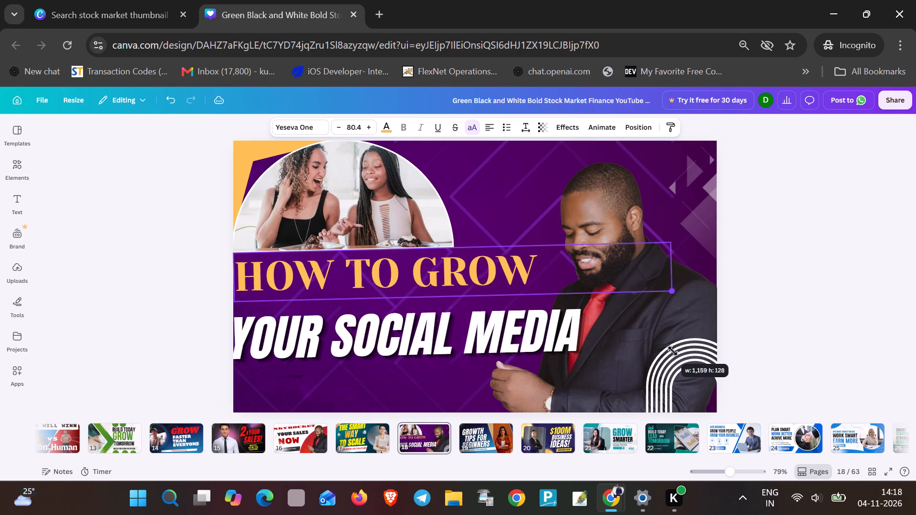
left_click_drag(673, 351, 704, 370)
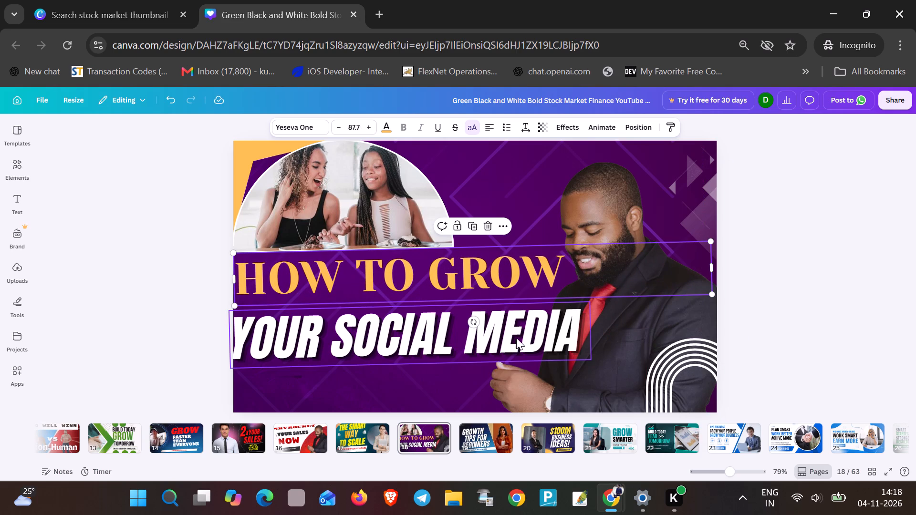
Change the text colour of YOUR SOCIAL MEDIA on page 18 to bright red.
double_click(387, 327)
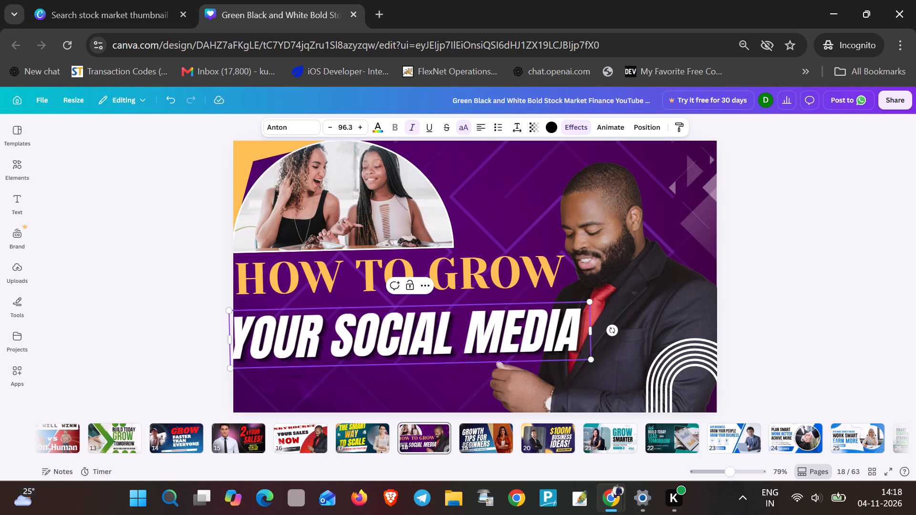
left_click_drag(237, 333, 565, 339)
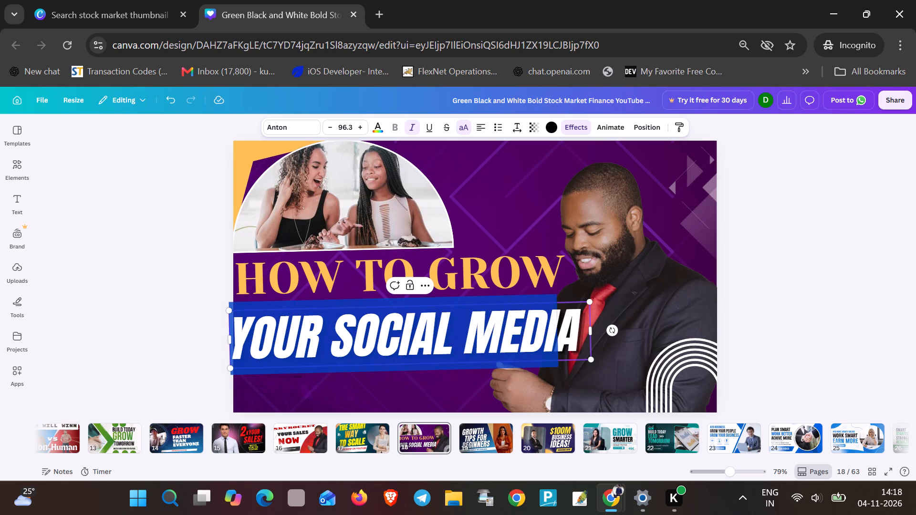
left_click_drag(565, 339, 572, 340)
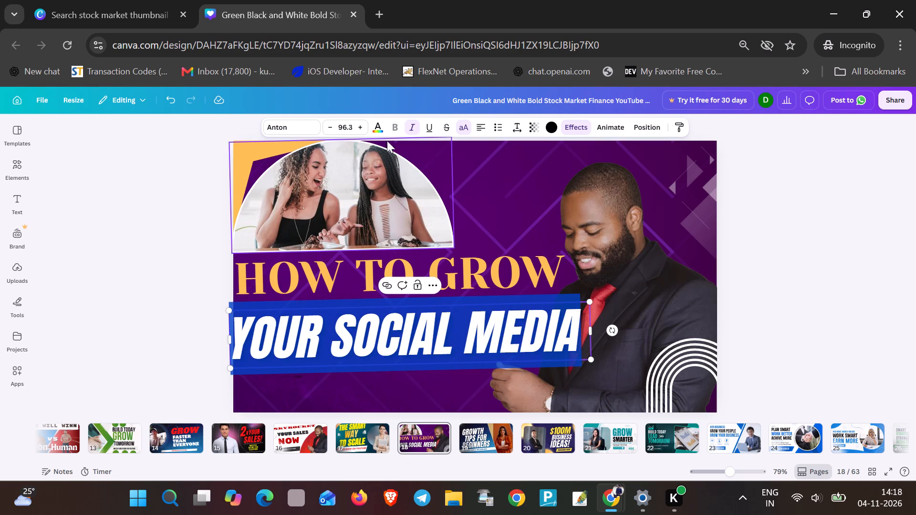
left_click(380, 126)
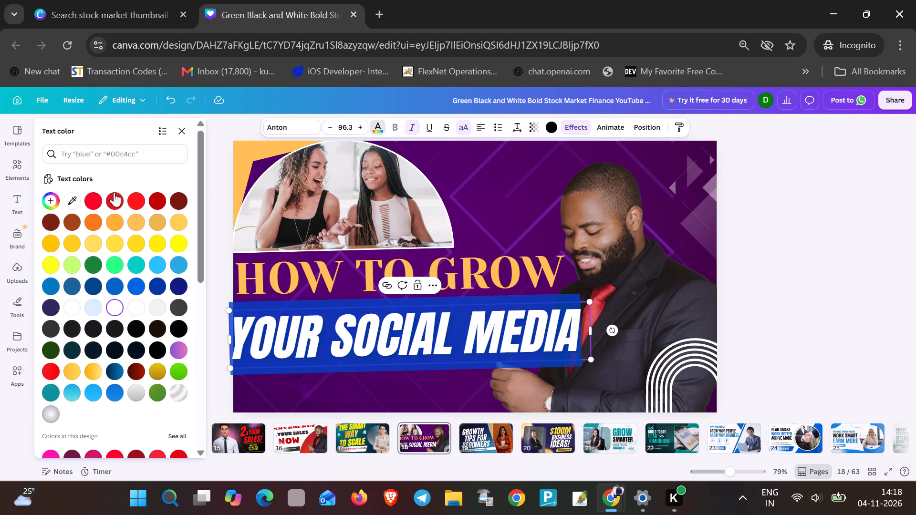
left_click(97, 197)
left_click(324, 323)
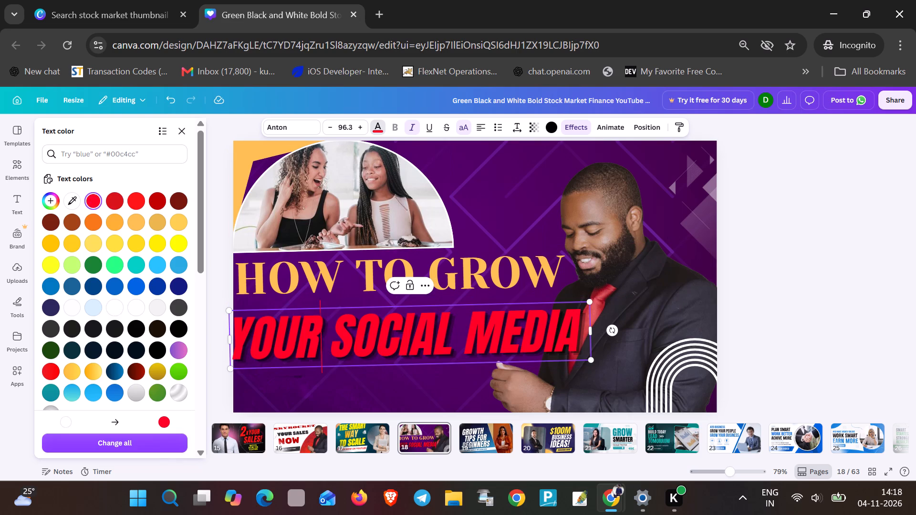
Change the text colour of HOW TO GROW to white.
double_click(354, 278)
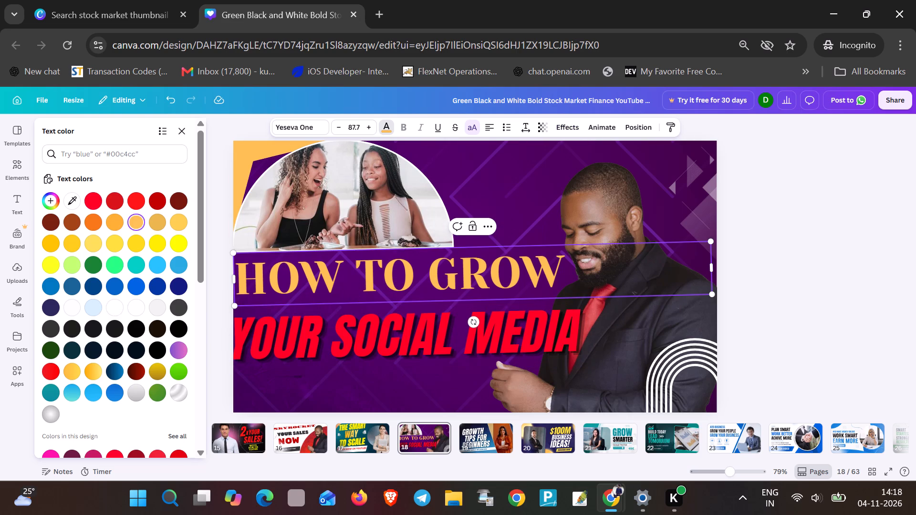
left_click_drag(566, 267, 249, 282)
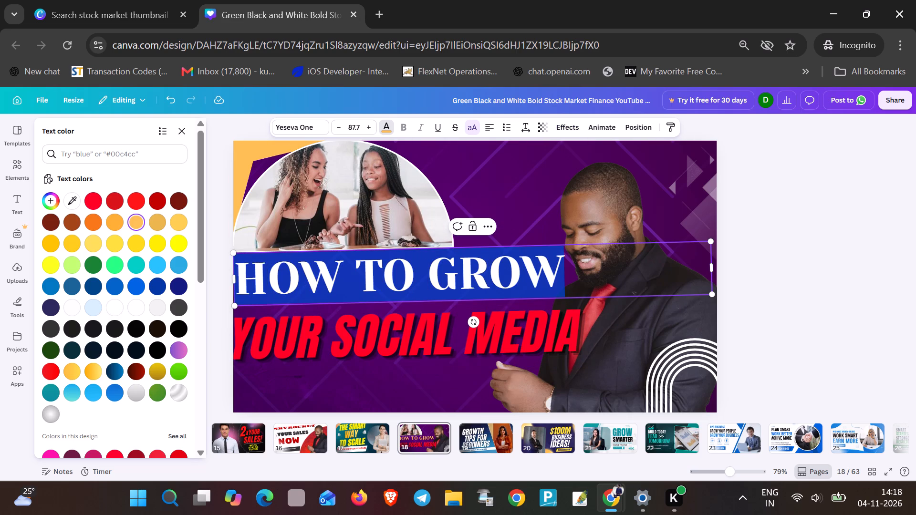
left_click_drag(249, 282, 251, 288)
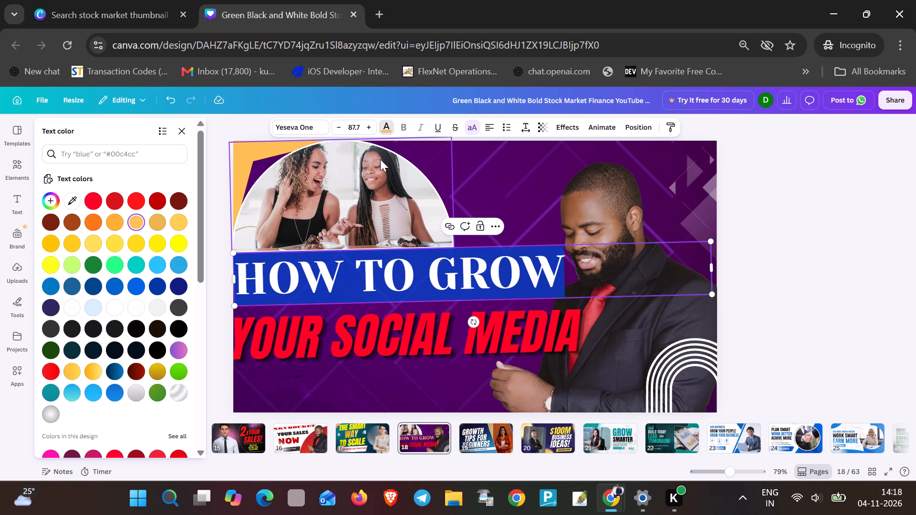
left_click(387, 131)
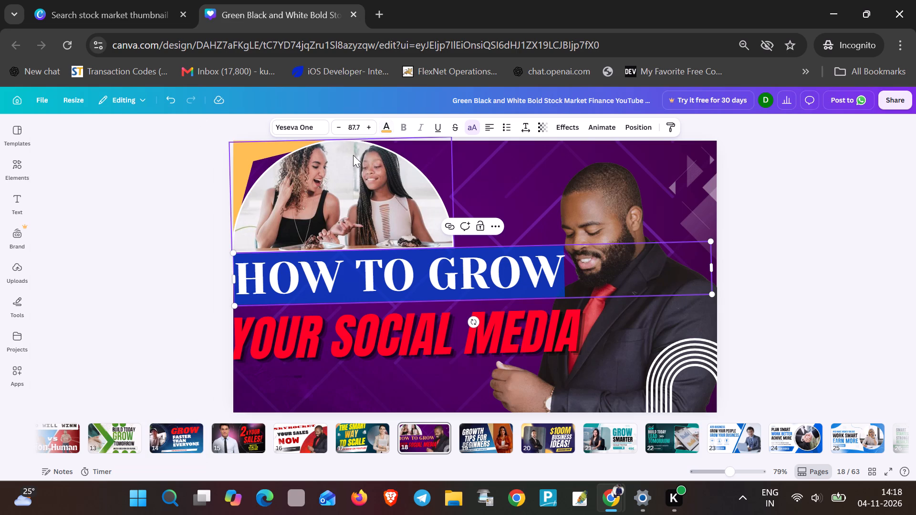
left_click(390, 132)
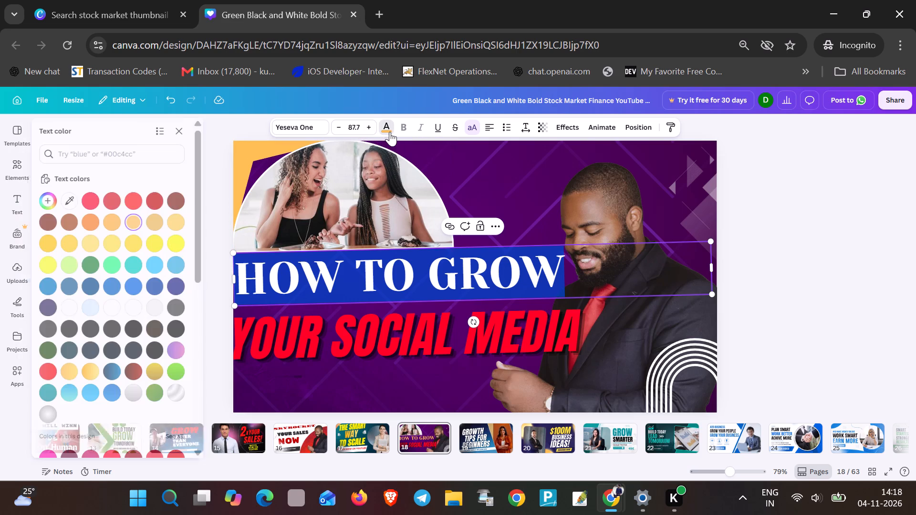
left_click(121, 309)
left_click(312, 312)
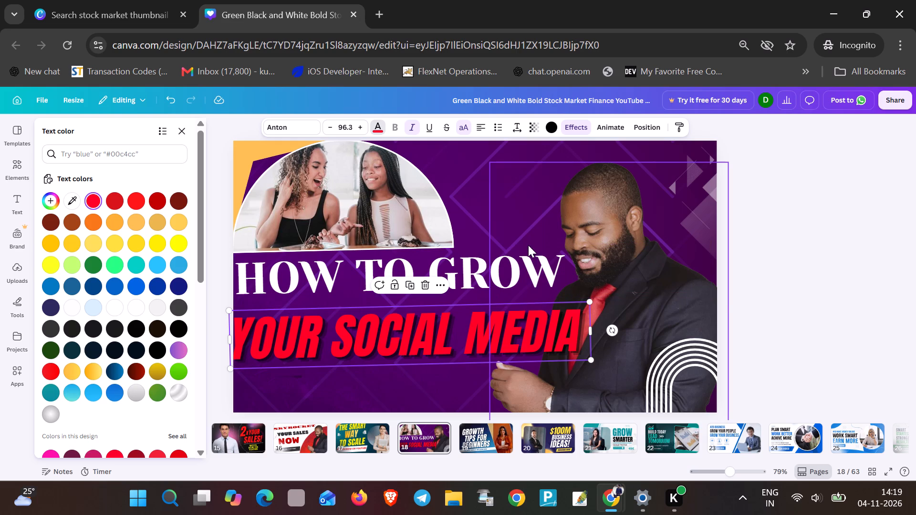
left_click(529, 229)
Move HOW TO GROW down slightly so it sits closer to YOUR SOCIAL MEDIA.
left_click(406, 282)
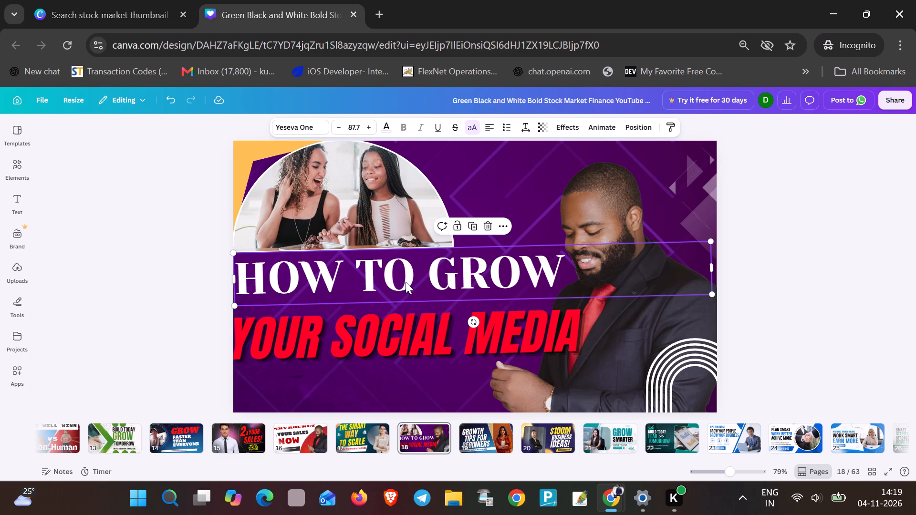
left_click_drag(405, 279, 405, 287)
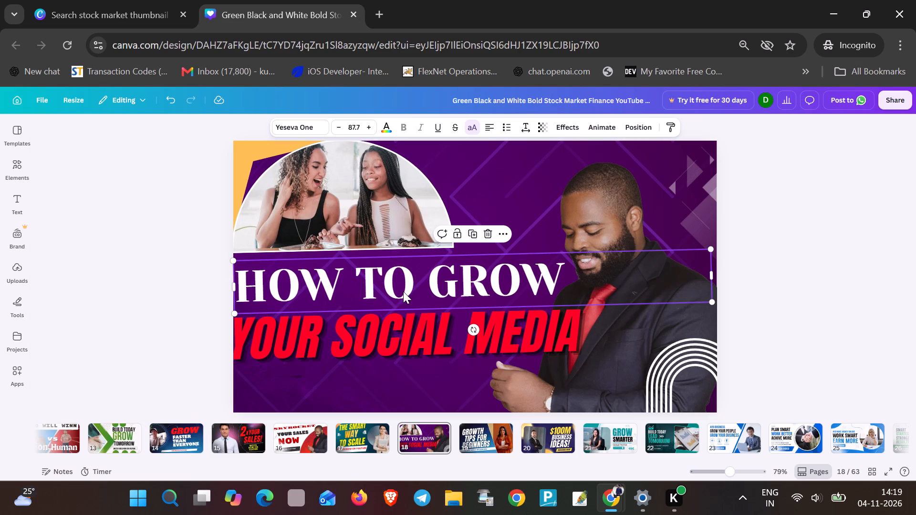
Shift the photo of the man in the suit right and slightly up, away from the headline.
left_click_drag(594, 230, 603, 222)
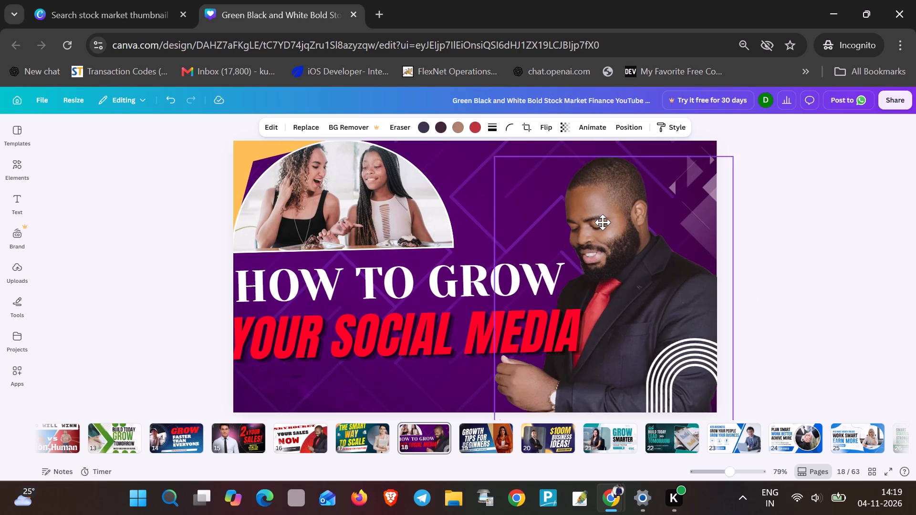
left_click_drag(603, 222, 626, 210)
left_click(378, 201)
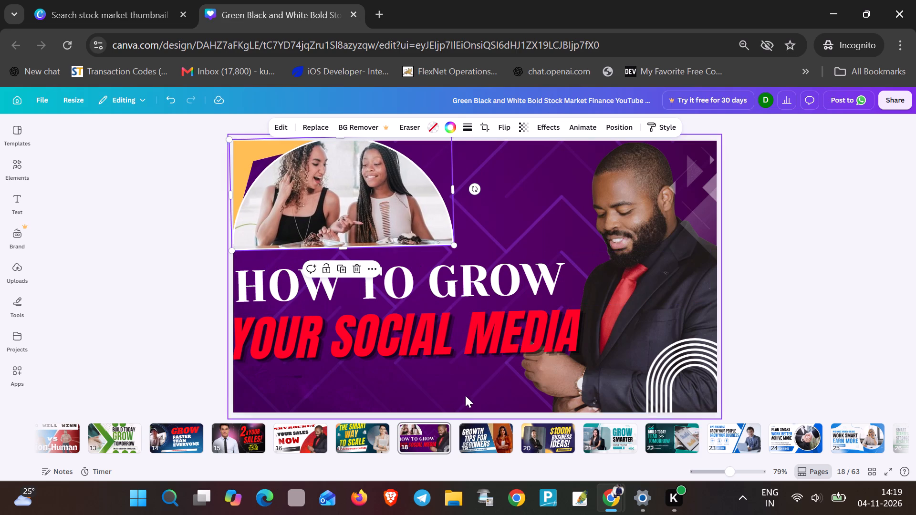
On page 19, move GROWTH, TIPS FOR and BEGINNERS up as a tight stack, leaving a gap above the SOCIAL MEDIA INFLUENCERS strip.
left_click(480, 430)
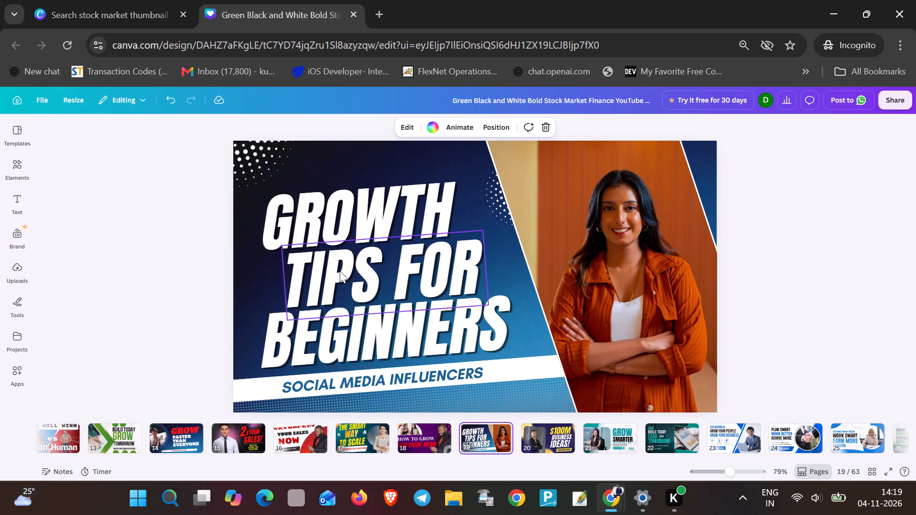
left_click_drag(343, 218, 350, 184)
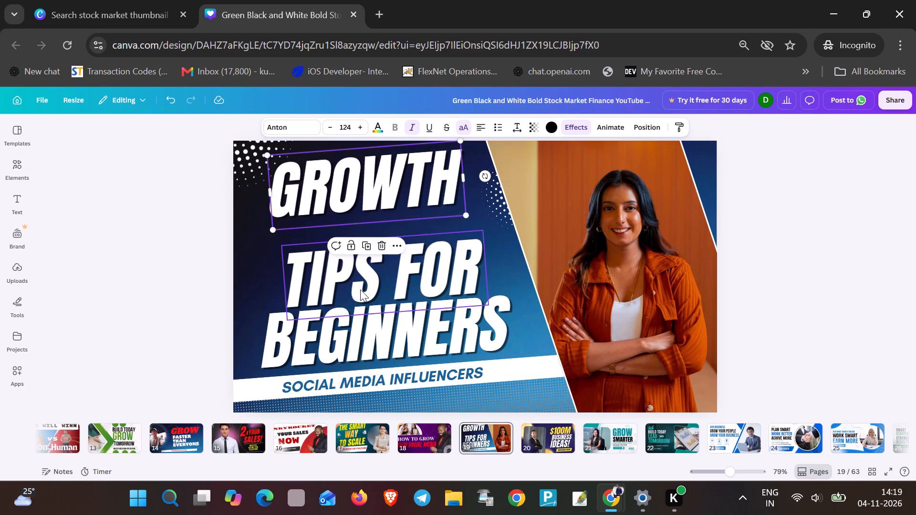
left_click_drag(366, 282, 369, 257)
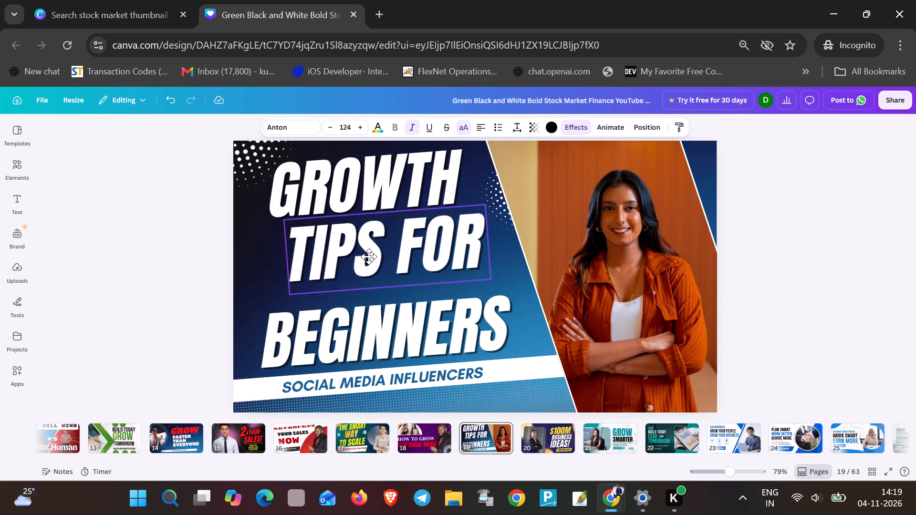
left_click_drag(369, 257, 343, 266)
left_click(343, 266)
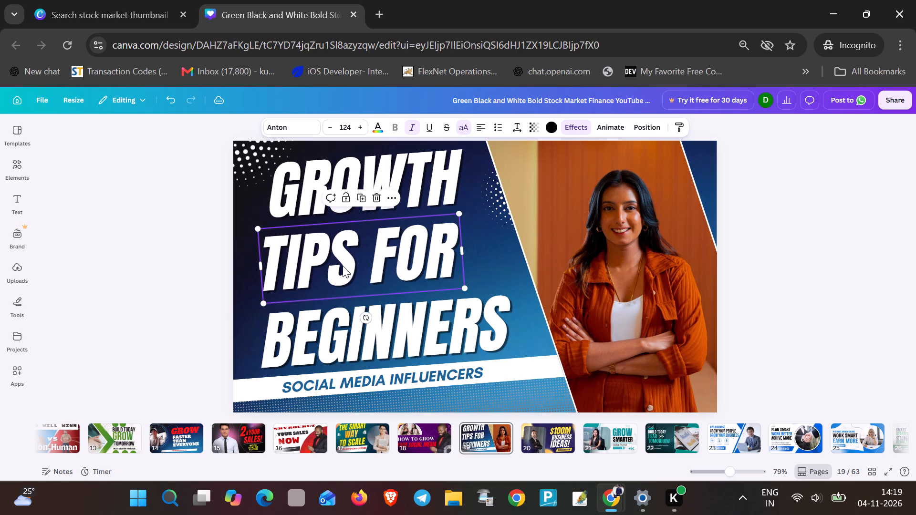
left_click(251, 307)
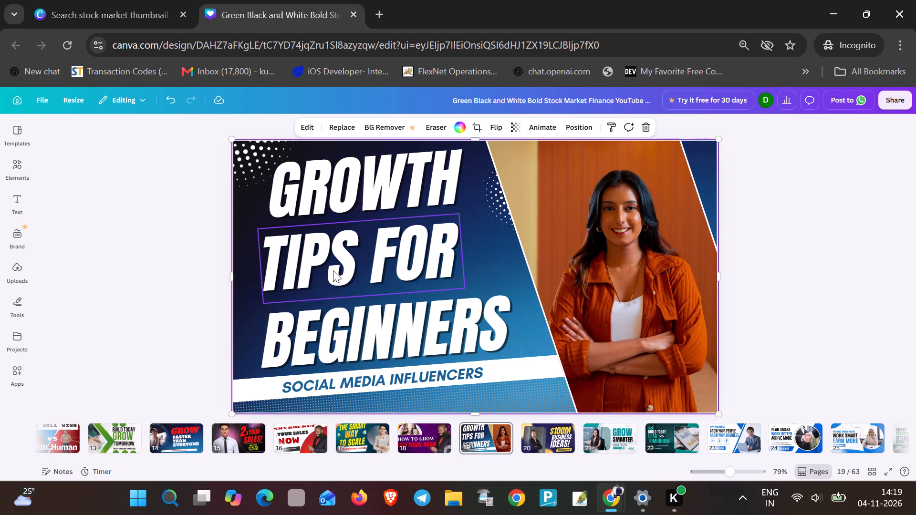
left_click_drag(333, 270, 354, 258)
right_click_drag(360, 257, 354, 258)
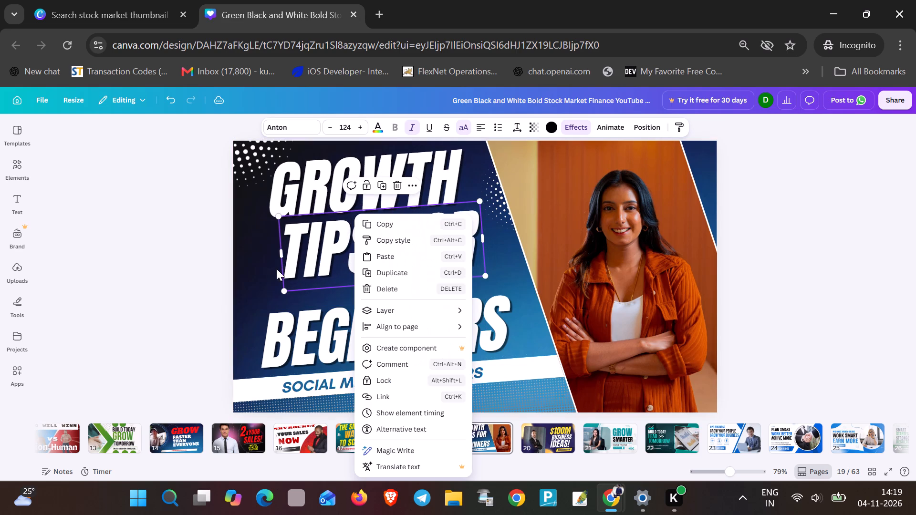
left_click(267, 269)
left_click_drag(366, 257, 356, 258)
left_click_drag(399, 331, 397, 311)
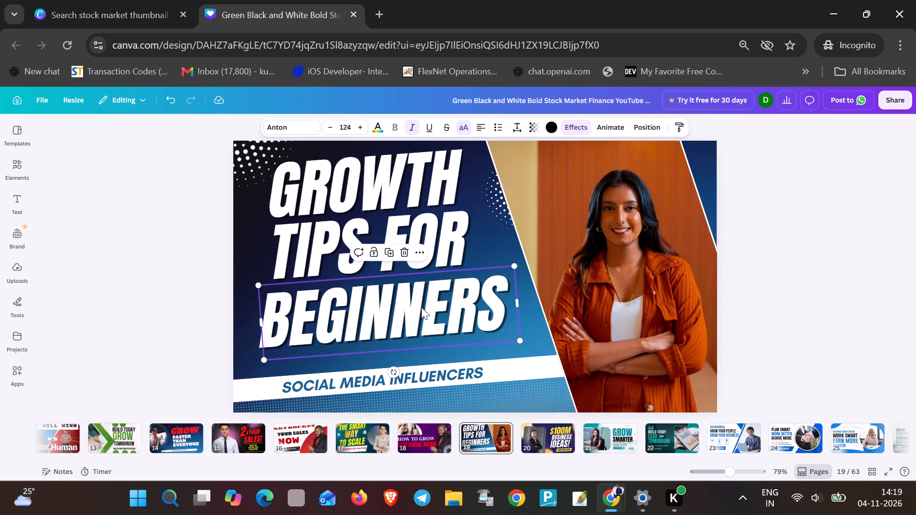
Colour the word GROWTH golden yellow and retype it as GROWTH.
double_click(346, 189)
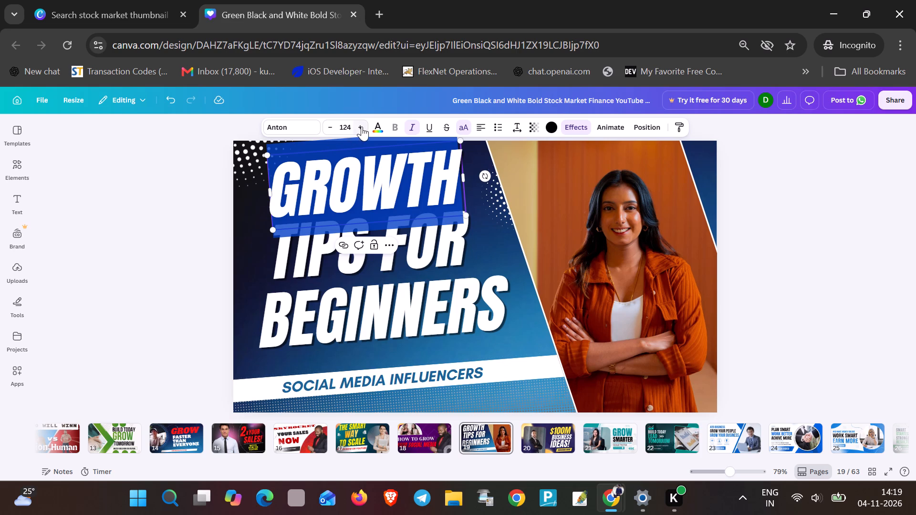
left_click(377, 125)
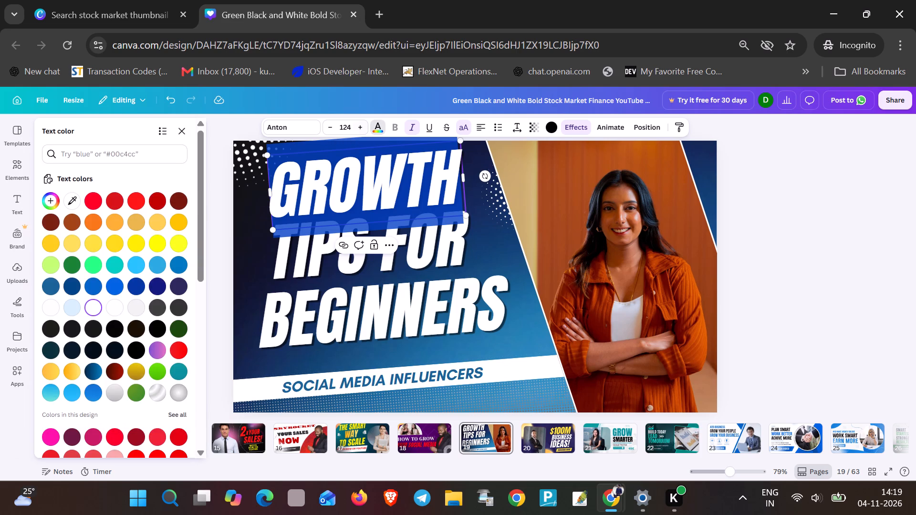
left_click(156, 216)
left_click(343, 185)
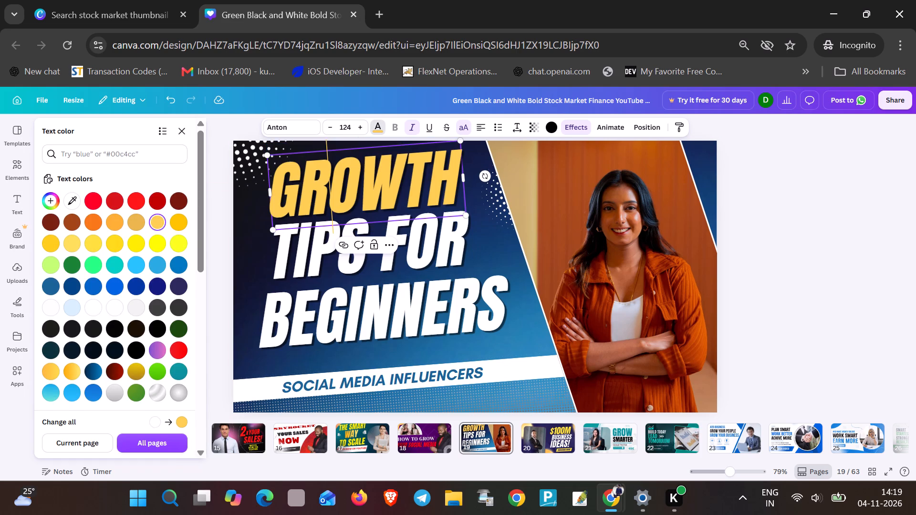
double_click(336, 208)
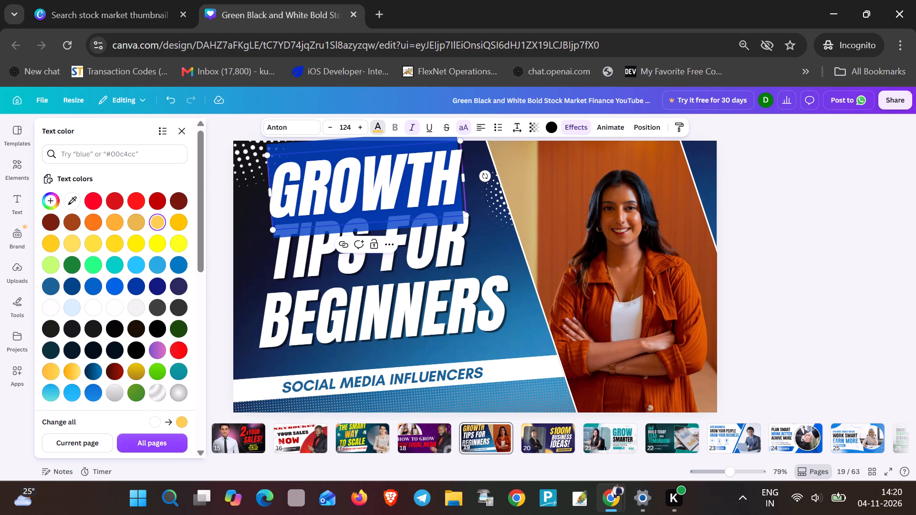
type("GROWTH")
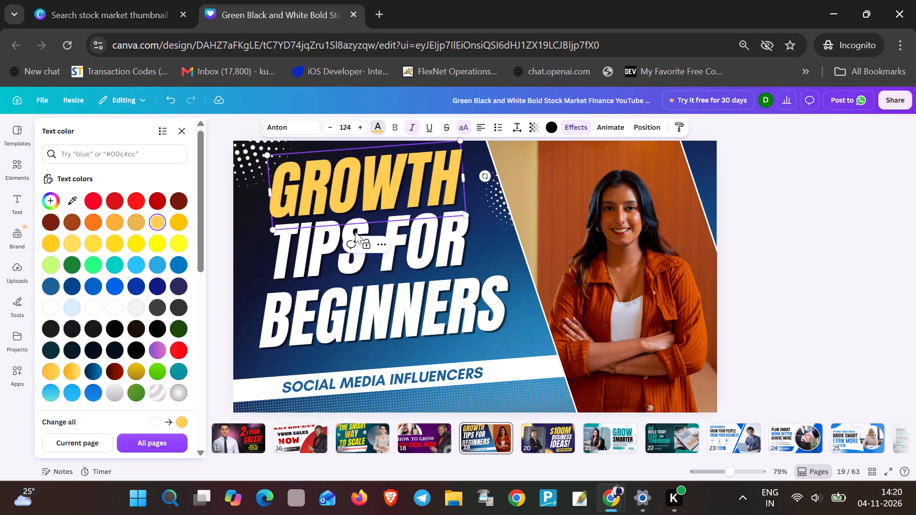
Change the font of GROWTH to Sports World.
left_click(296, 131)
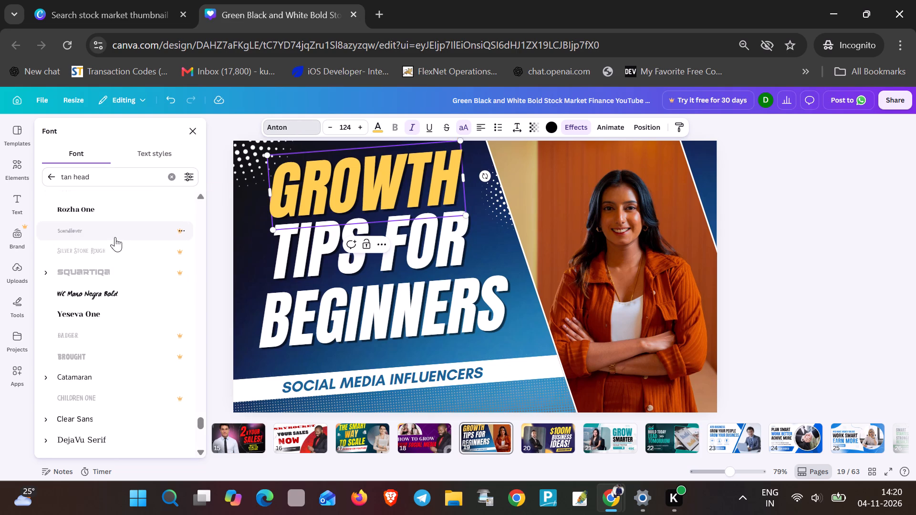
scroll(106, 321, "down", 3)
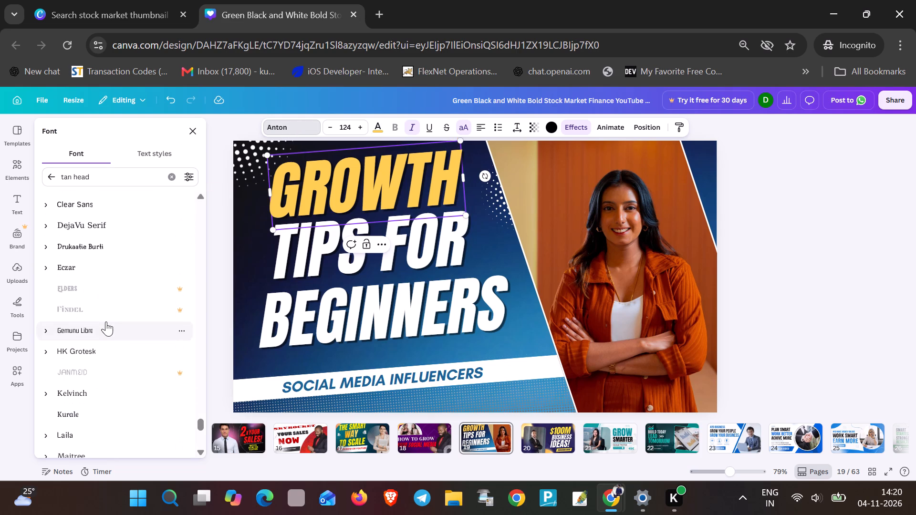
scroll(106, 321, "down", 4)
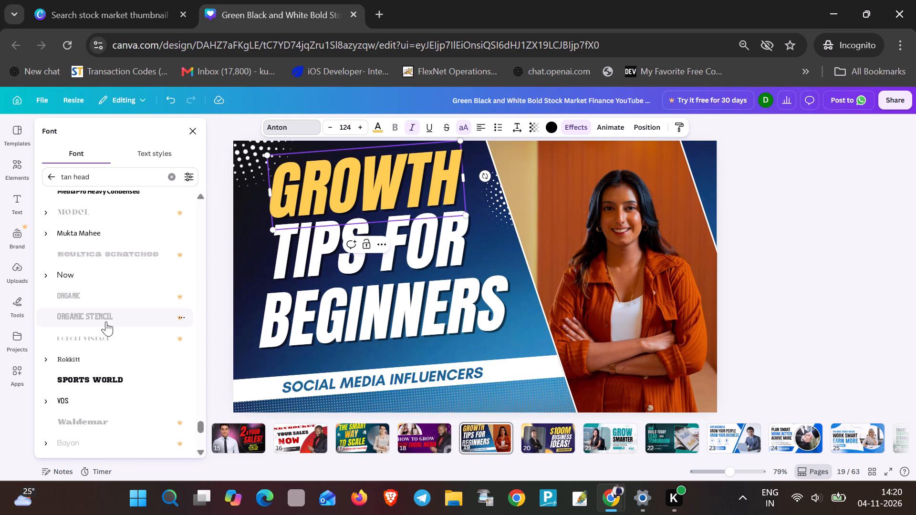
scroll(105, 322, "down", 2)
left_click(111, 238)
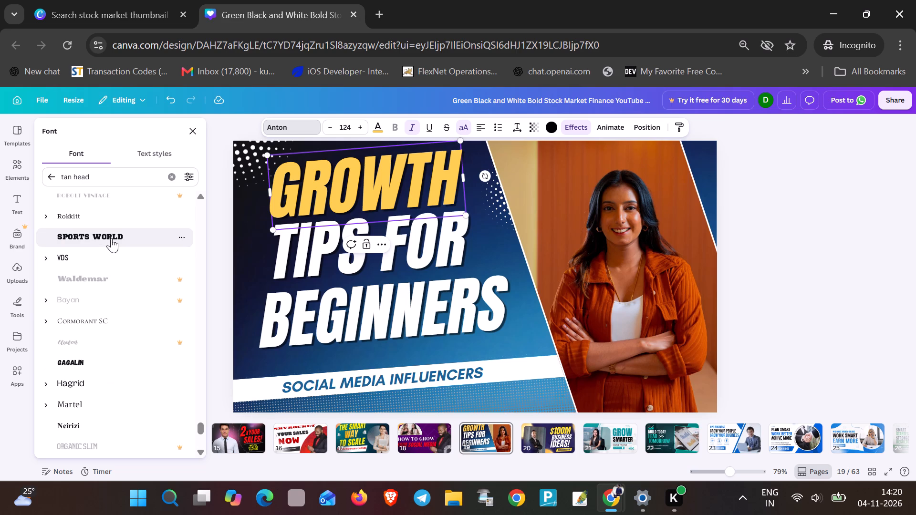
left_click(371, 216)
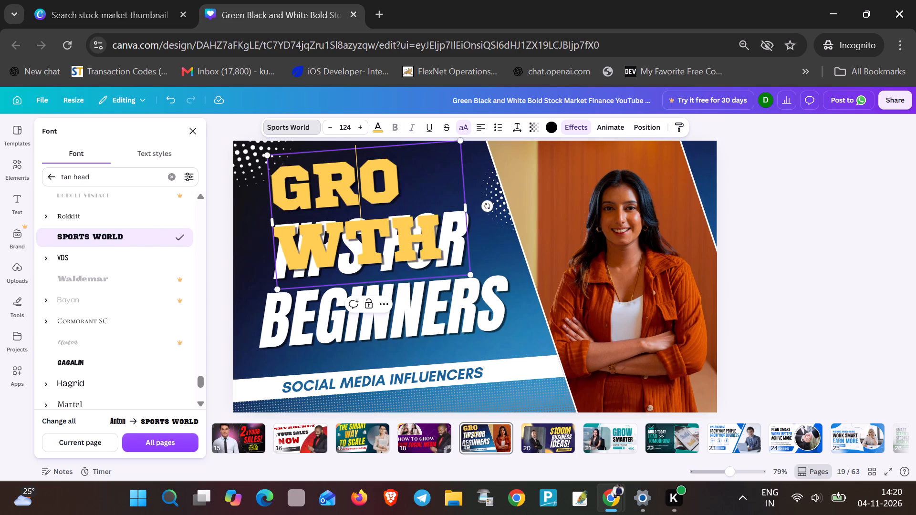
Reduce GROWTH to size 78.1 and widen its text box so the word fits on one line.
left_click_drag(473, 274, 416, 195)
left_click_drag(395, 189, 458, 186)
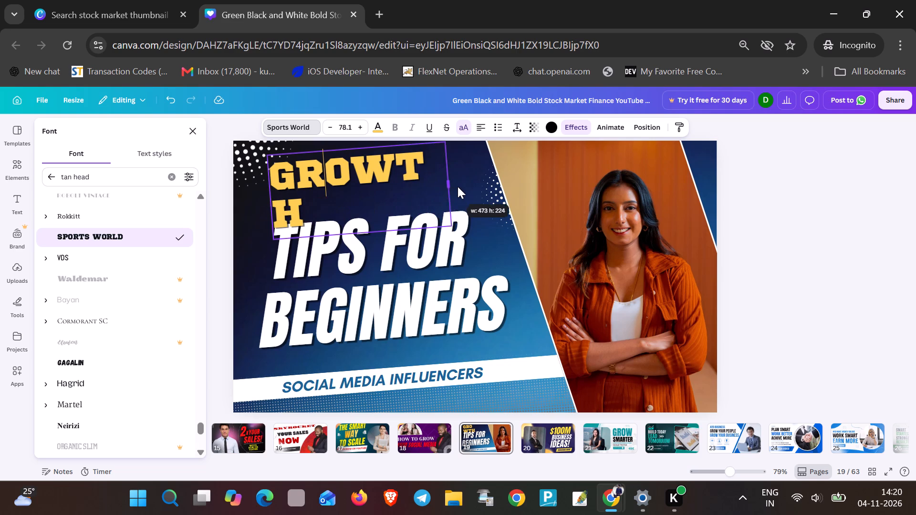
left_click_drag(458, 186, 472, 185)
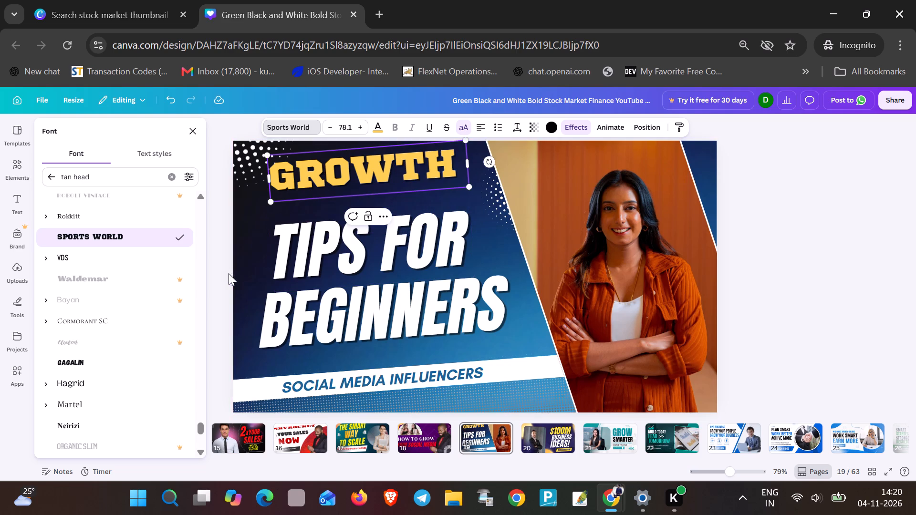
left_click(225, 275)
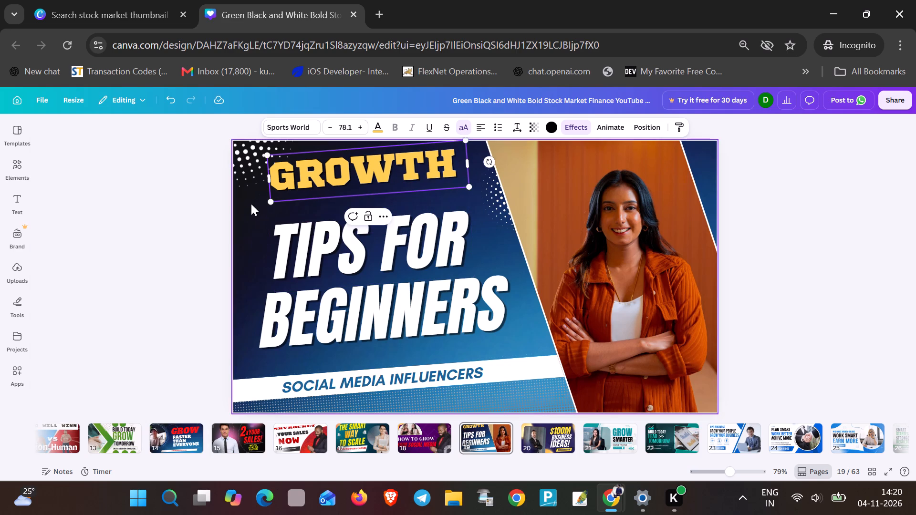
On page 19, enlarge GROWTH to size 93.9 so it spans the top of the dark blue headline area.
left_click(251, 204)
left_click_drag(339, 171, 343, 174)
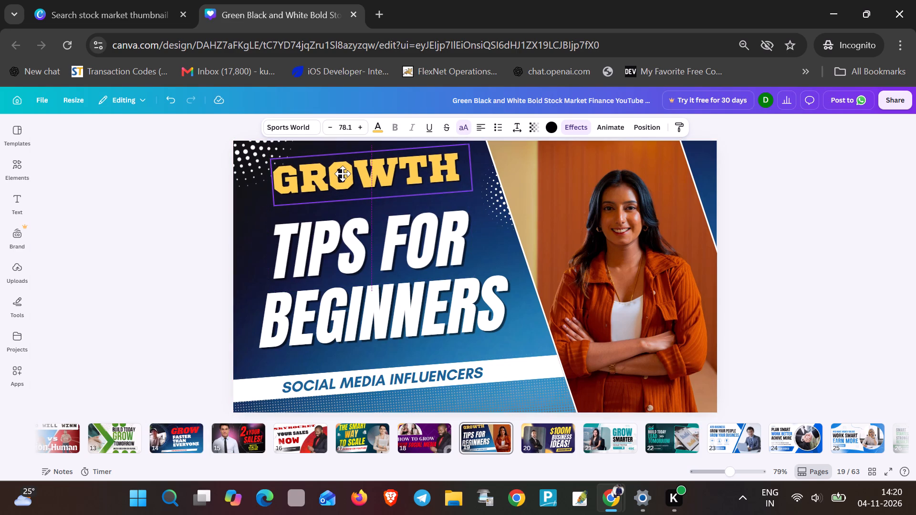
left_click_drag(343, 174, 344, 171)
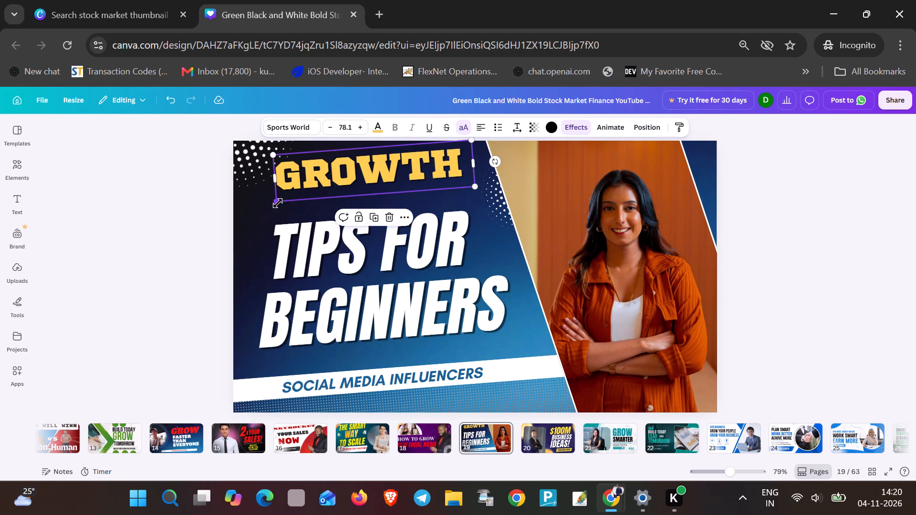
left_click_drag(278, 203, 253, 225)
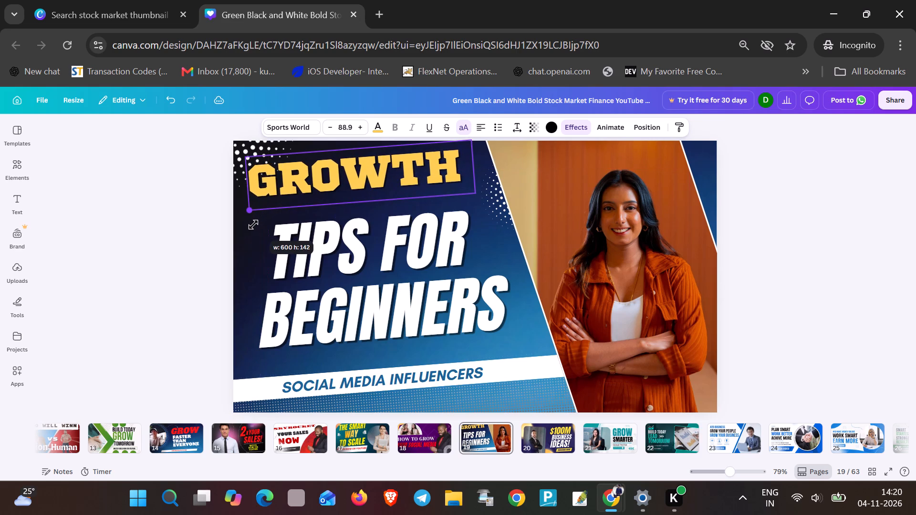
left_click_drag(253, 225, 252, 226)
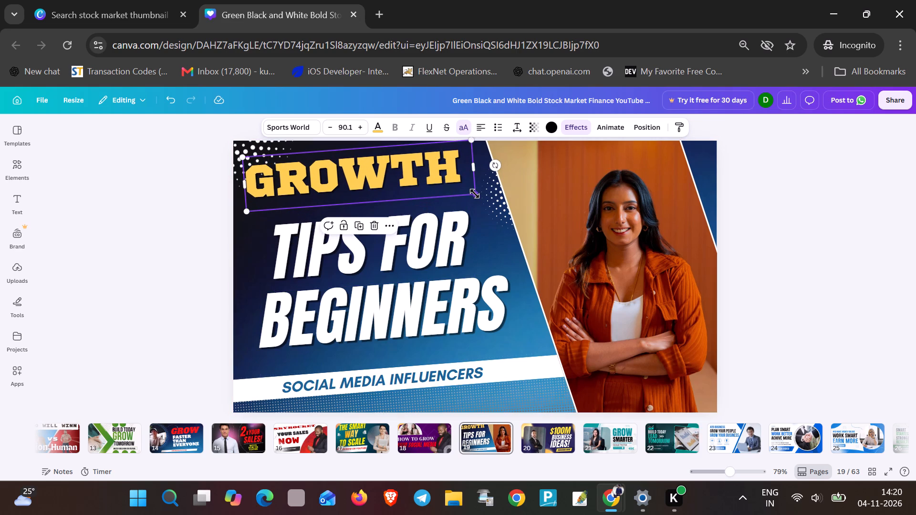
left_click_drag(475, 194, 485, 199)
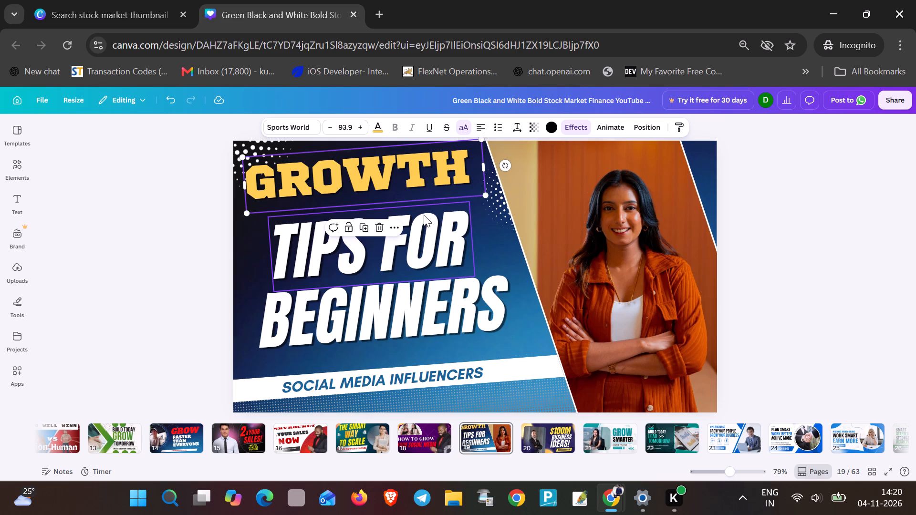
Move TIPS FOR up and left to sit directly beneath GROWTH, and retype it as TIPS FOR.
left_click(448, 242)
left_click(198, 286)
left_click_drag(356, 237, 347, 233)
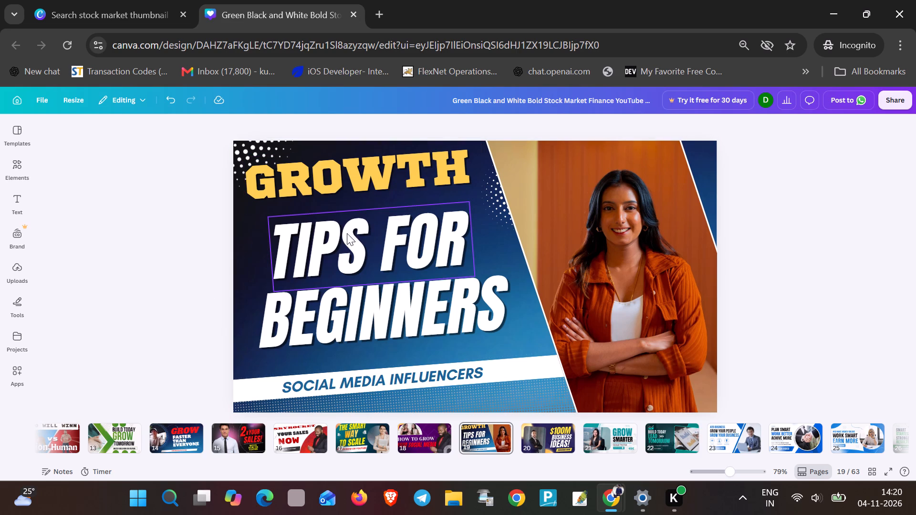
left_click_drag(347, 233, 336, 223)
double_click(339, 233)
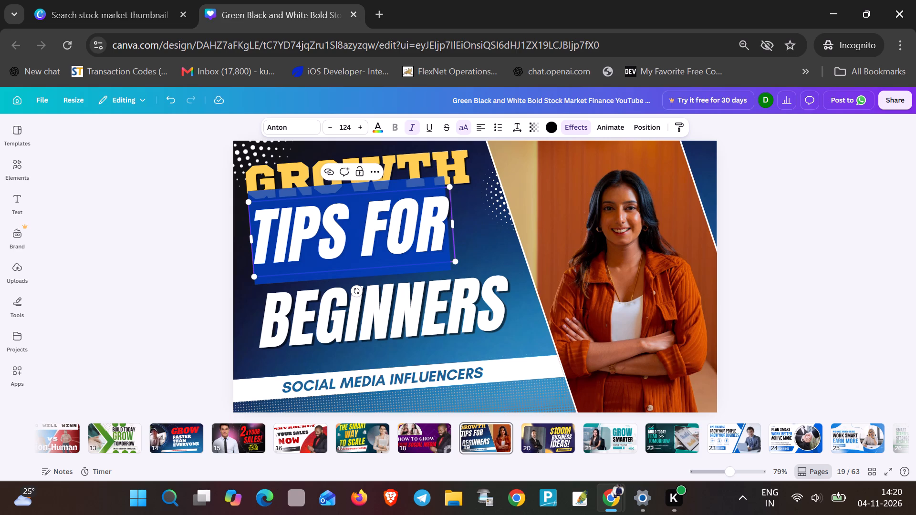
type("TIPS FOR")
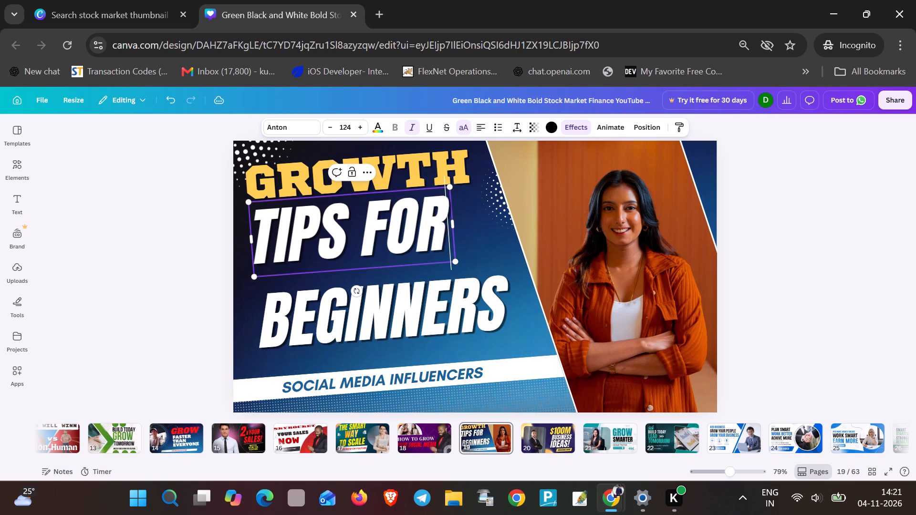
Move BEGINNERS up and left to sit directly beneath TIPS FOR, and retype it as BEGINNERS.
left_click(354, 324)
left_click_drag(350, 320, 339, 301)
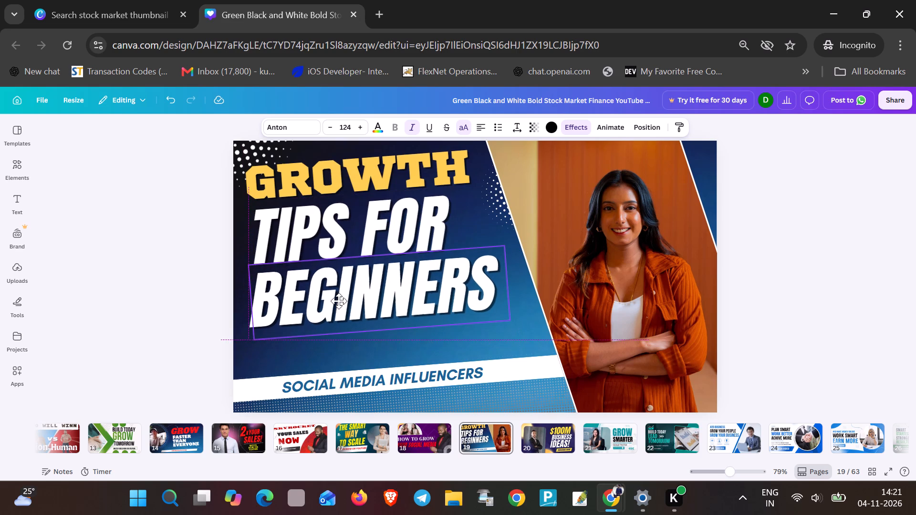
left_click_drag(339, 301, 340, 301)
double_click(340, 301)
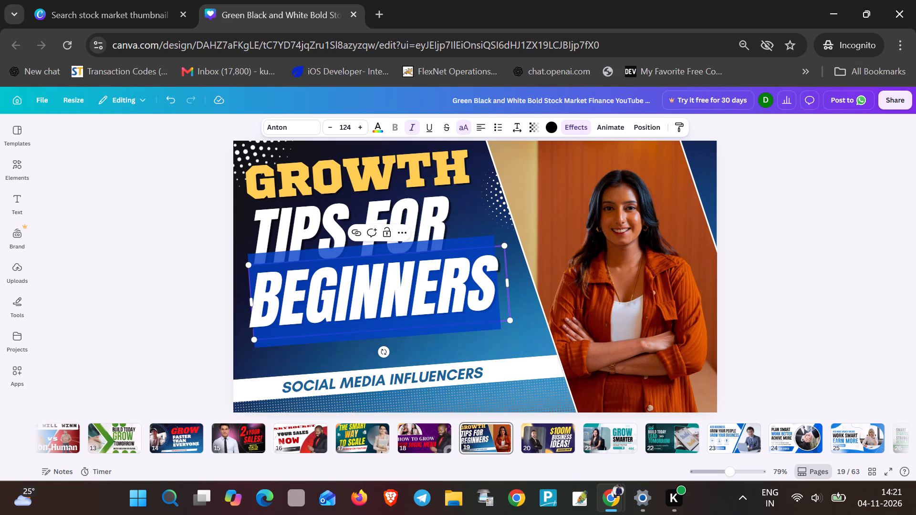
type("BEGINNERS")
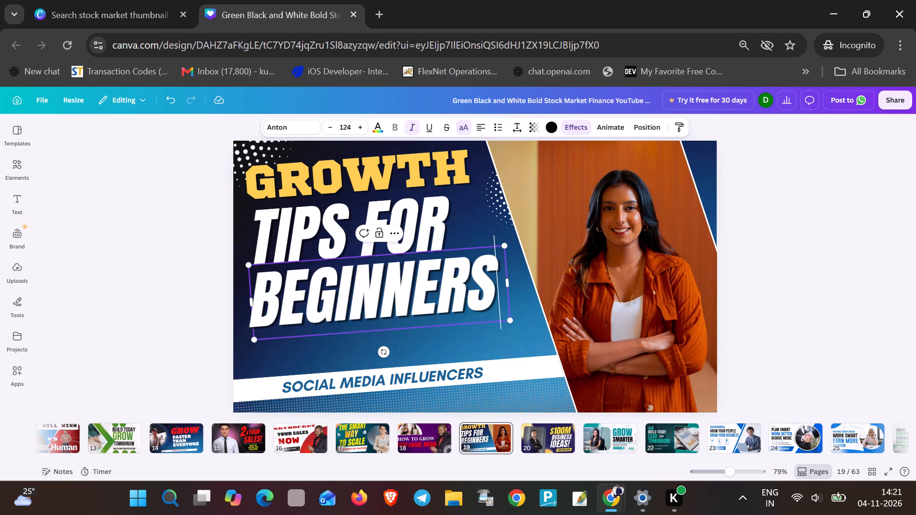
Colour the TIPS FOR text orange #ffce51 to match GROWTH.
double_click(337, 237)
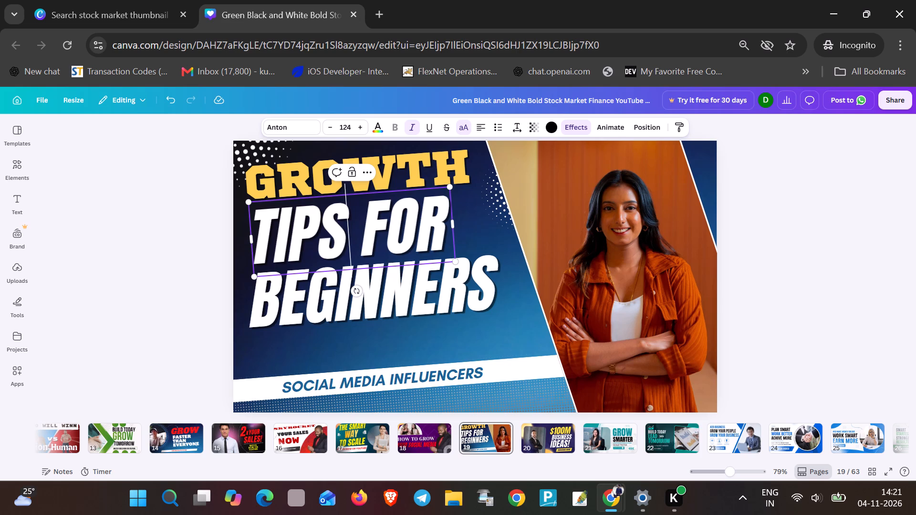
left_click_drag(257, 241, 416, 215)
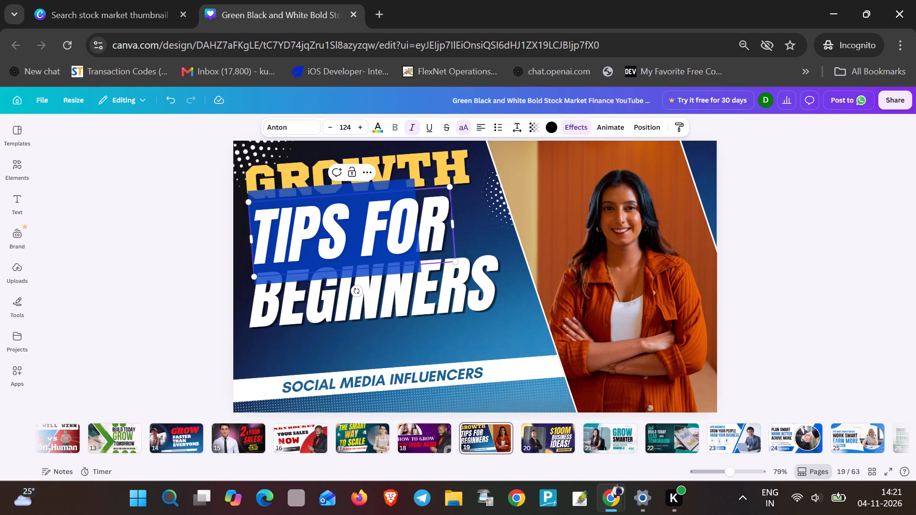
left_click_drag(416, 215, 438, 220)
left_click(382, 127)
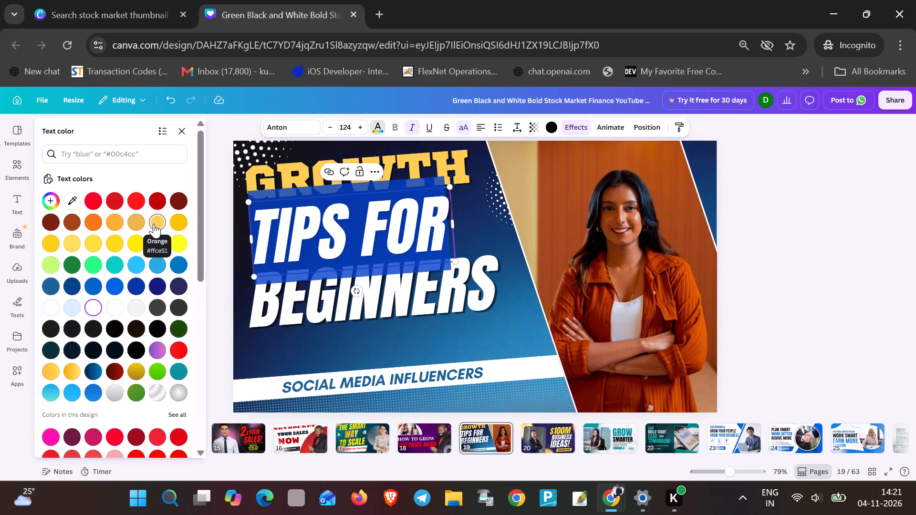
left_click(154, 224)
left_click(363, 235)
Colour the BEGINNERS text yellow #ffed00.
left_click(427, 276)
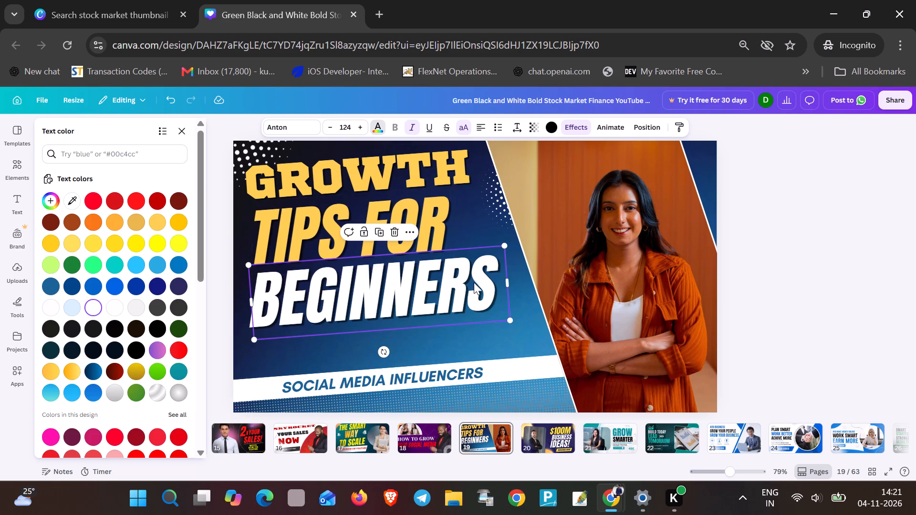
double_click(495, 285)
triple_click(495, 285)
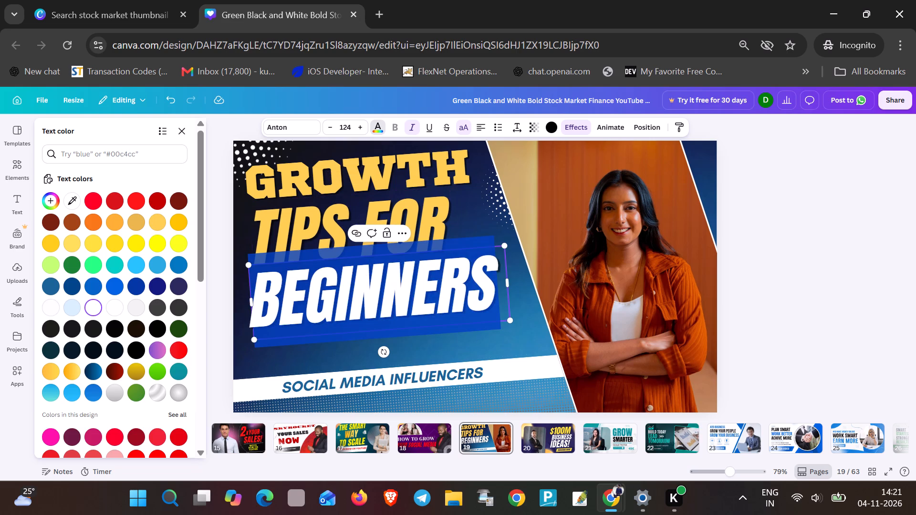
left_click(133, 239)
left_click(320, 313)
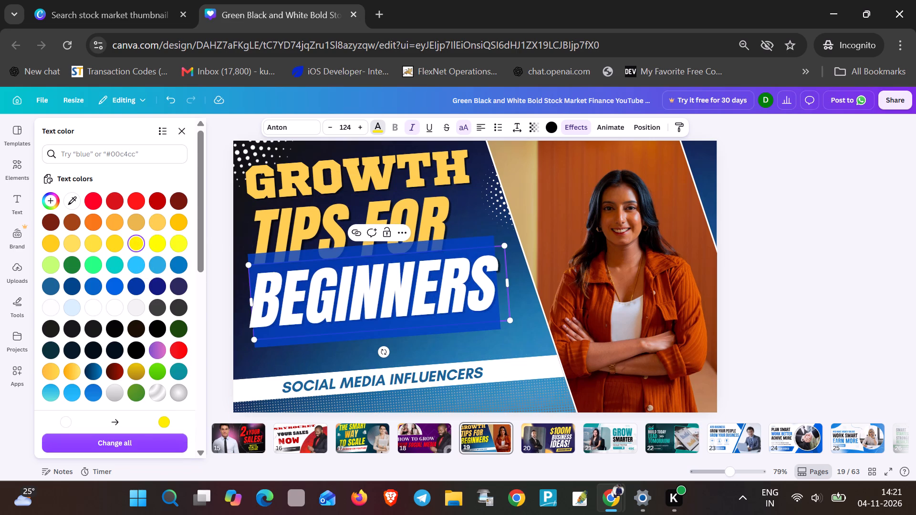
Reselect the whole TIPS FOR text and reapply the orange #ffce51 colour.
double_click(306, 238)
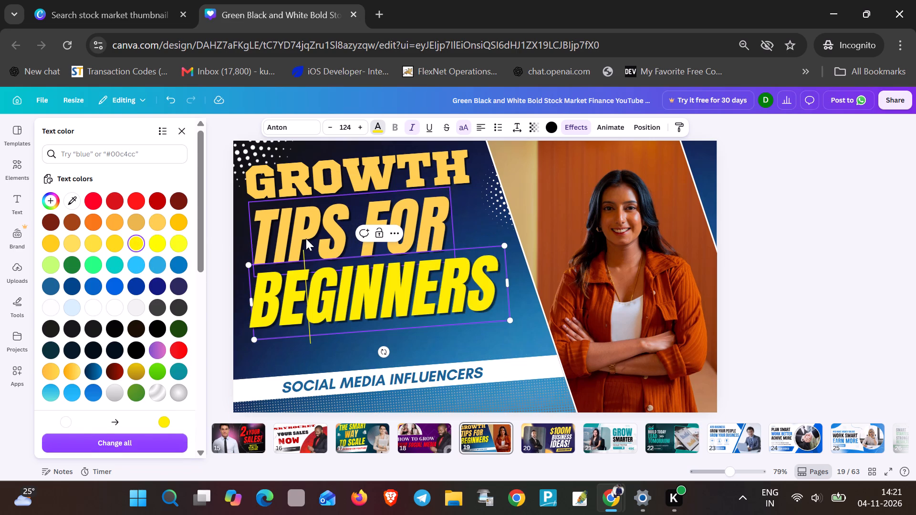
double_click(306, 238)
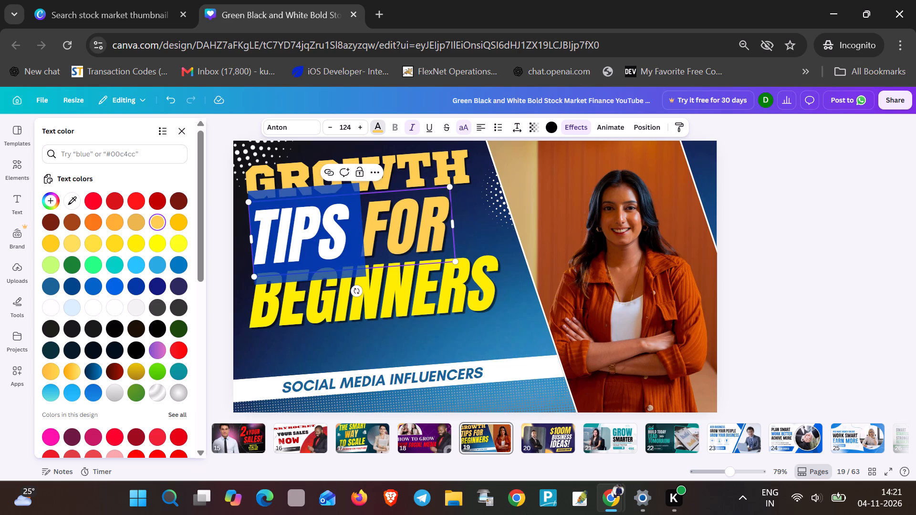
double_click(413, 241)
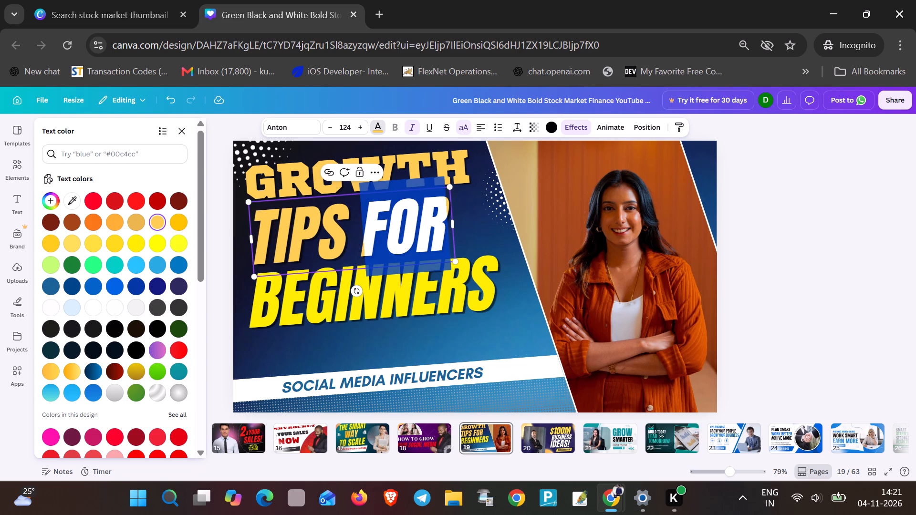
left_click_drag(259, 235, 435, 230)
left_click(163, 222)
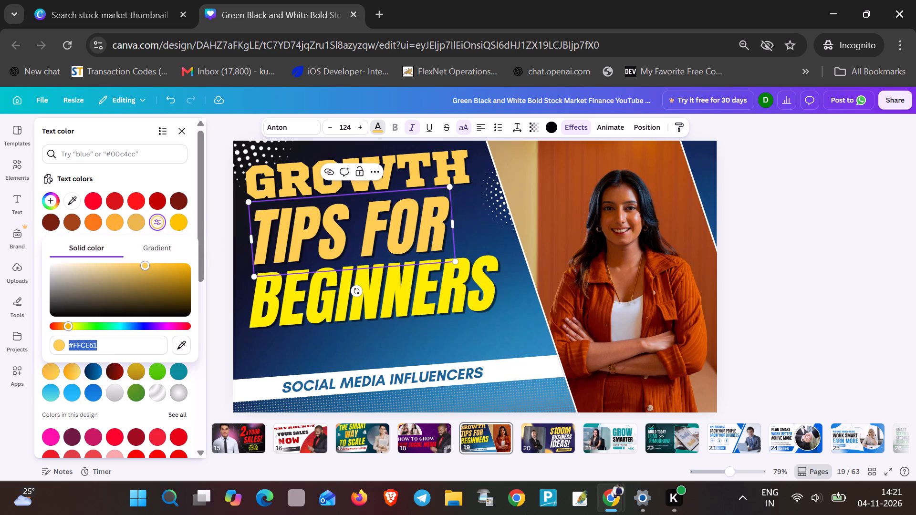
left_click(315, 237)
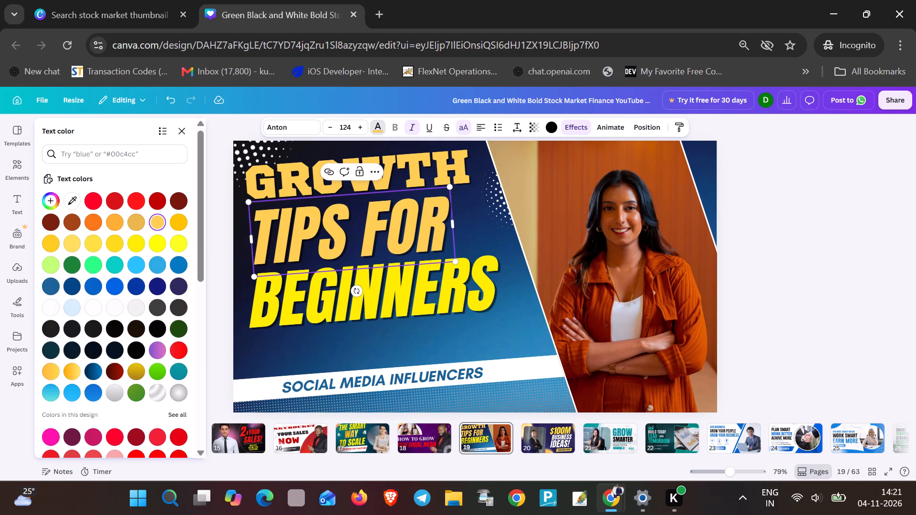
Shift BEGINNERS slightly to the left and reselect its yellow #ffed00 text colour.
left_click(314, 288)
left_click(309, 290)
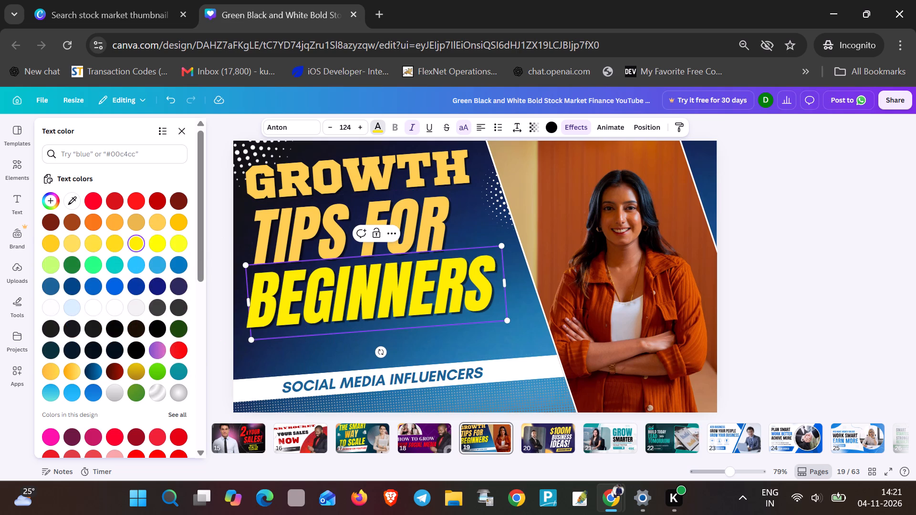
left_click(75, 199)
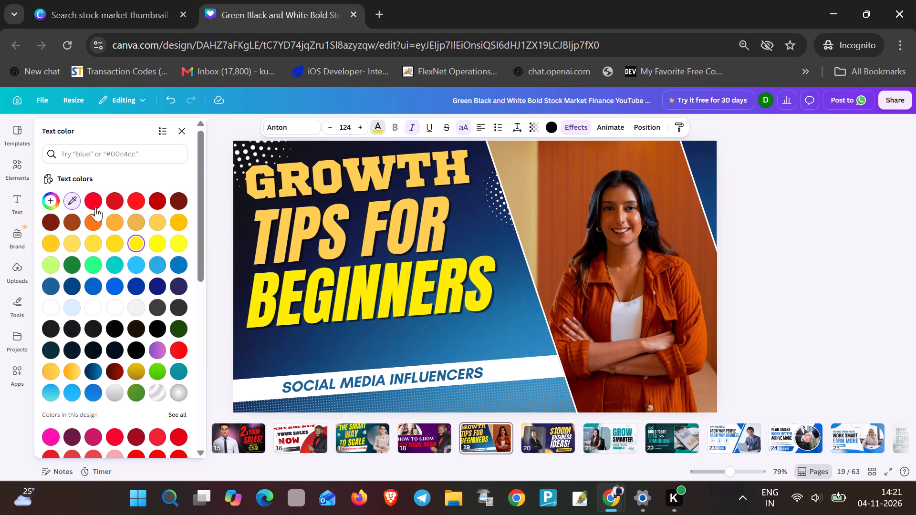
left_click(140, 245)
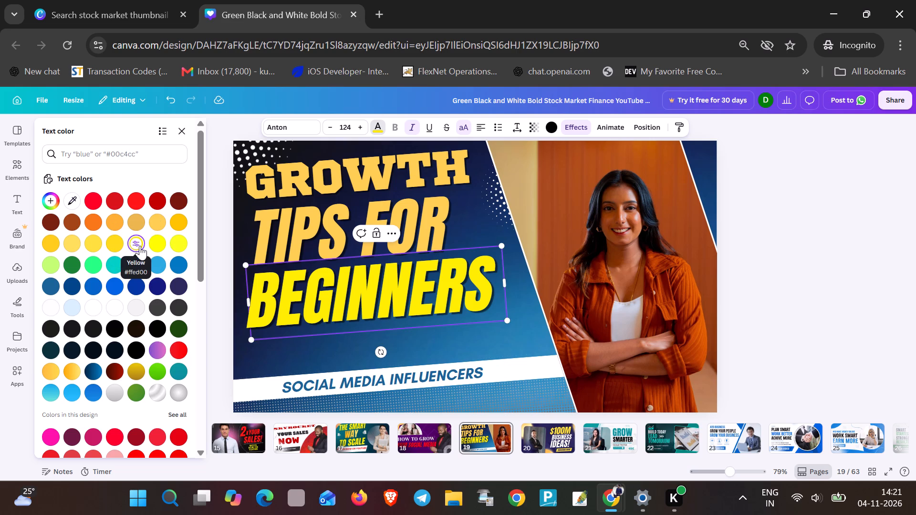
Recolour the whole TIPS FOR text yellow #ffed00 to match BEGINNERS.
double_click(302, 236)
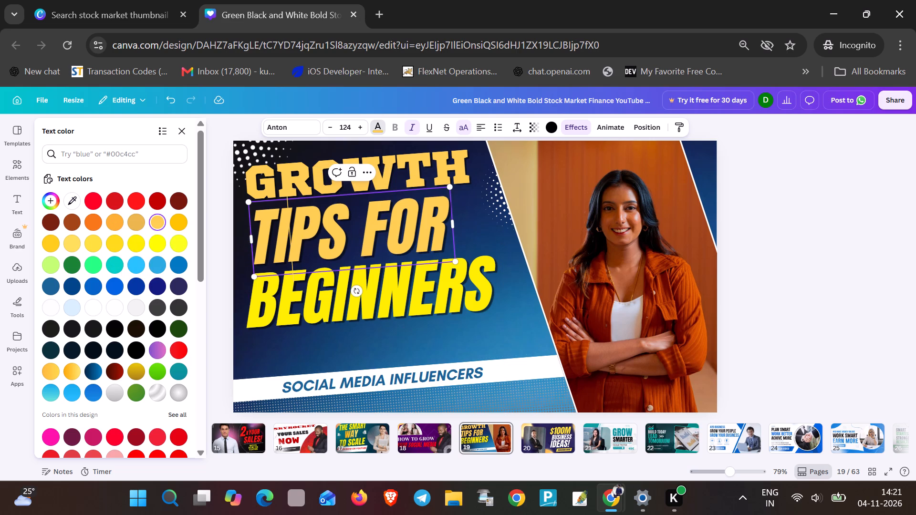
double_click(302, 235)
left_click_drag(446, 234, 431, 234)
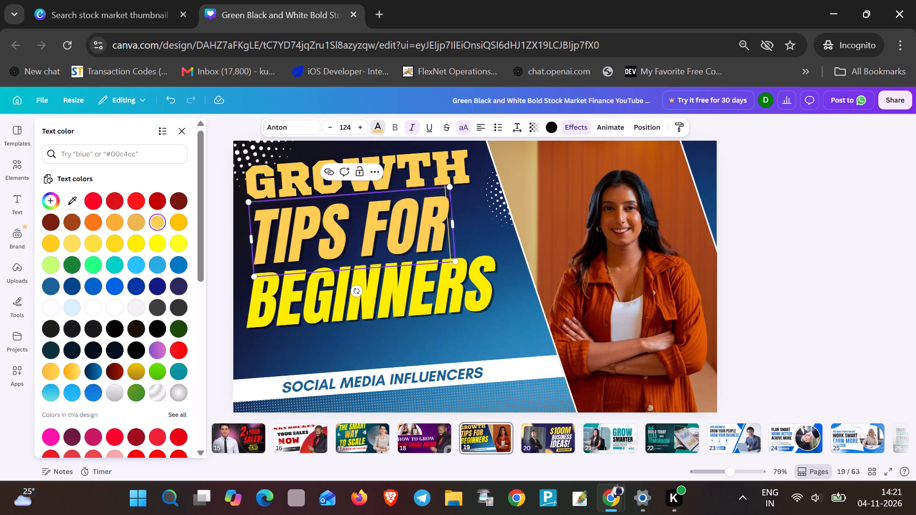
left_click_drag(431, 234, 261, 235)
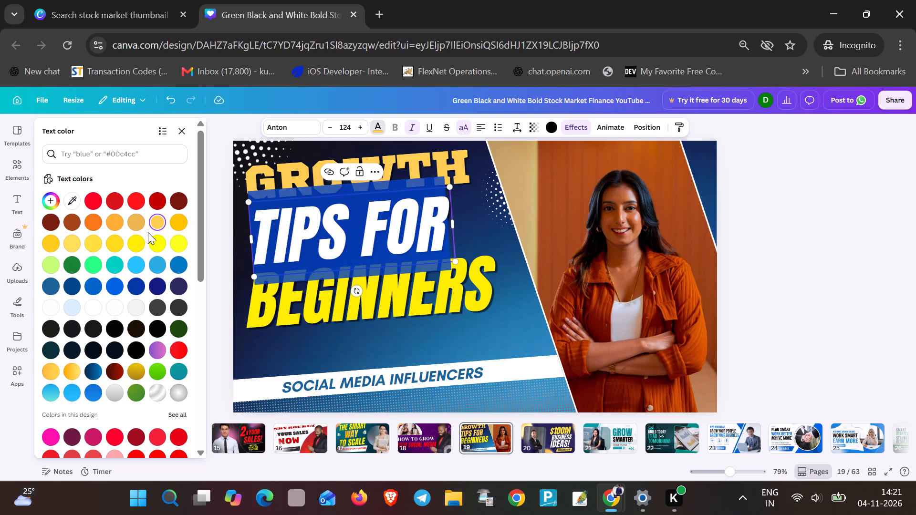
left_click(134, 239)
left_click(332, 242)
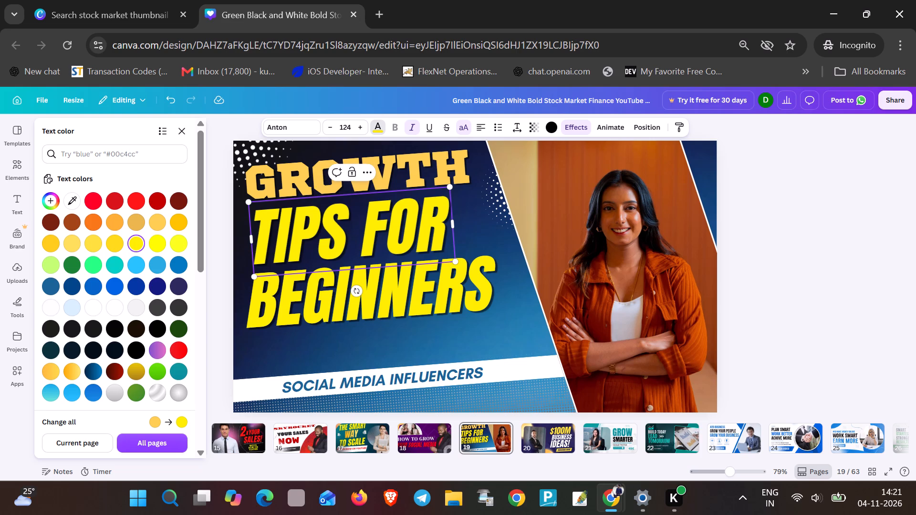
Recolour the whole GROWTH text bright yellow #fffc00.
double_click(263, 179)
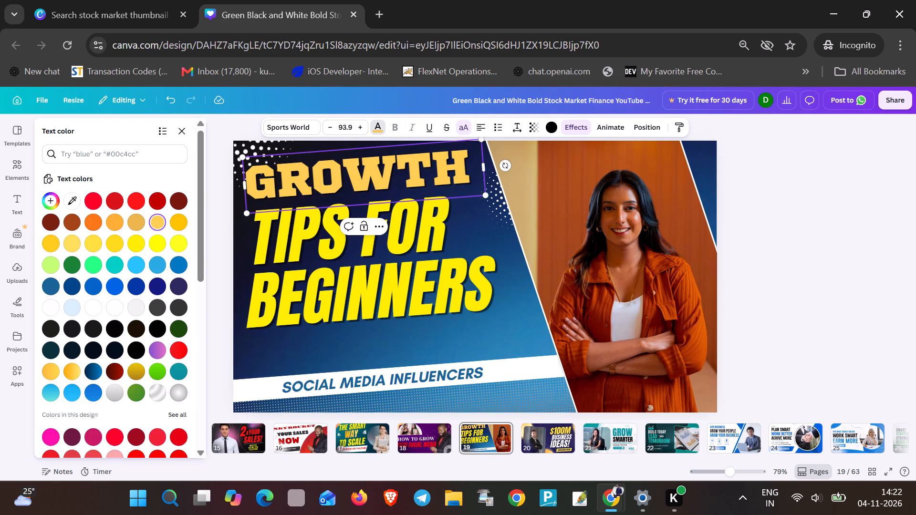
left_click_drag(250, 178, 455, 164)
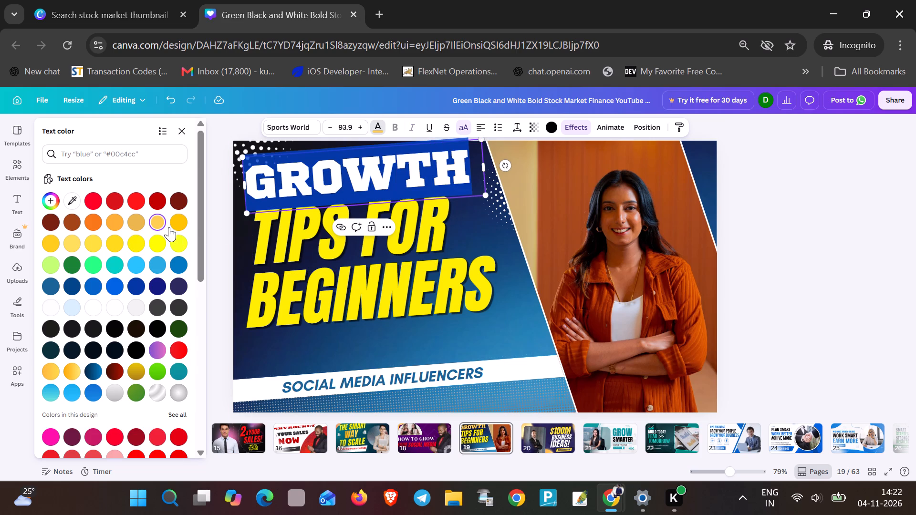
left_click(155, 236)
left_click(423, 249)
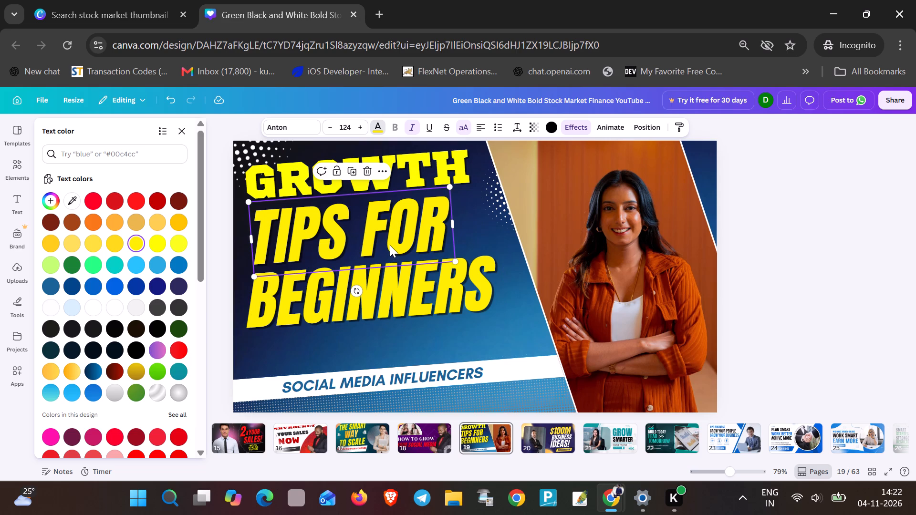
Nudge BEGINNERS straight down in small increments to widen the gap below TIPS FOR.
left_click(413, 169)
left_click(424, 285)
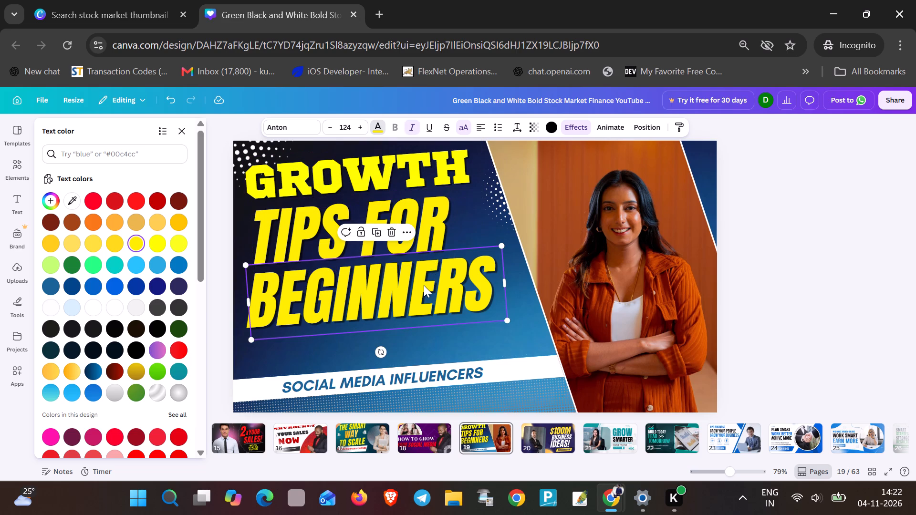
key("Down")
key("Down")
key("Down")
key("Down")
key("Down")
key("Down")
key("Down")
key("Down")
key("Down")
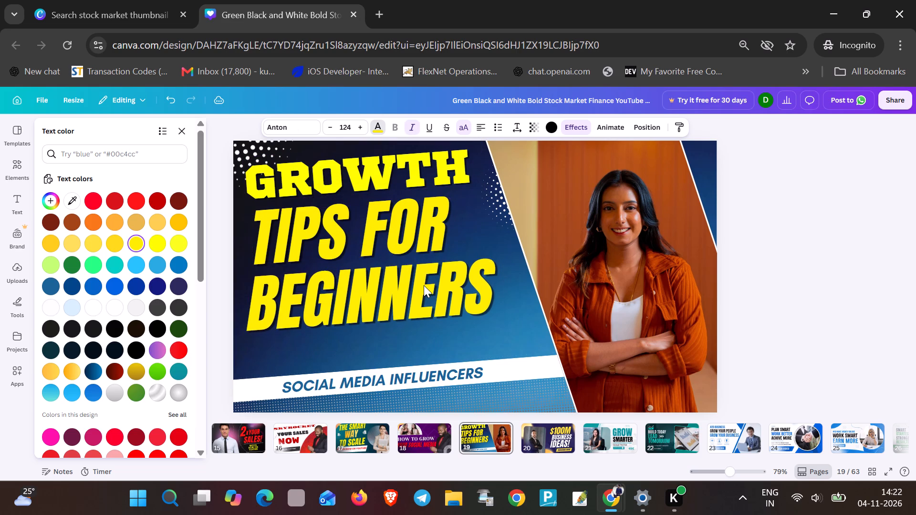
key("Down")
key("Down")
key("Down")
key("Down")
key("Down")
key("Down")
key("Down")
key("Down")
key("Down")
key("Down")
key("Down")
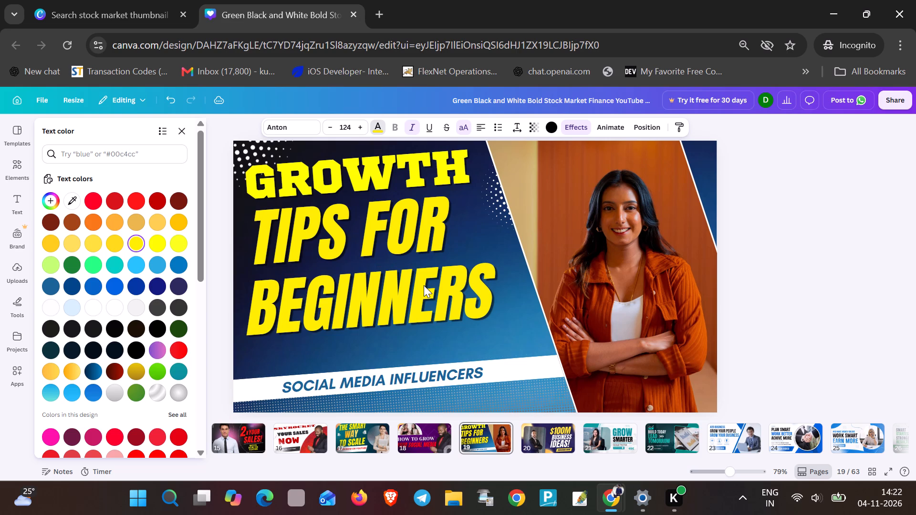
Nudge BEGINNERS slightly further straight down, away from TIPS FOR.
key("Down")
key("Down")
key("Down")
key("Down")
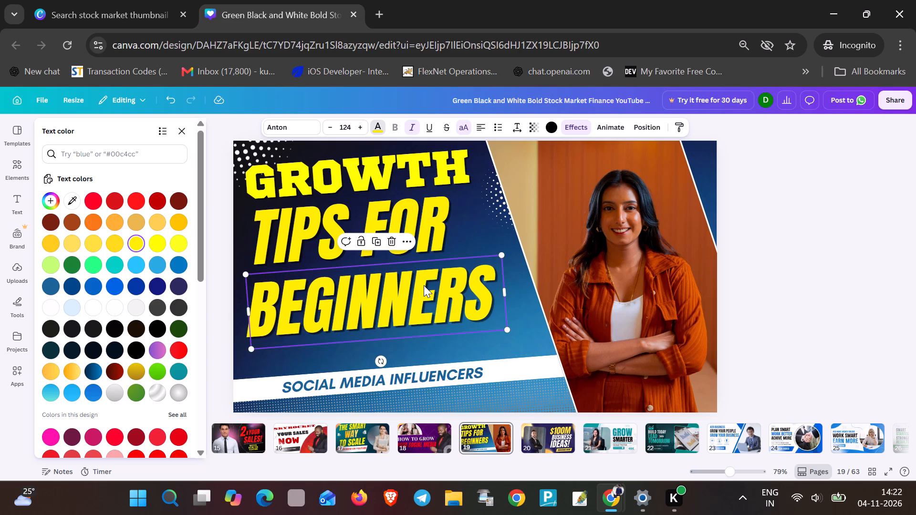
key("Down")
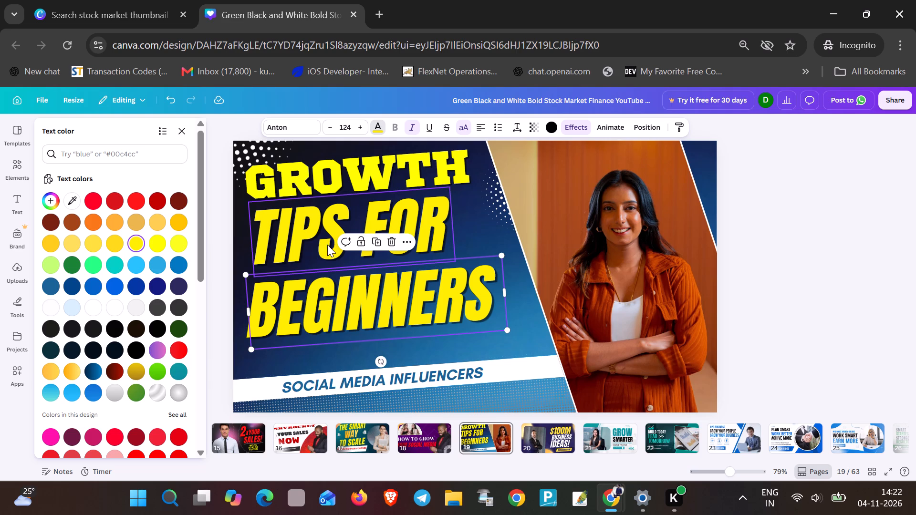
Move TIPS FOR slightly down and to the left, opening a gap below GROWTH.
left_click(302, 220)
left_click(496, 252)
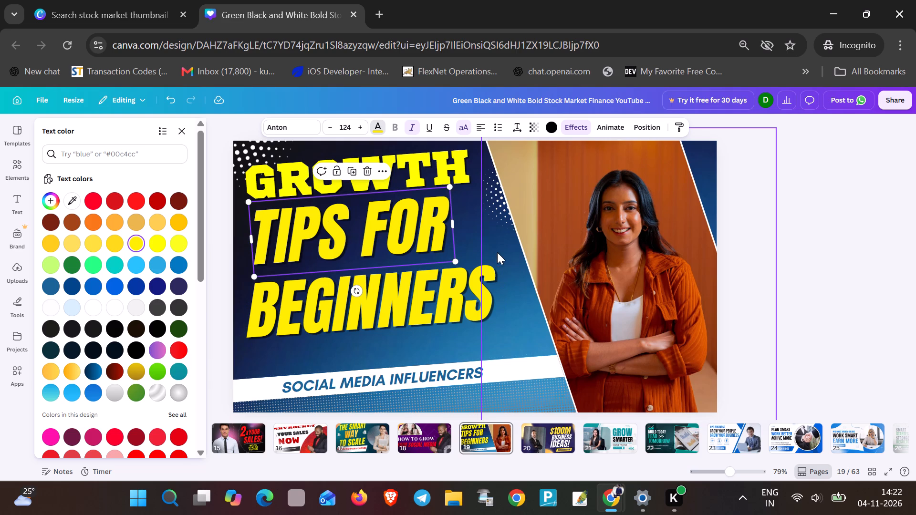
left_click_drag(361, 223, 357, 231)
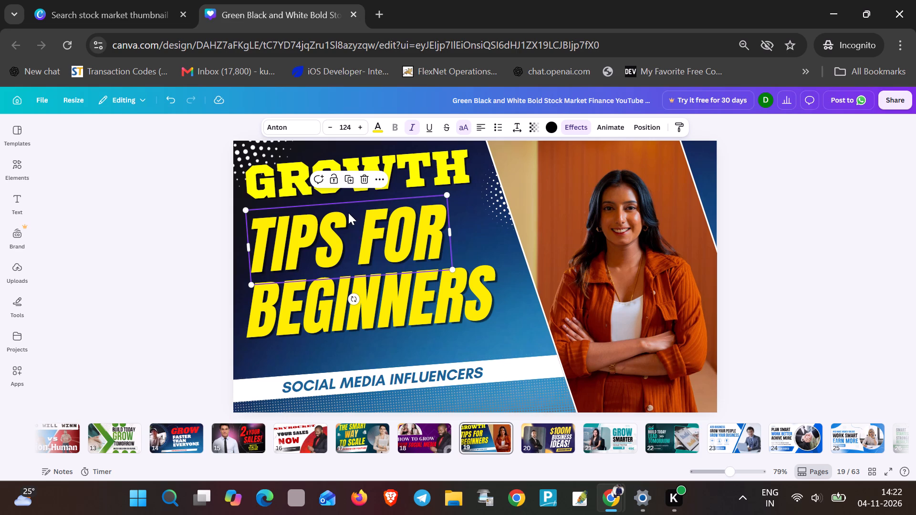
Reposition BEGINNERS slightly further left, keeping it directly below TIPS FOR.
left_click(337, 299)
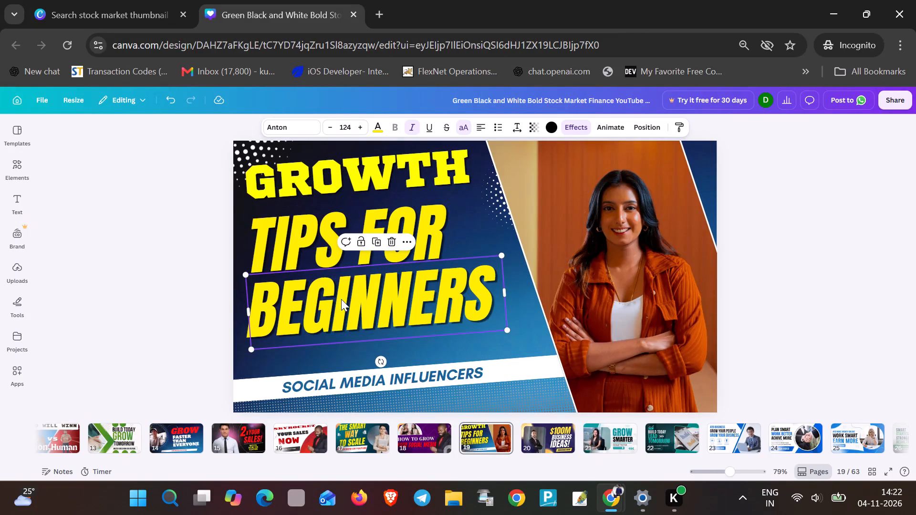
left_click_drag(405, 288, 412, 274)
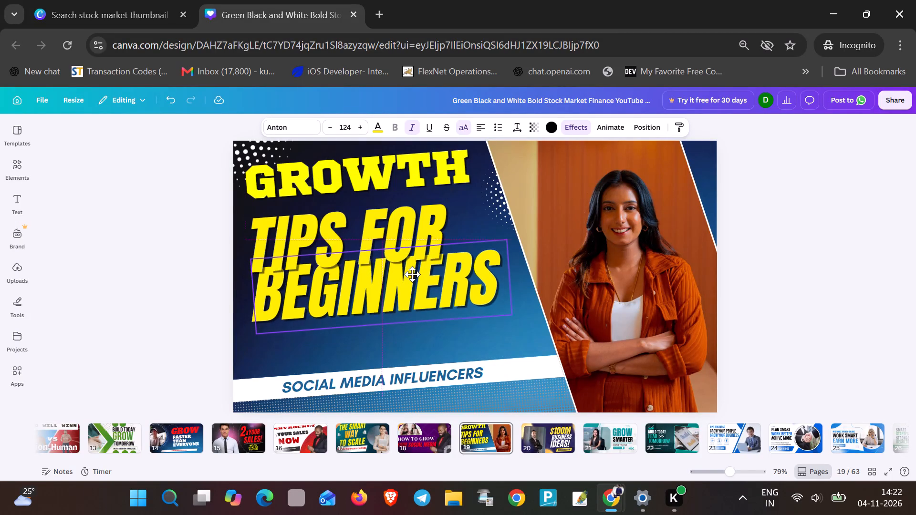
left_click_drag(412, 274, 400, 288)
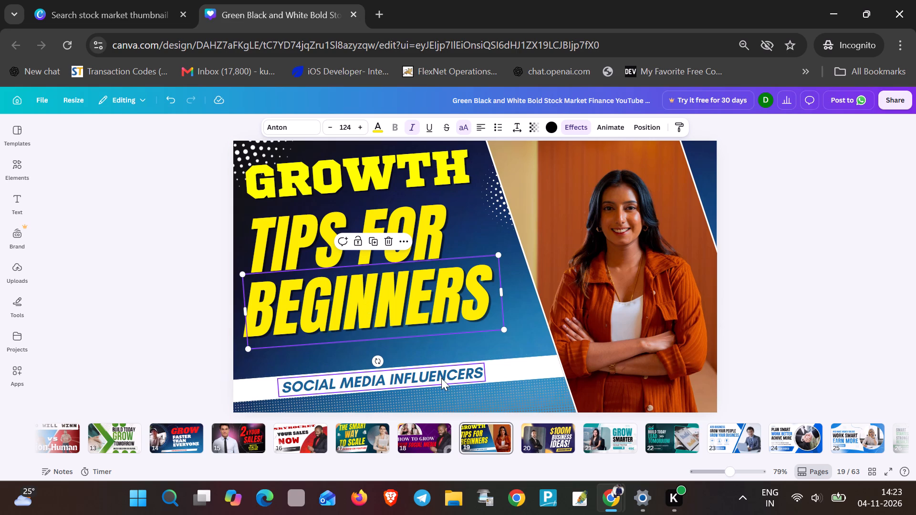
Shift the slanted photo of the woman slightly upward on the page.
left_click(510, 372)
left_click_drag(510, 372, 510, 365)
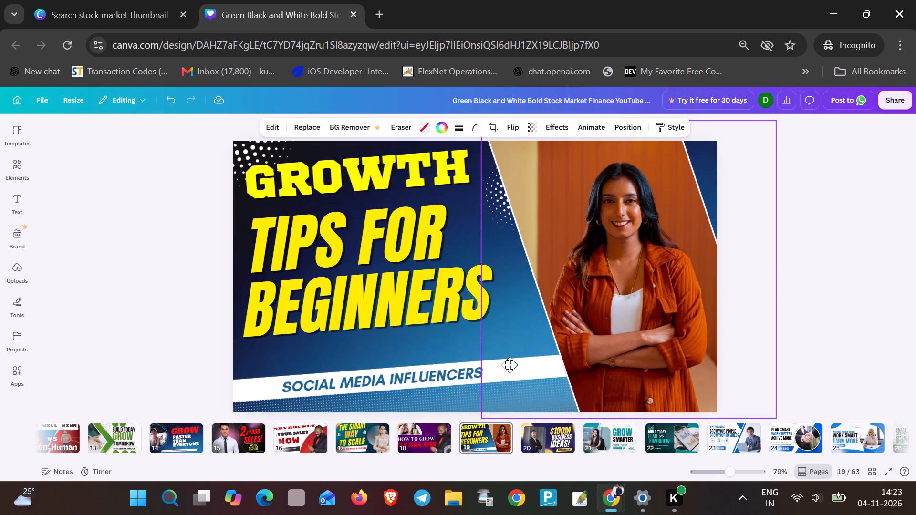
left_click_drag(510, 365, 510, 366)
Change the font of the whole TIPS FOR text to Foglihten Black PCS.
triple_click(418, 373)
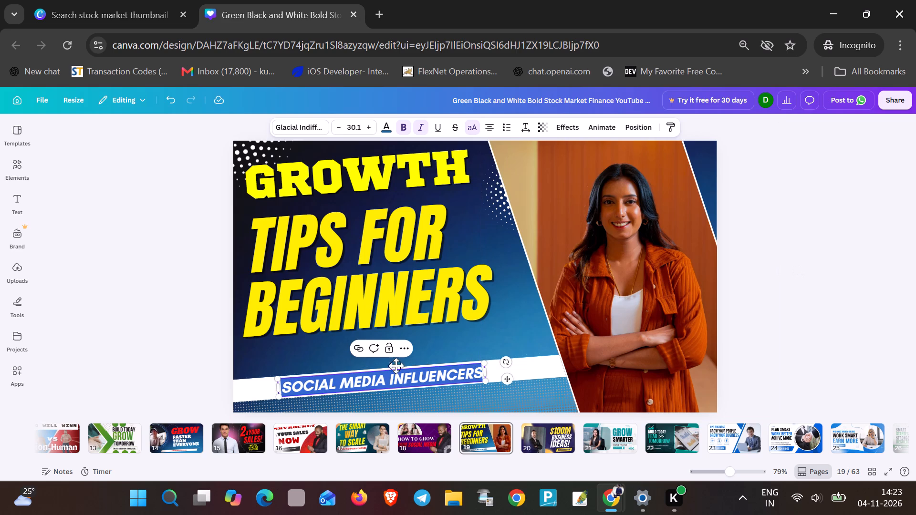
double_click(346, 178)
double_click(346, 178)
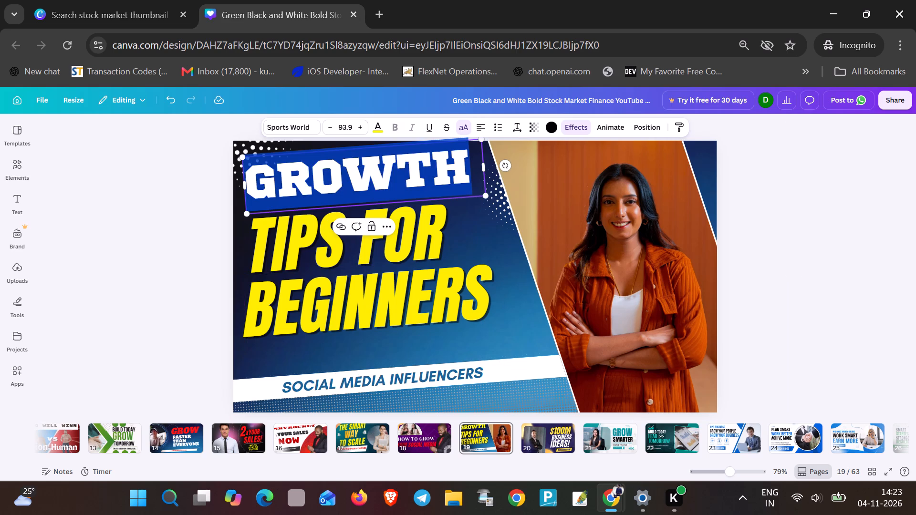
triple_click(340, 243)
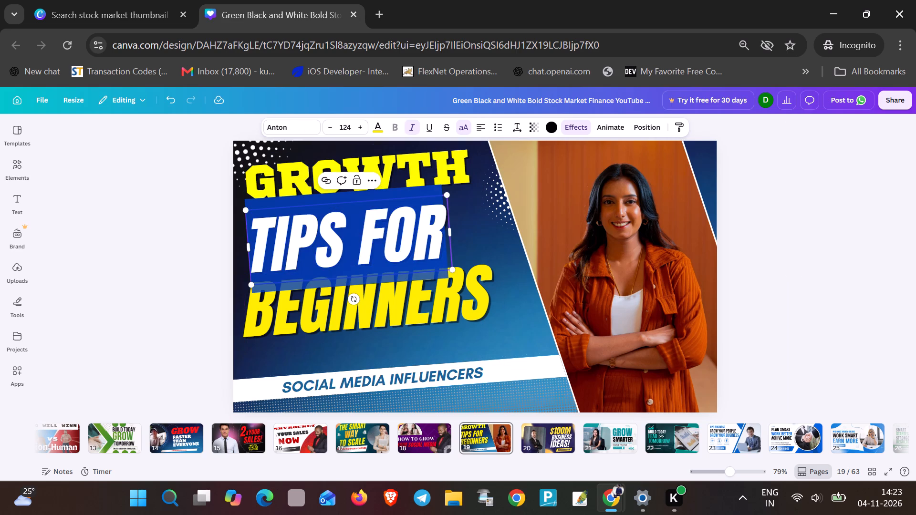
left_click(291, 126)
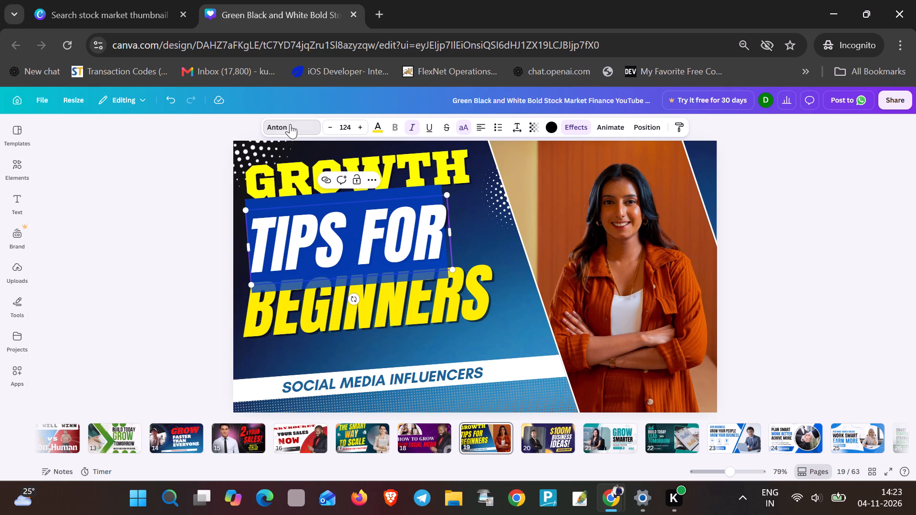
scroll(105, 310, "down", 1)
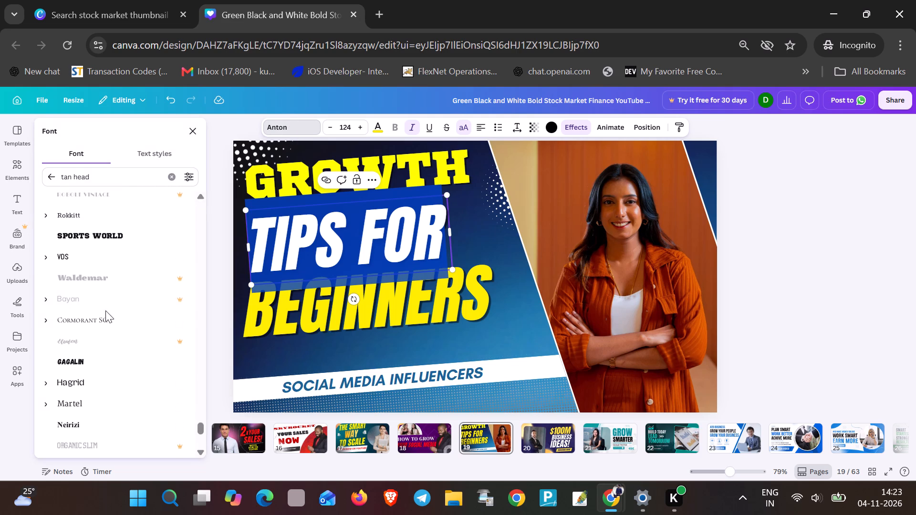
scroll(104, 310, "down", 5)
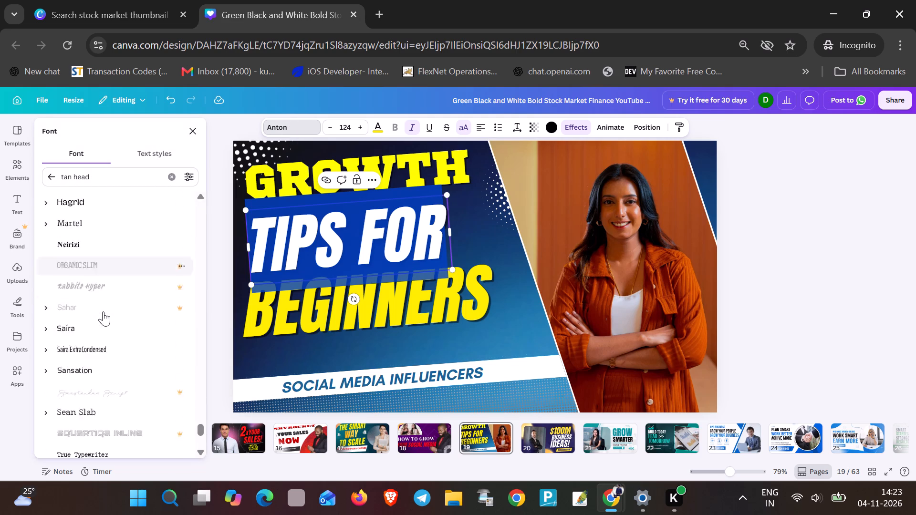
scroll(100, 315, "down", 5)
scroll(92, 335, "up", 2)
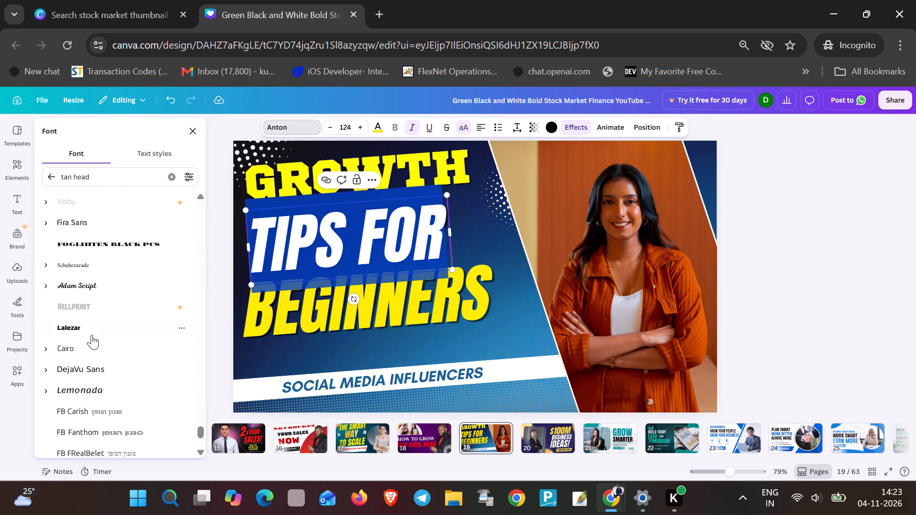
left_click(106, 247)
left_click(336, 238)
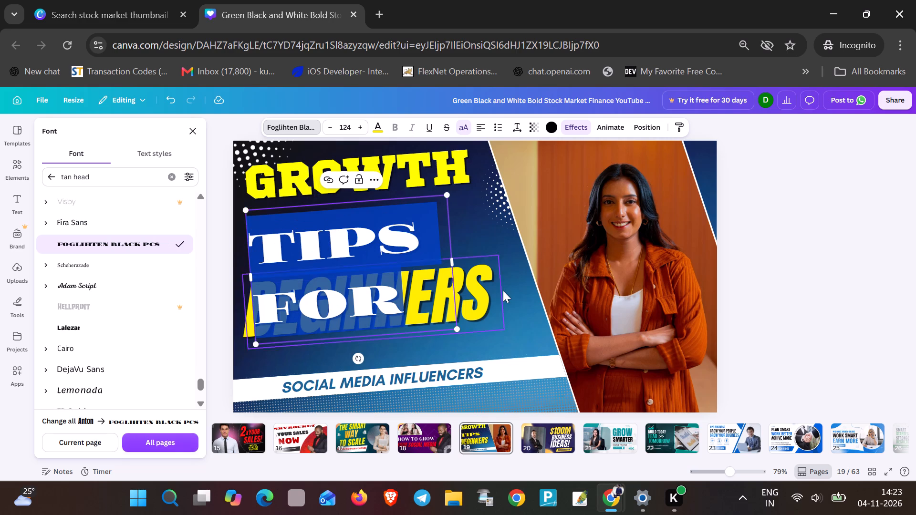
left_click(503, 290)
Scale the TIPS FOR text down to font size 86.4.
left_click(378, 247)
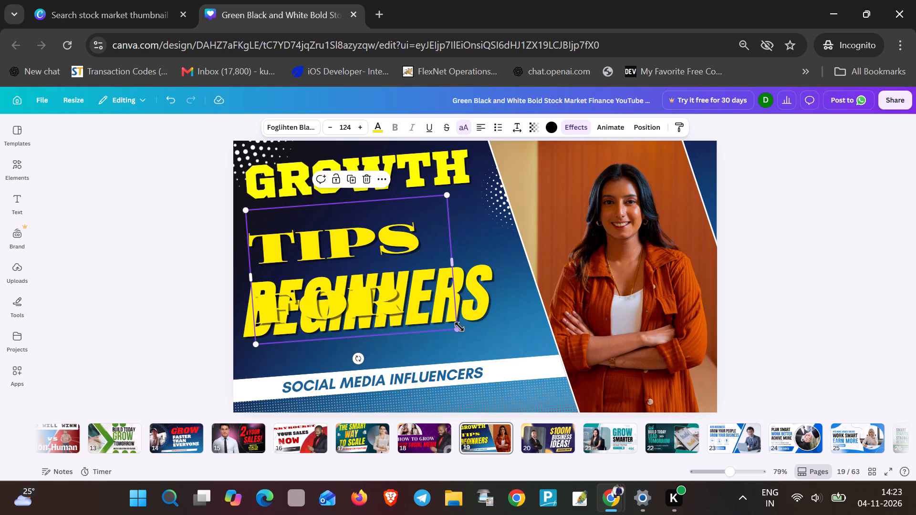
left_click_drag(459, 330, 411, 266)
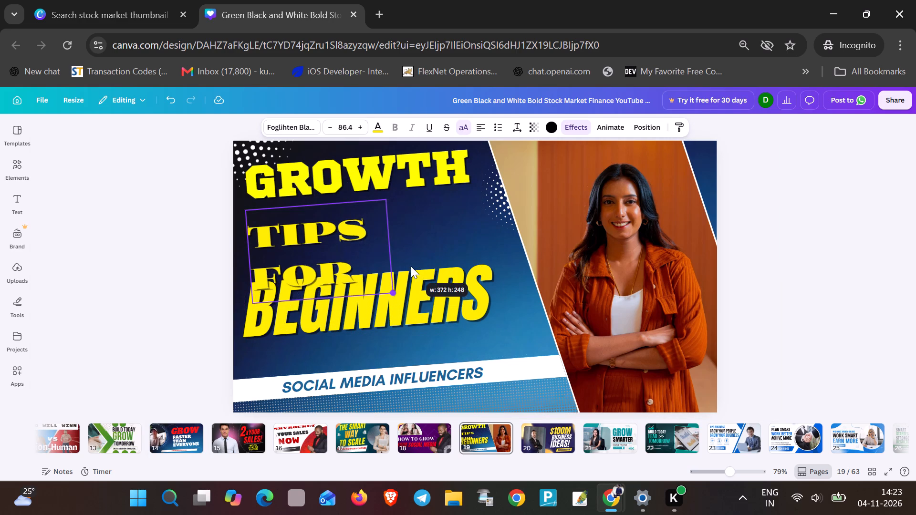
left_click(423, 234)
Move TIPS FOR up below GROWTH and widen its text box on both sides so the words fit on one line.
left_click_drag(307, 238, 356, 220)
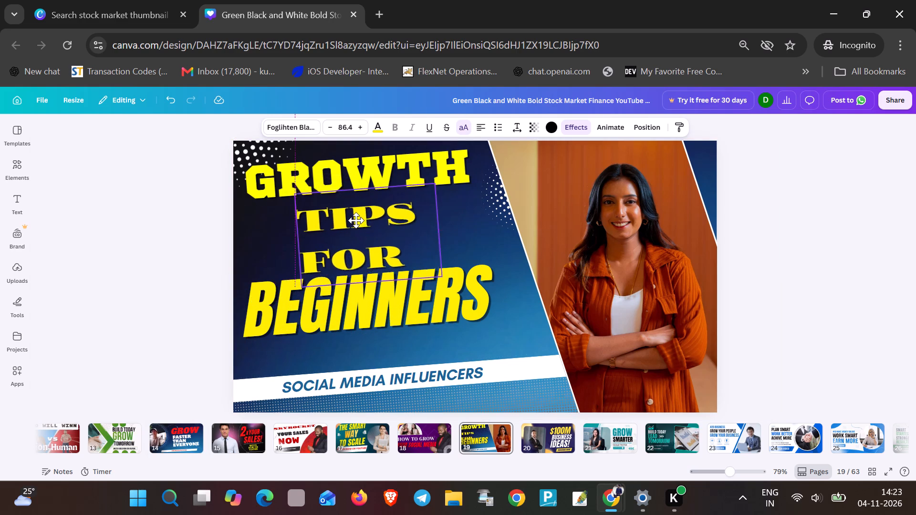
left_click_drag(356, 220, 365, 220)
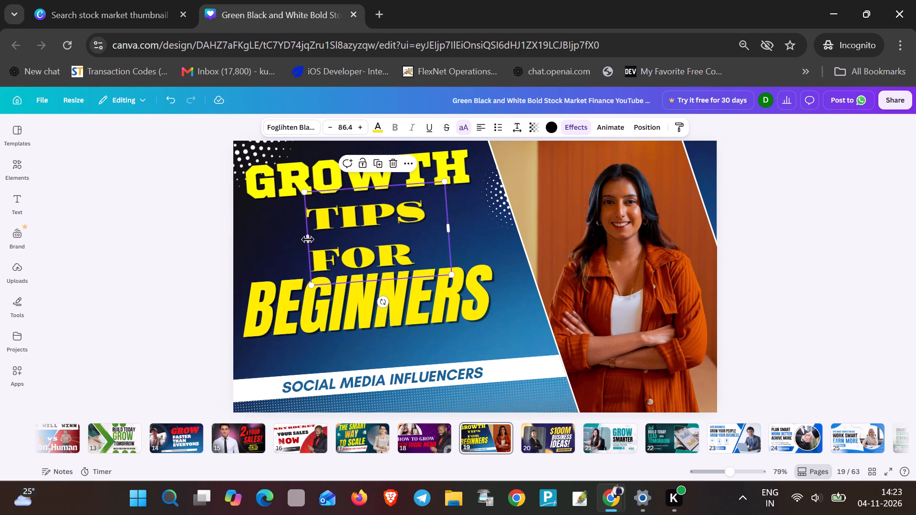
left_click_drag(307, 239, 243, 251)
left_click_drag(449, 229, 487, 233)
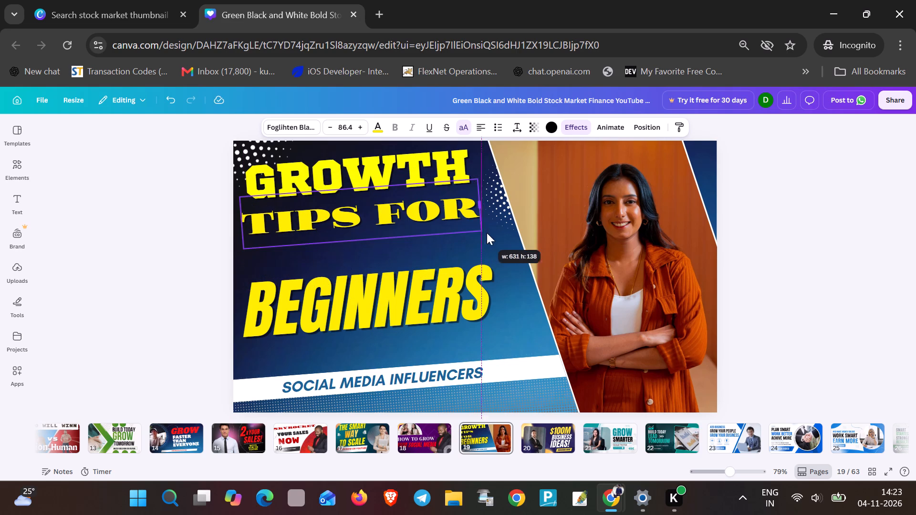
left_click_drag(487, 233, 516, 238)
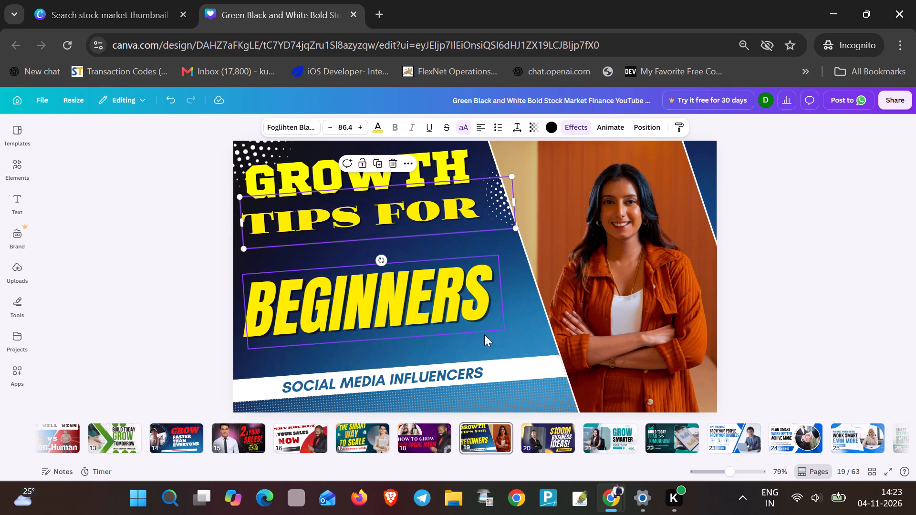
Lower TIPS FOR slightly and enlarge it beyond size 91.4 so it spans the blue area beside the photo.
left_click(486, 340)
left_click_drag(367, 223, 367, 231)
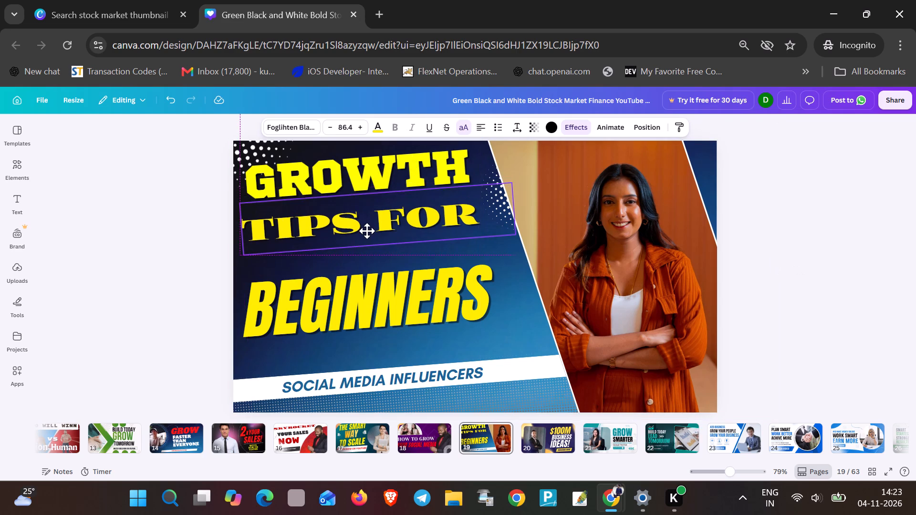
left_click_drag(367, 231, 367, 233)
left_click_drag(240, 262, 240, 272)
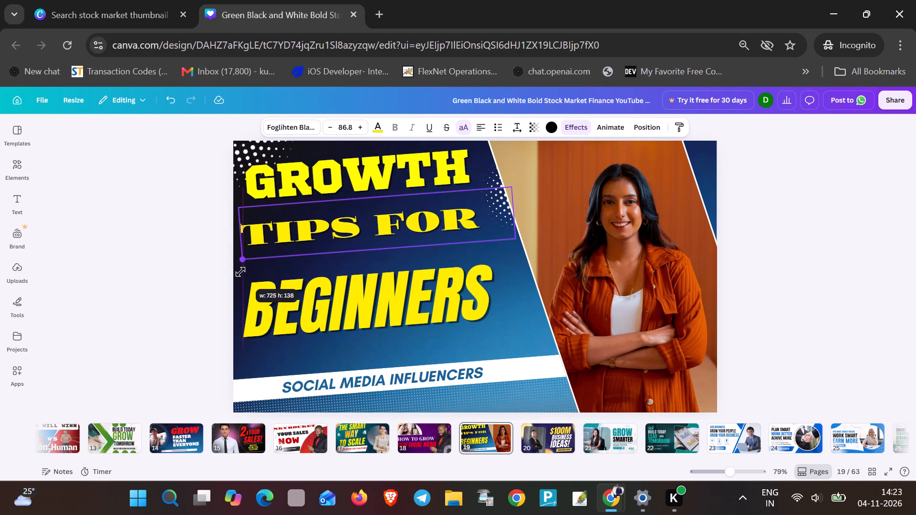
left_click_drag(240, 272, 233, 297)
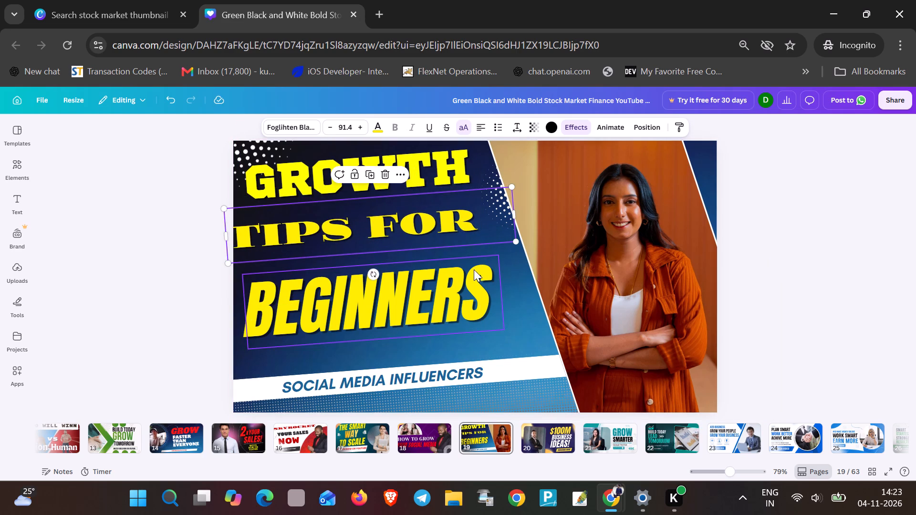
left_click(517, 286)
left_click(430, 224)
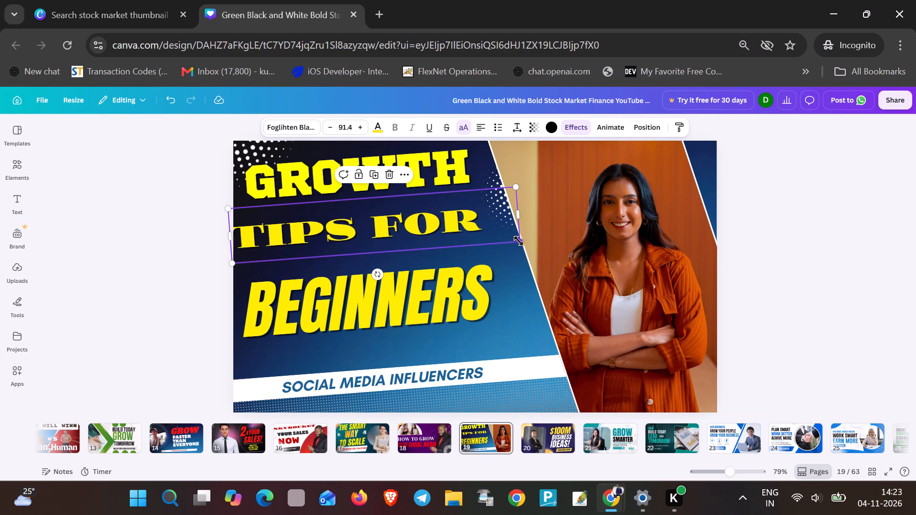
left_click_drag(519, 241, 552, 265)
Move BEGINNERS slightly up and to the right beneath the enlarged TIPS FOR.
left_click_drag(371, 303, 380, 298)
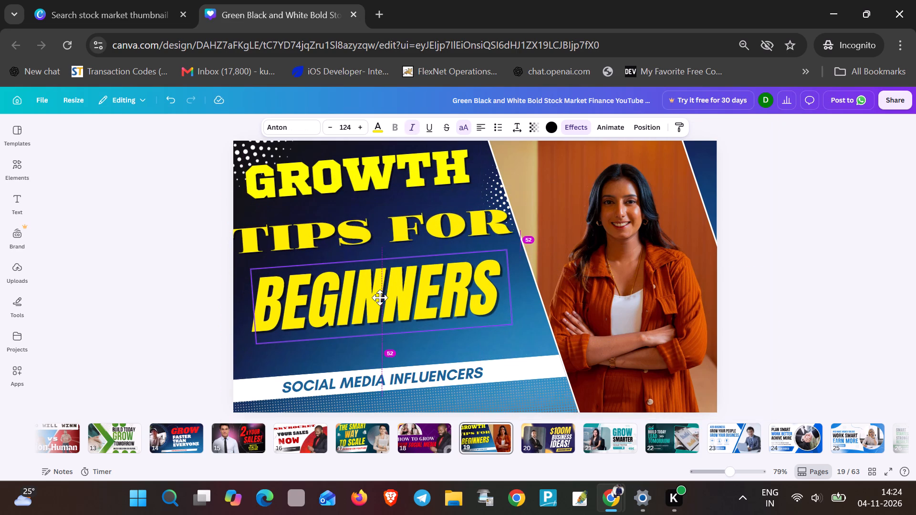
left_click_drag(380, 298, 375, 296)
Browse the font list and change the BEGINNERS text on page 19 to the TAN Headline font.
double_click(375, 296)
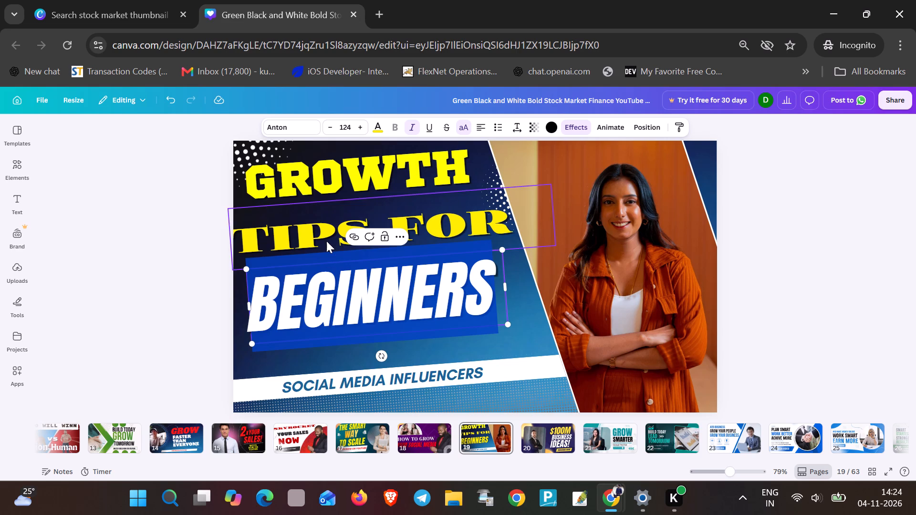
left_click(288, 128)
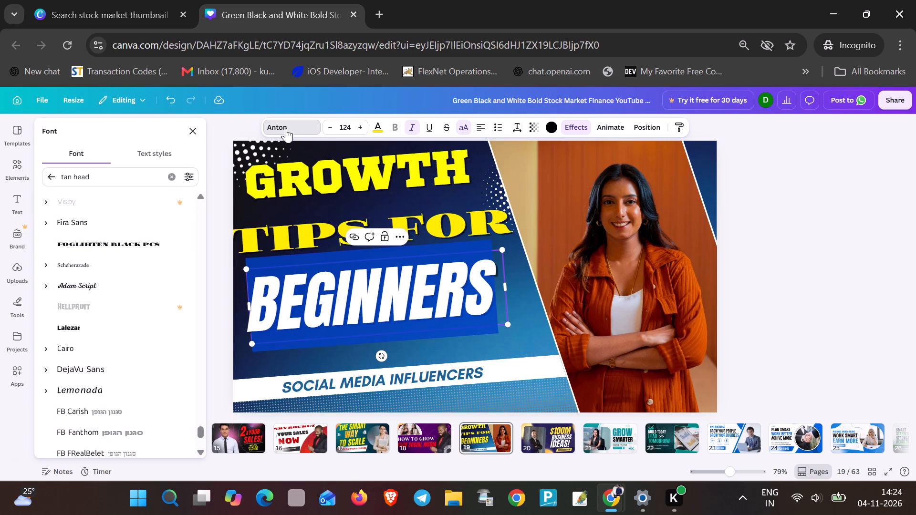
scroll(143, 347, "down", 10)
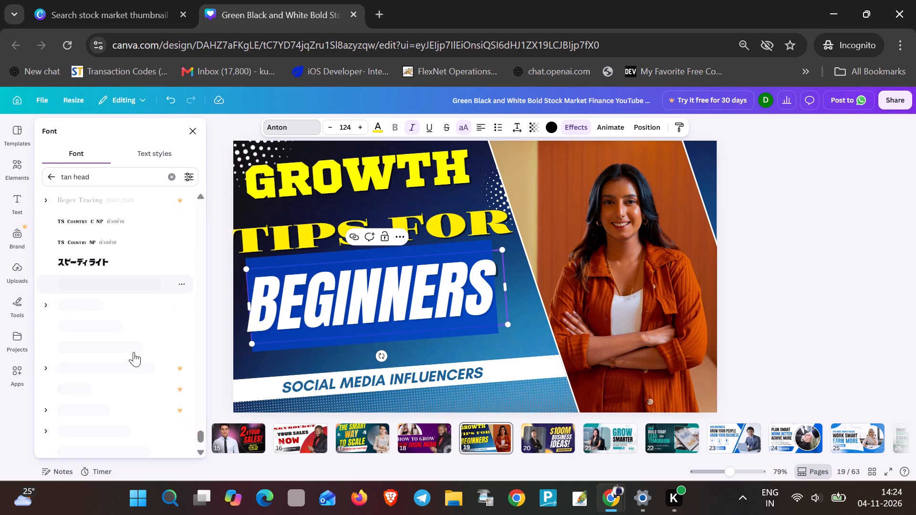
scroll(108, 346, "down", 7)
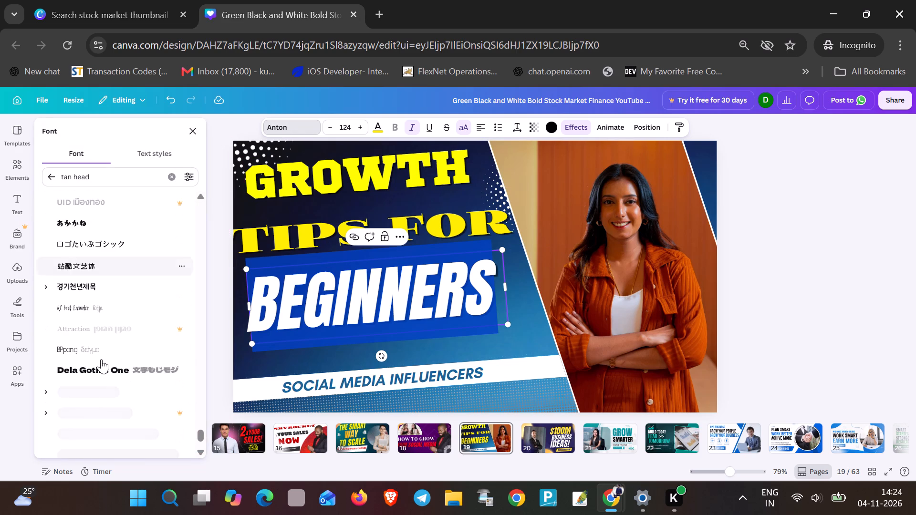
scroll(101, 359, "down", 9)
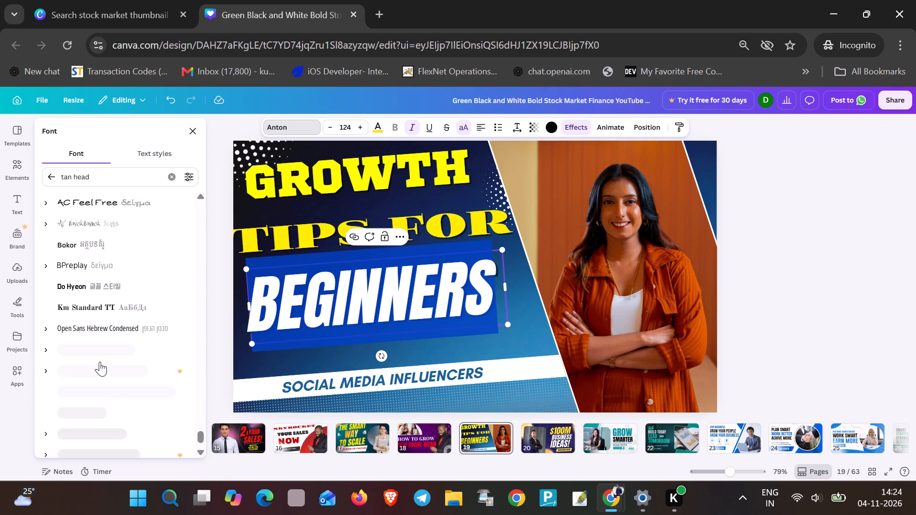
scroll(100, 361, "down", 8)
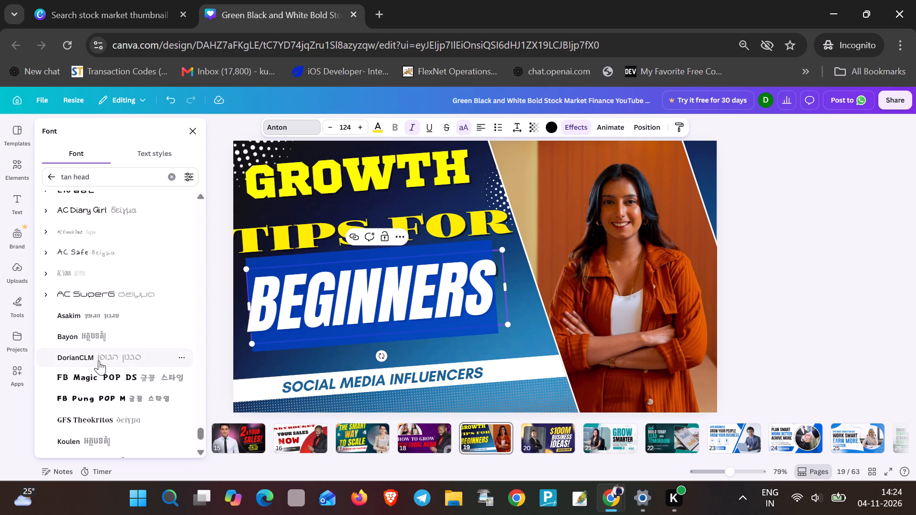
scroll(99, 360, "down", 9)
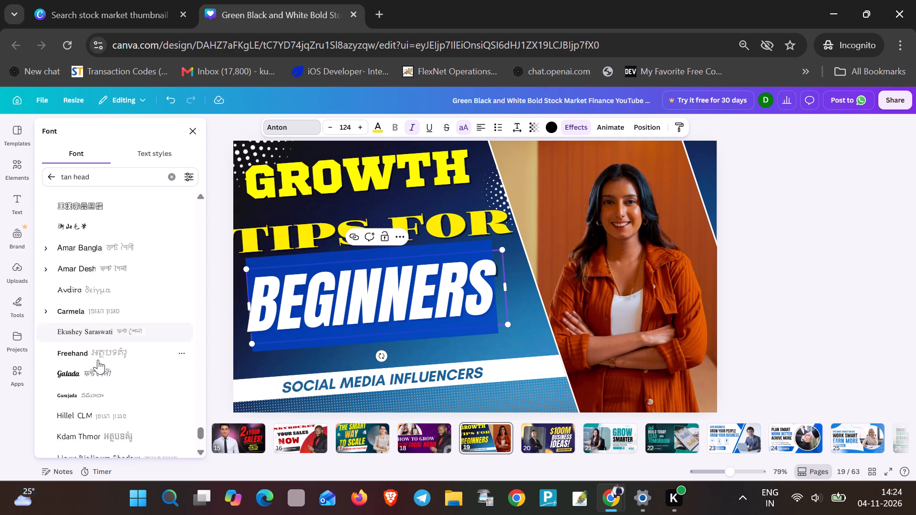
scroll(98, 360, "down", 6)
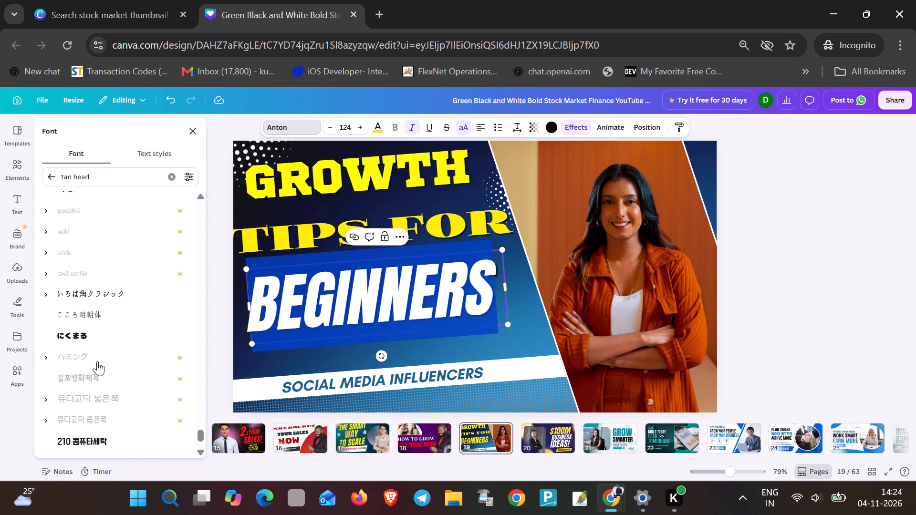
scroll(97, 361, "down", 5)
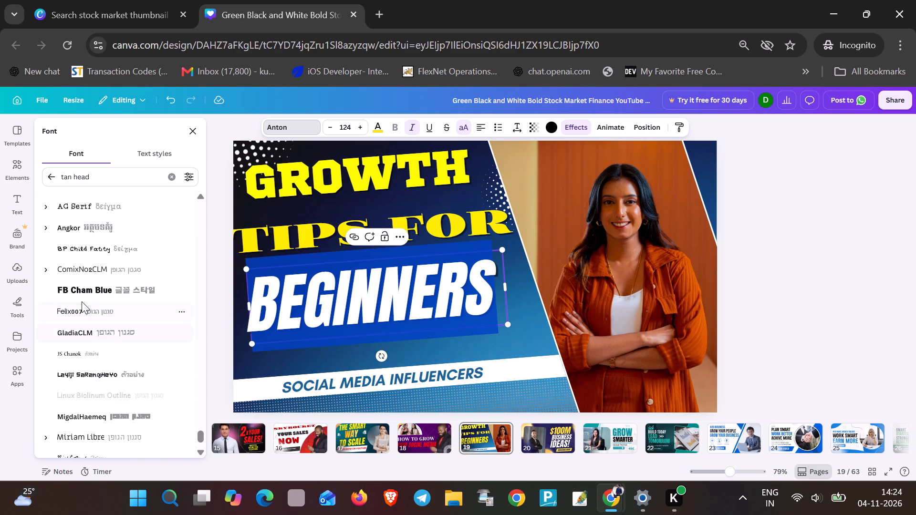
scroll(74, 314, "down", 6)
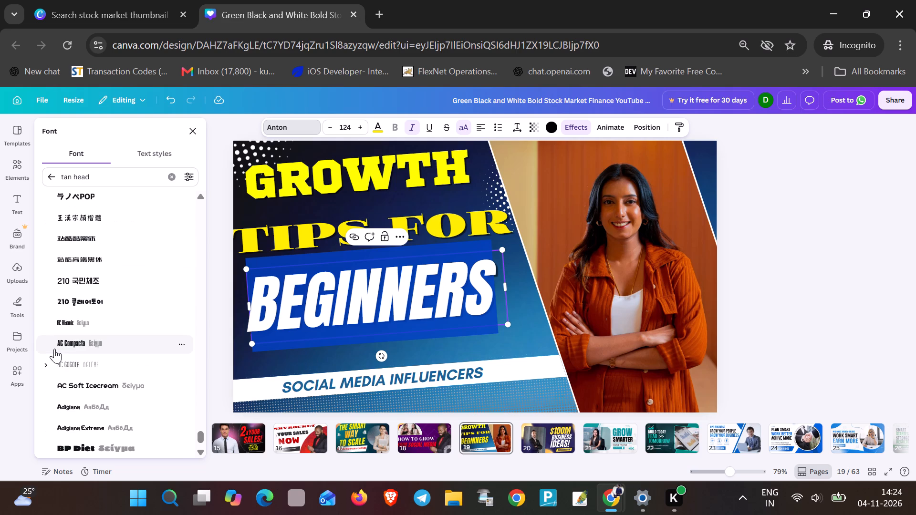
scroll(54, 349, "down", 3)
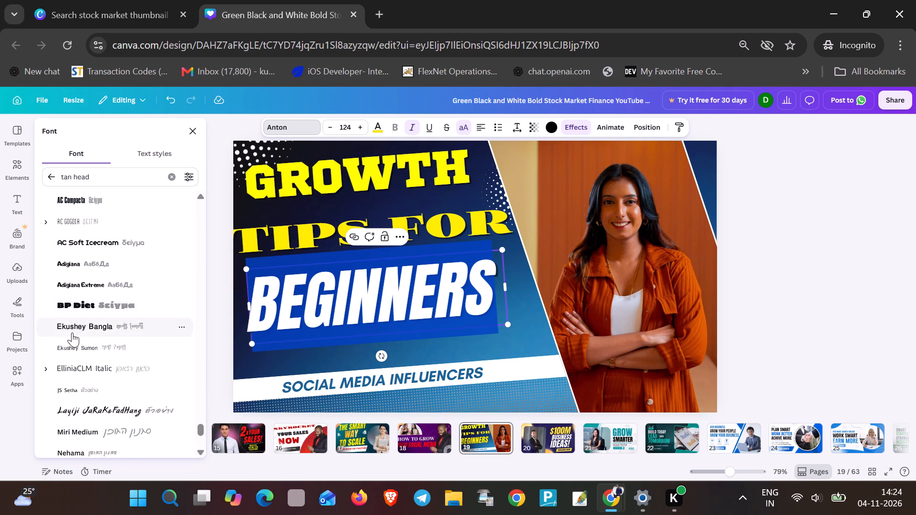
scroll(72, 332, "down", 4)
scroll(71, 333, "up", 7)
scroll(71, 333, "up", 20)
scroll(71, 333, "up", 10)
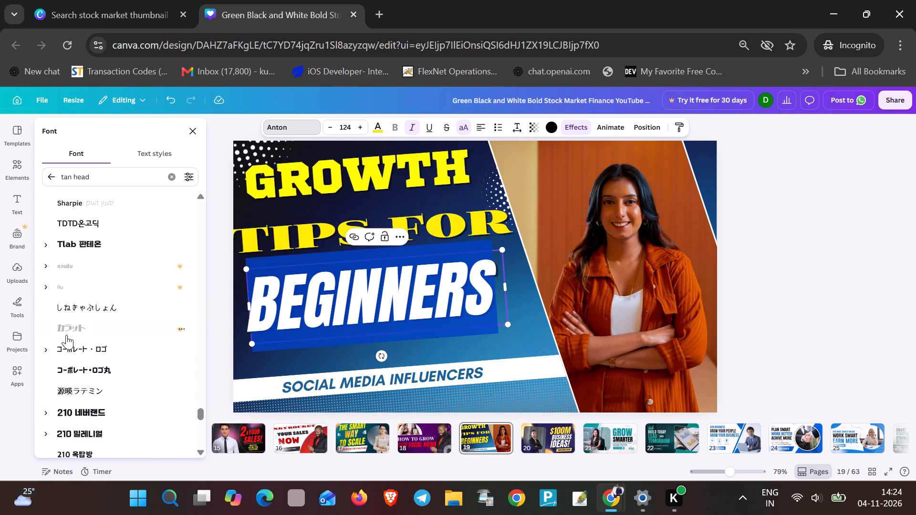
left_click_drag(201, 411, 193, 212)
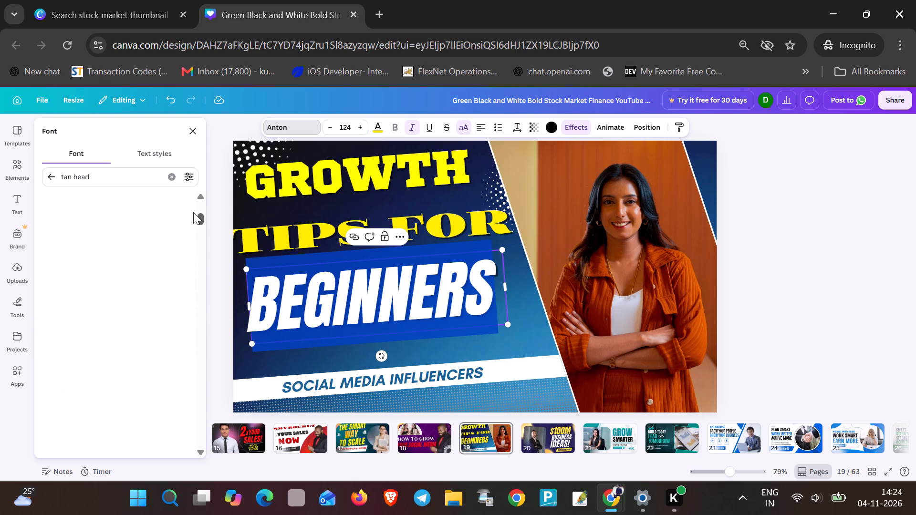
left_click_drag(193, 212, 193, 206)
left_click(116, 226)
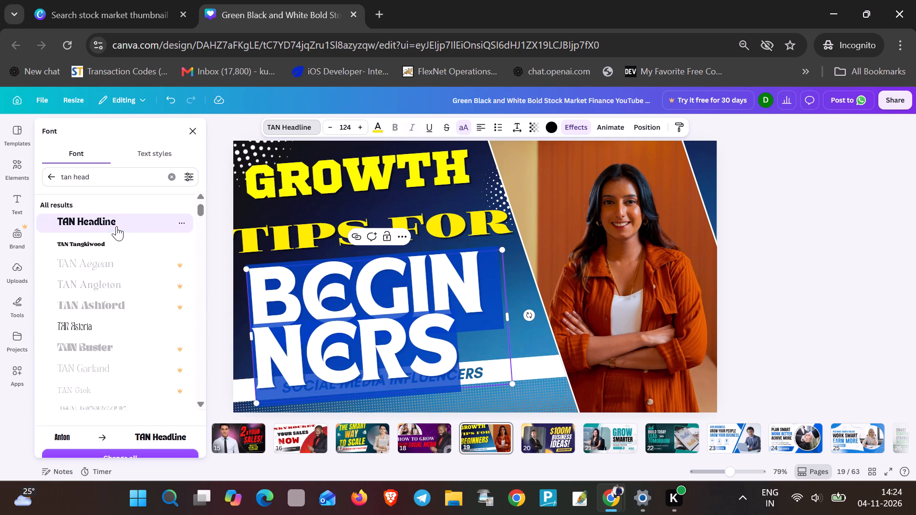
Reduce the BEGINNERS text to font size 72.1 so the word fits on one line.
left_click(313, 292)
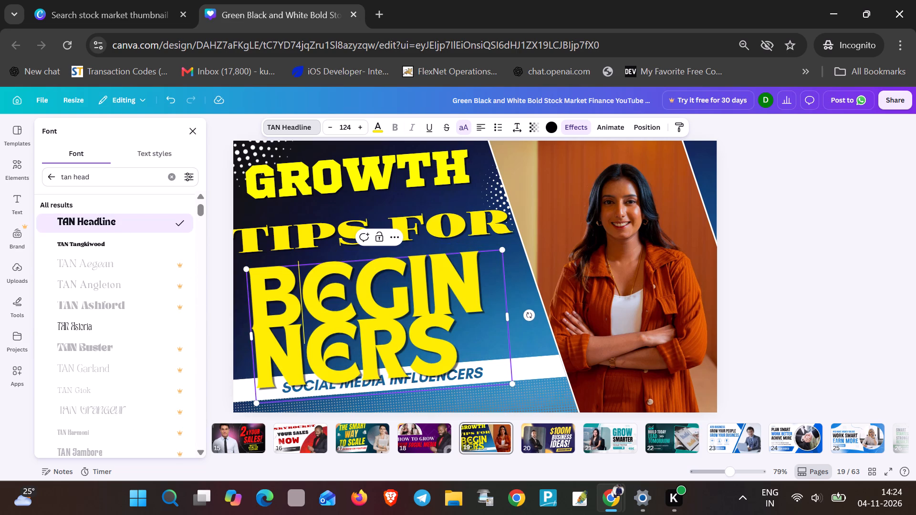
left_click_drag(481, 350, 269, 294)
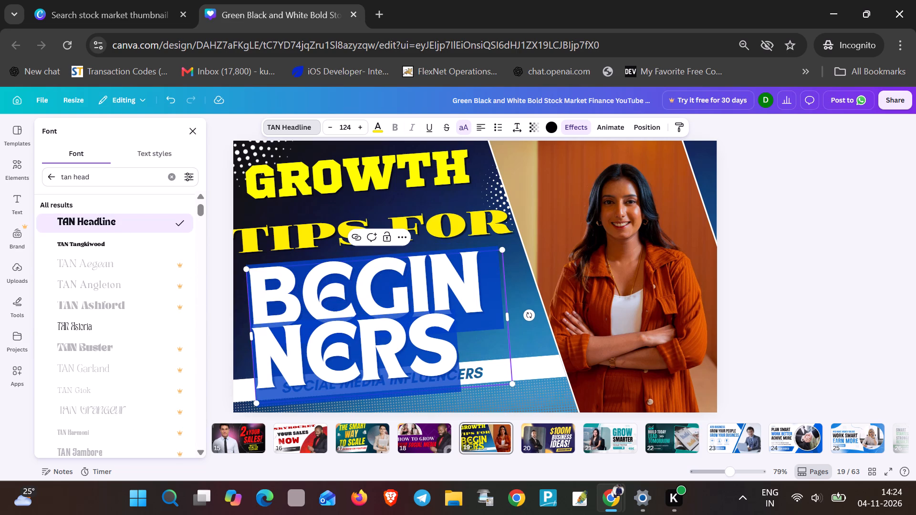
triple_click(327, 130)
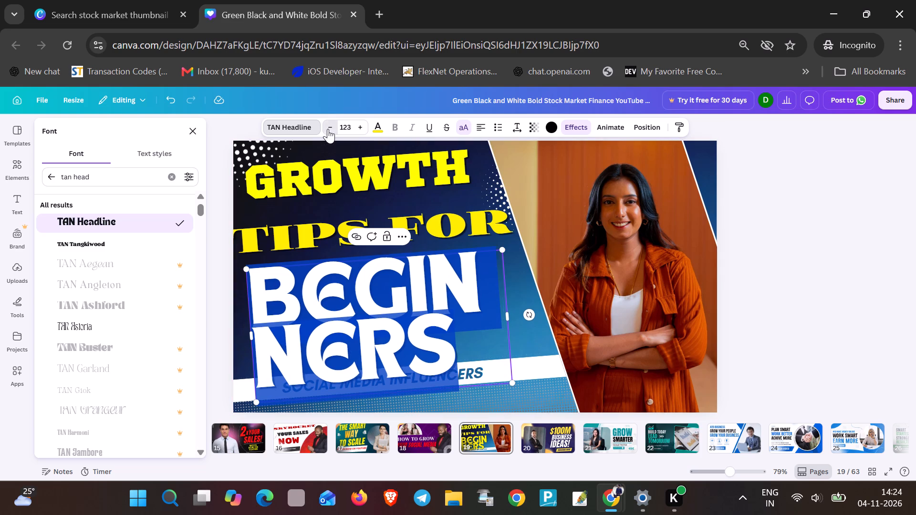
triple_click(328, 129)
triple_click(328, 129)
double_click(328, 129)
triple_click(322, 129)
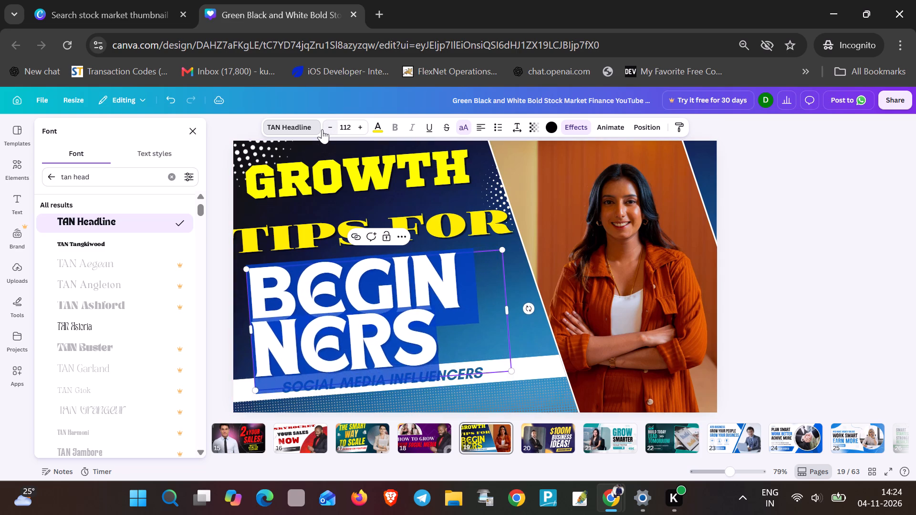
triple_click(322, 129)
triple_click(322, 129)
triple_click(322, 129)
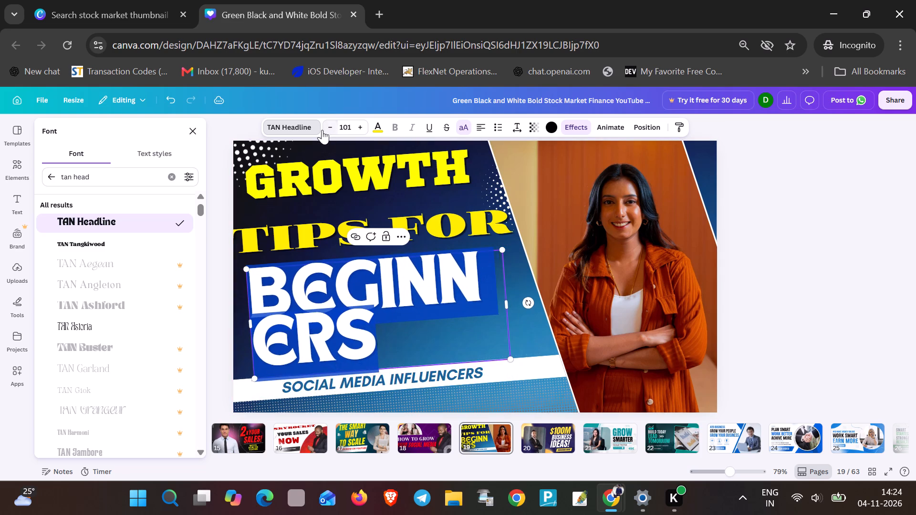
triple_click(322, 129)
triple_click(322, 130)
left_click(322, 130)
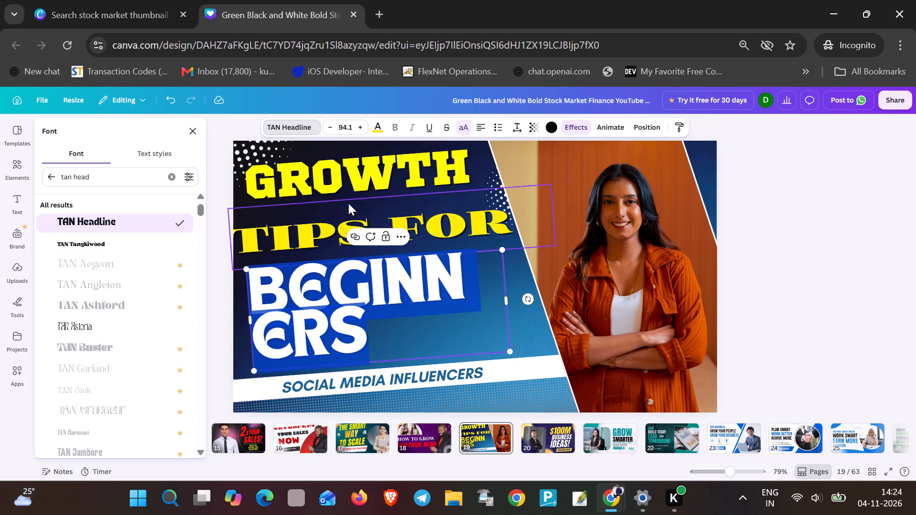
triple_click(327, 128)
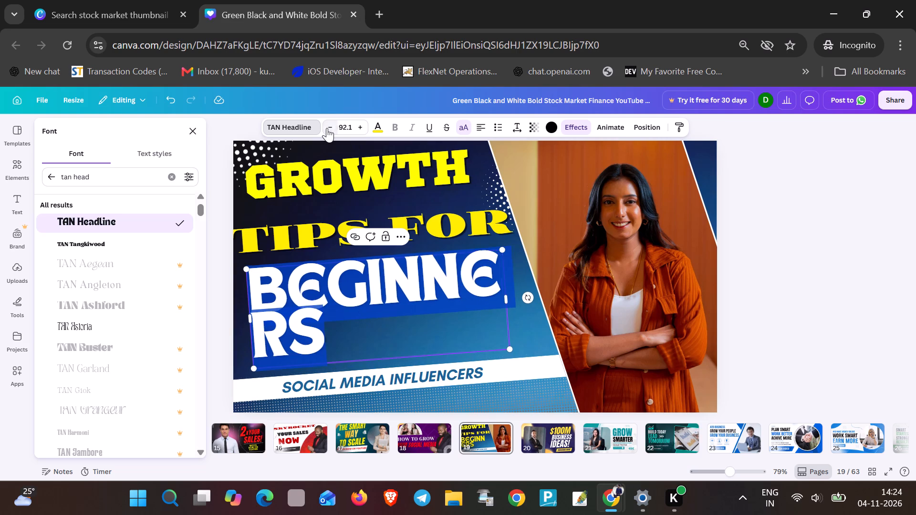
triple_click(327, 128)
triple_click(327, 128)
triple_click(327, 128)
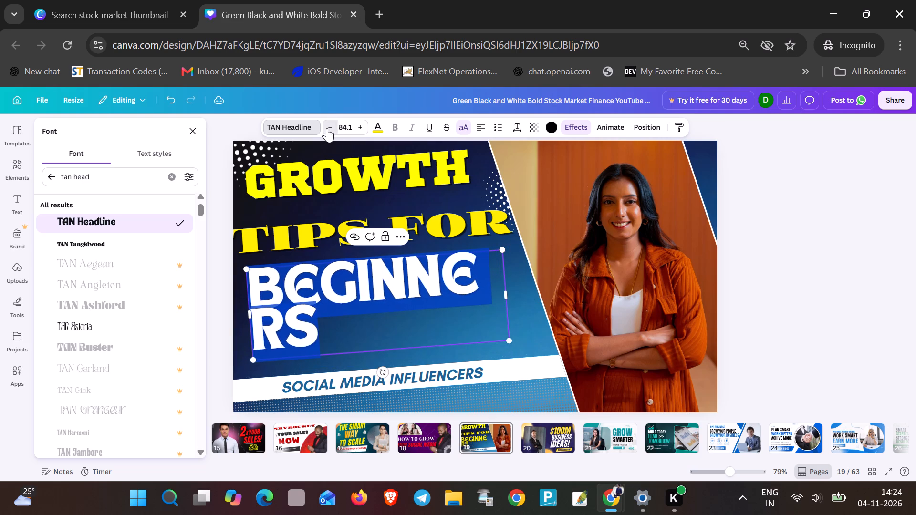
left_click(327, 128)
triple_click(327, 128)
triple_click(327, 128)
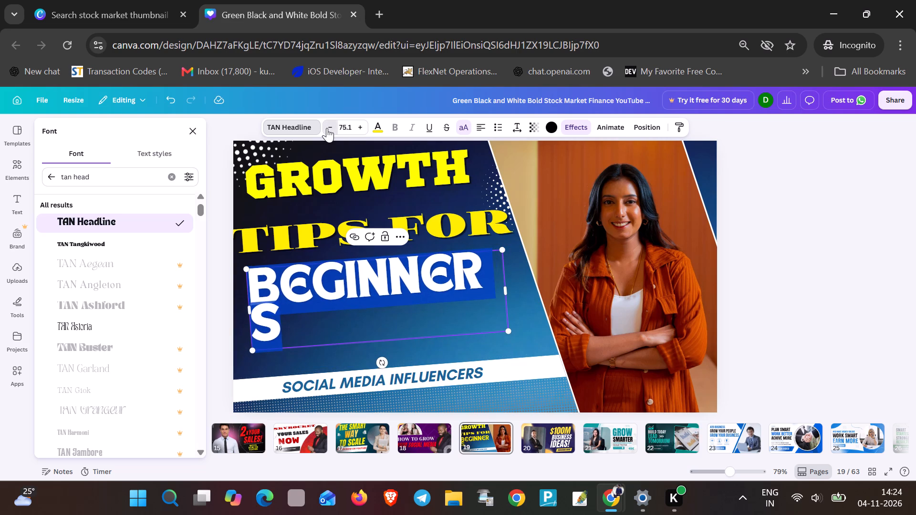
left_click(326, 128)
left_click(326, 128)
left_click(326, 128)
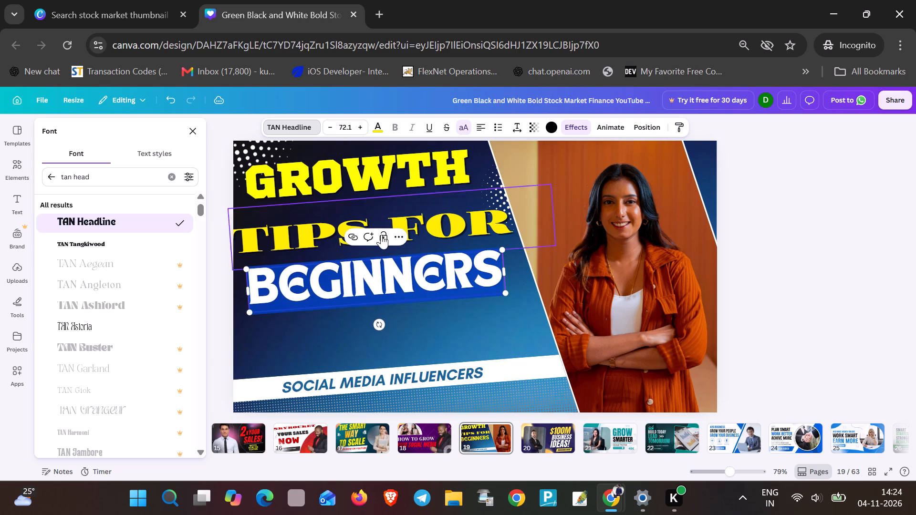
left_click(423, 325)
Move BEGINNERS, TIPS FOR and GROWTH slightly down so the three headline lines sit closely stacked above the white strip.
left_click_drag(385, 280, 388, 295)
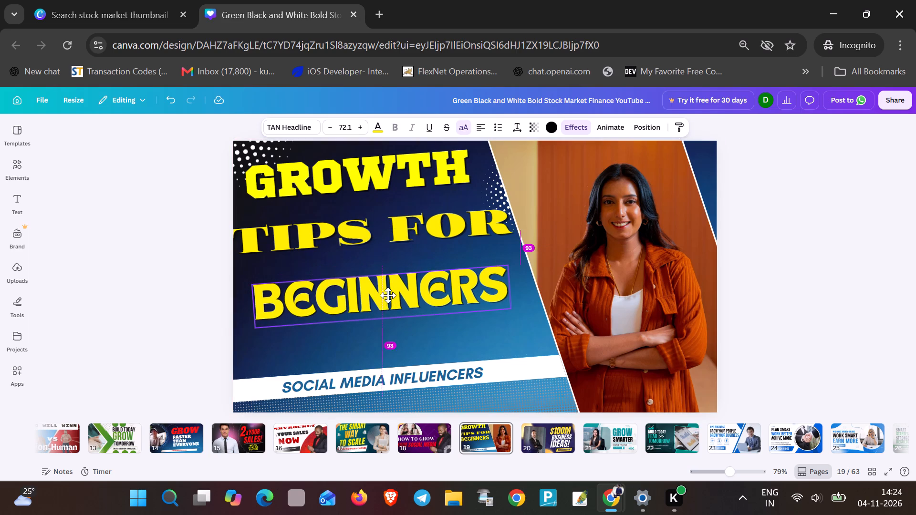
left_click_drag(388, 295, 383, 302)
left_click_drag(343, 231, 344, 230)
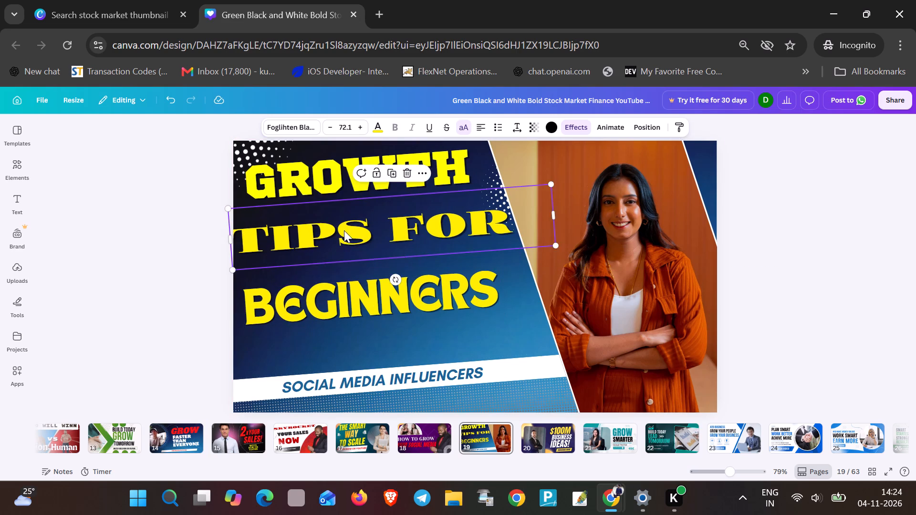
left_click_drag(344, 230, 345, 243)
left_click_drag(328, 177, 329, 191)
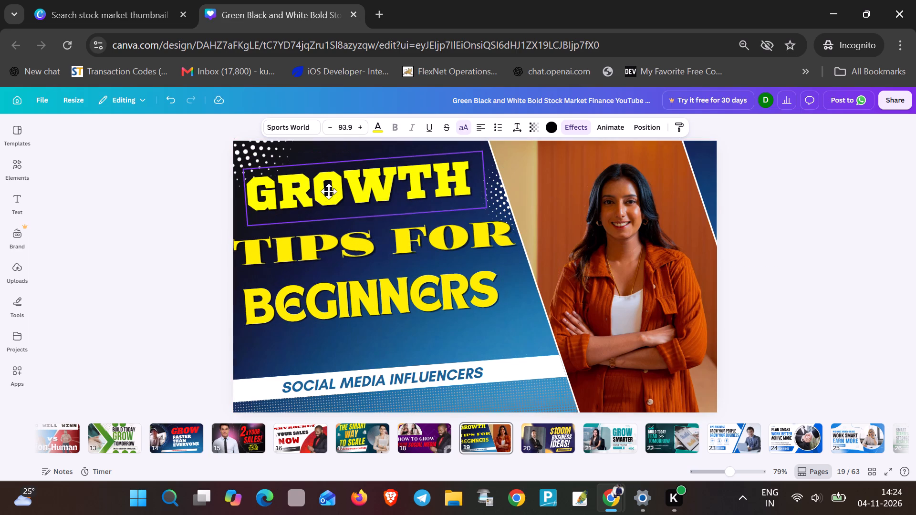
left_click_drag(329, 191, 330, 195)
Set the TIPS FOR text to font size 93, close to the size of GROWTH.
left_click(308, 192)
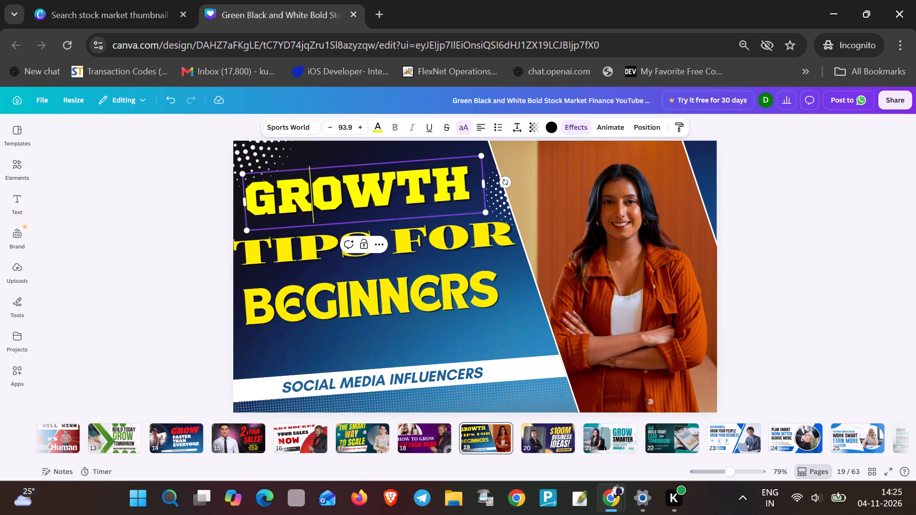
double_click(305, 254)
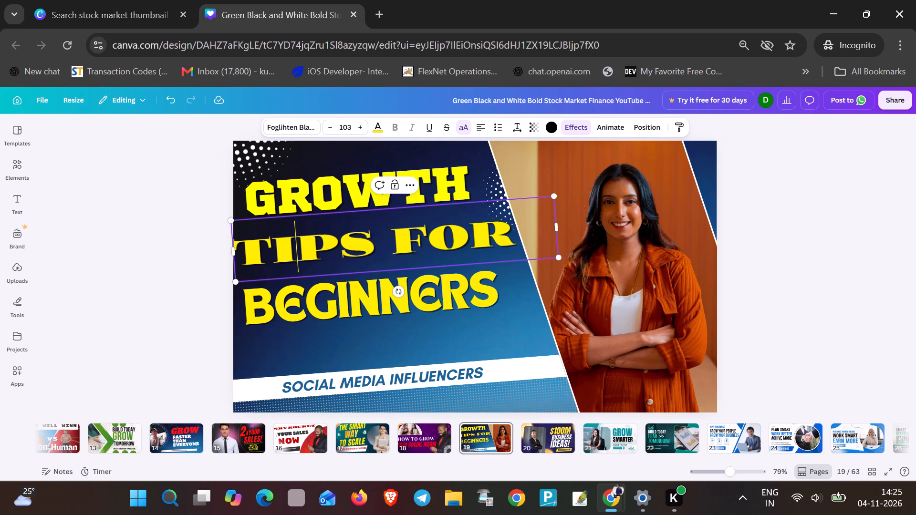
triple_click(306, 253)
double_click(344, 193)
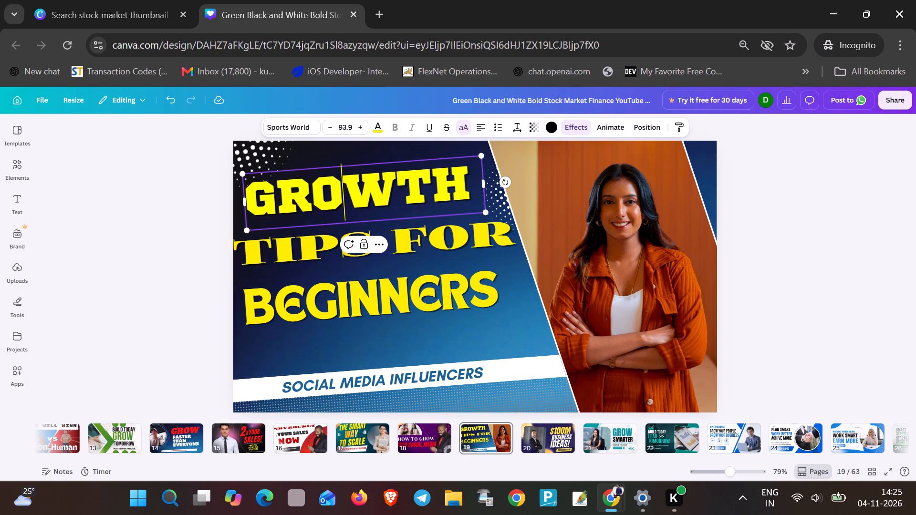
triple_click(426, 236)
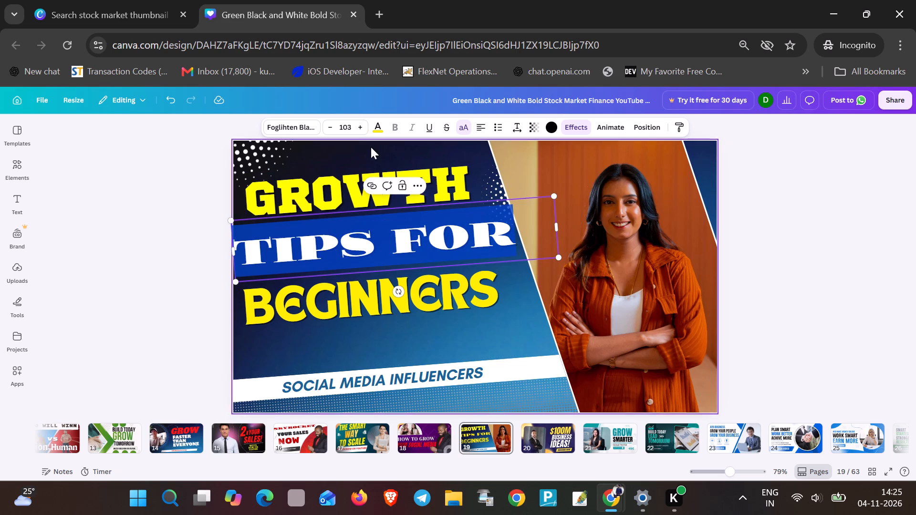
left_click(354, 127)
left_click(354, 127)
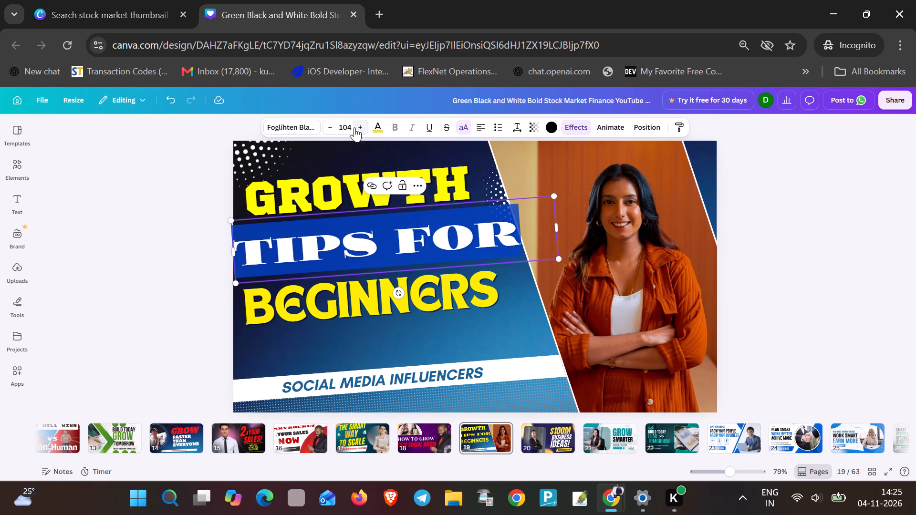
left_click(349, 125)
type("93")
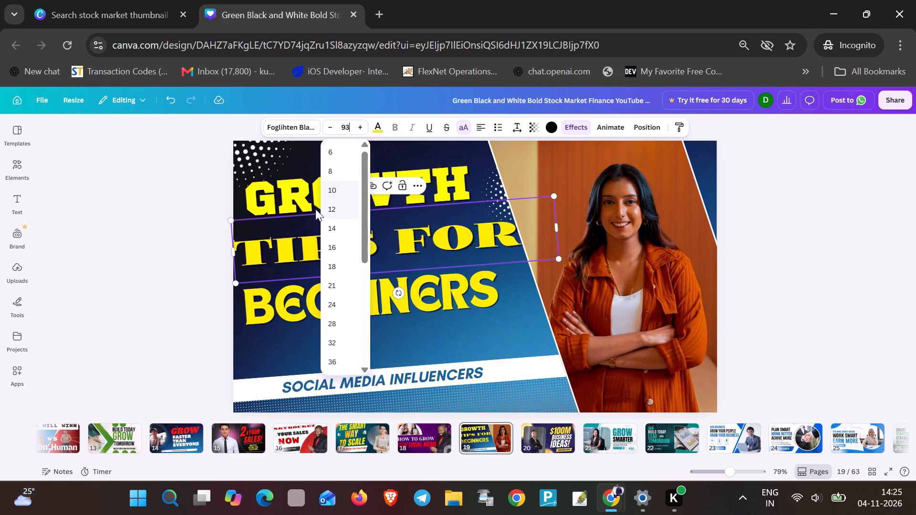
left_click(391, 235)
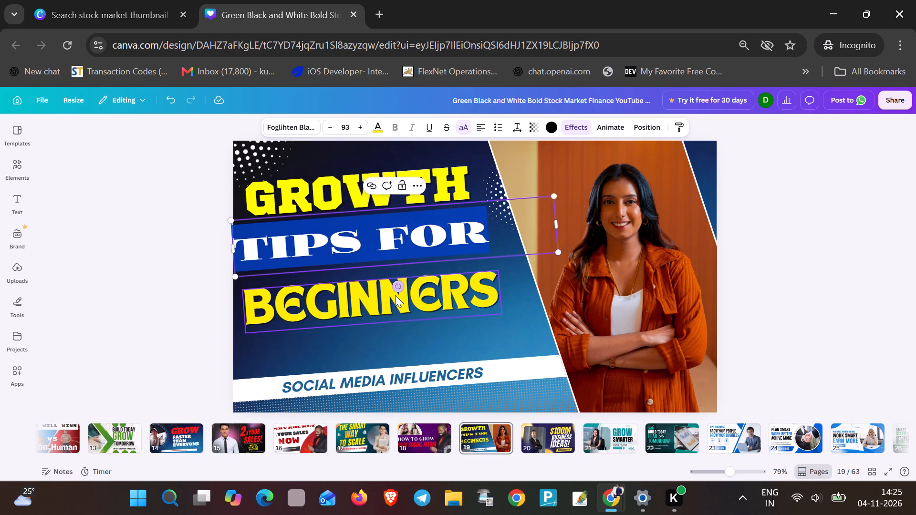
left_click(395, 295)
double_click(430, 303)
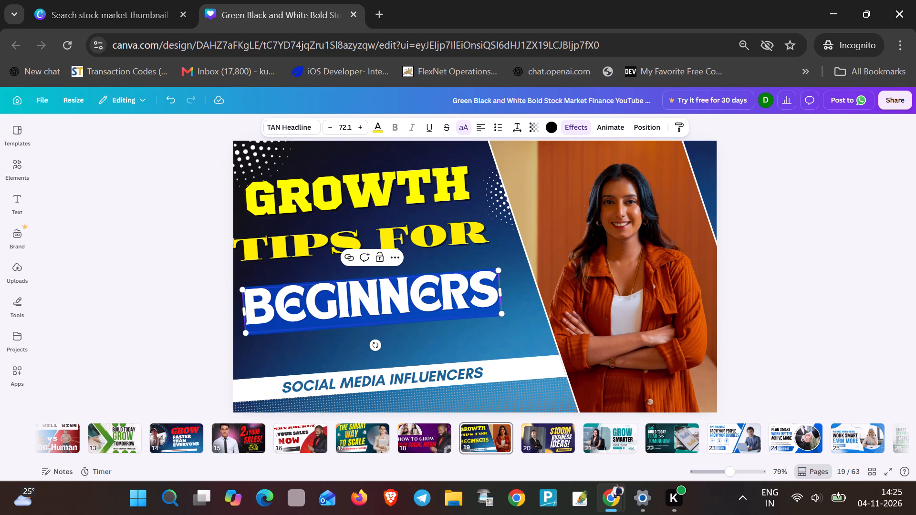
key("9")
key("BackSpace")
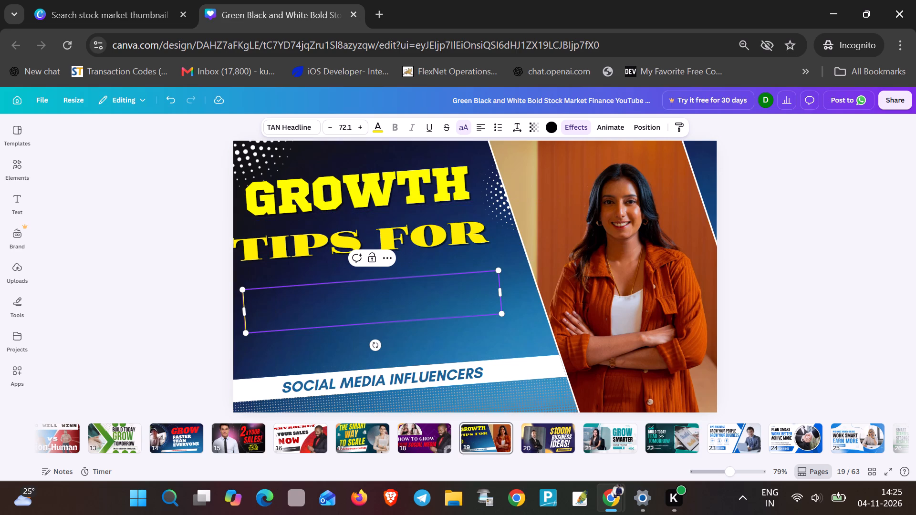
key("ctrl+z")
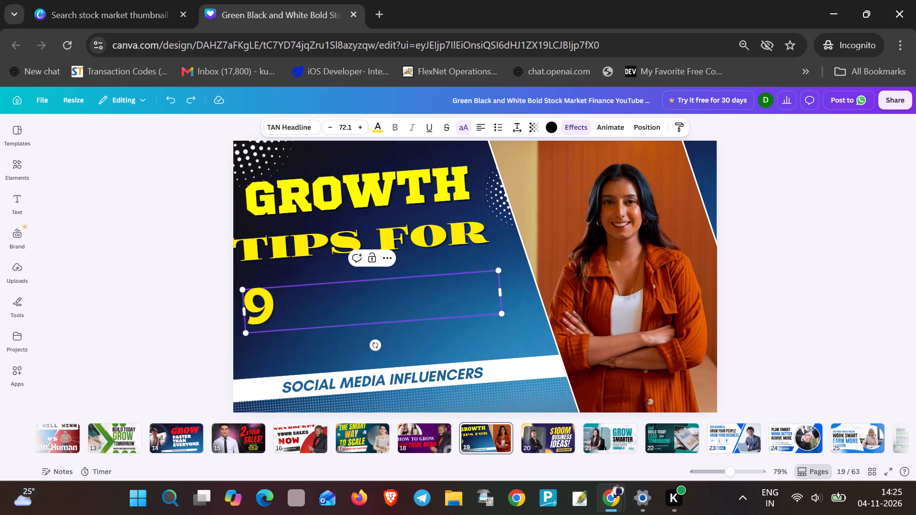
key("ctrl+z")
Search the fonts for SPORTS, change page 19's BEGINNERS text to the Sports World font, and shift it slightly down and right.
double_click(447, 292)
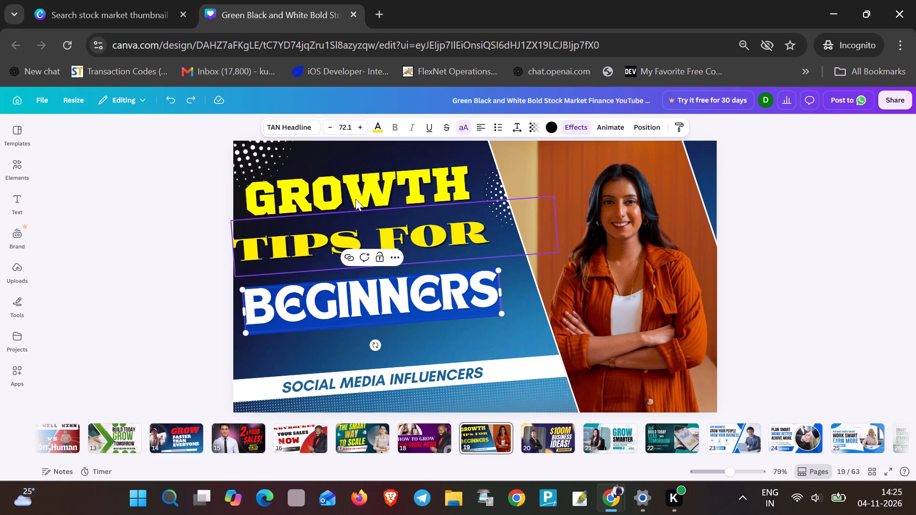
left_click(349, 128)
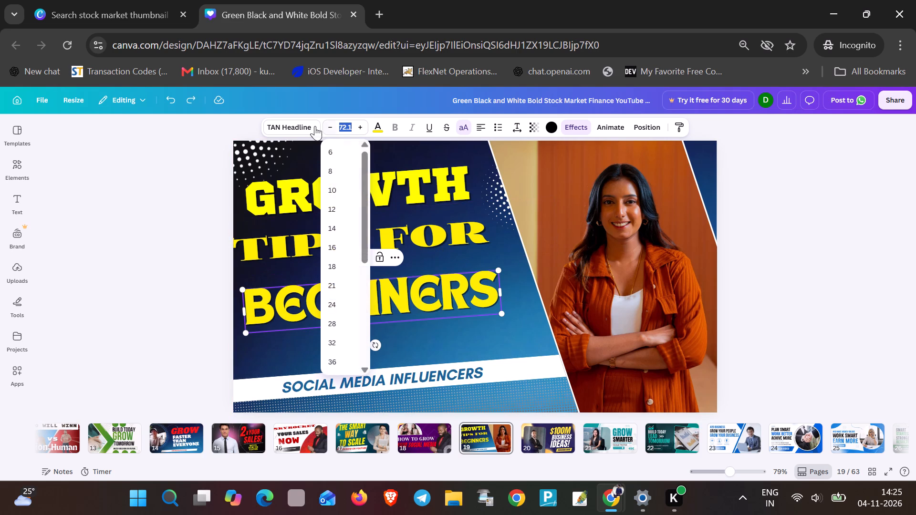
left_click(300, 126)
left_click(107, 177)
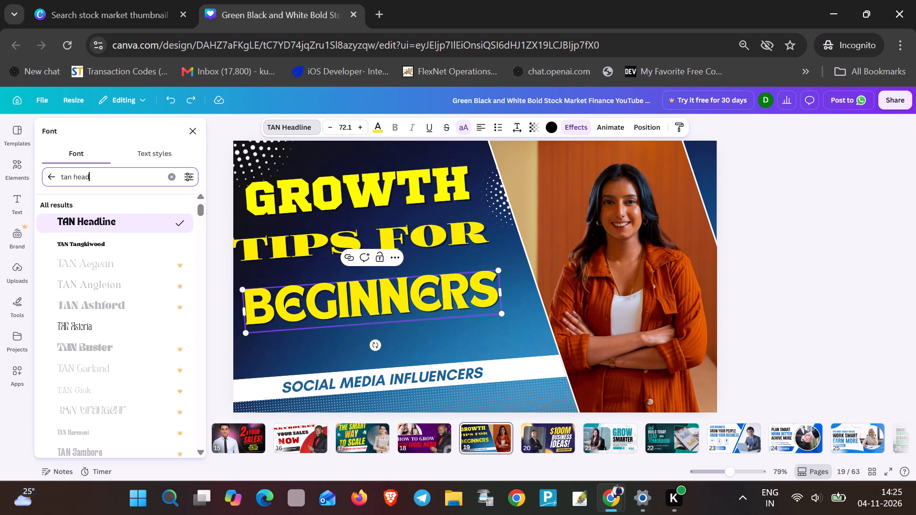
key("BackSpace")
key("BackSpace")
key("BackSpace")
key("BackSpace")
key("BackSpace")
key("BackSpace")
key("BackSpace")
key("BackSpace")
key("BackSpace")
key("BackSpace")
key("BackSpace")
key("BackSpace")
key("BackSpace")
key("BackSpace")
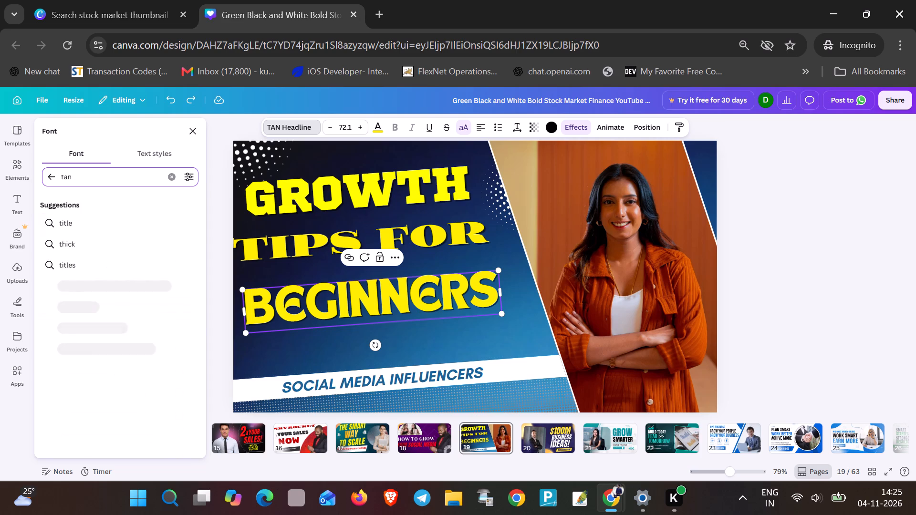
type("SPORTS")
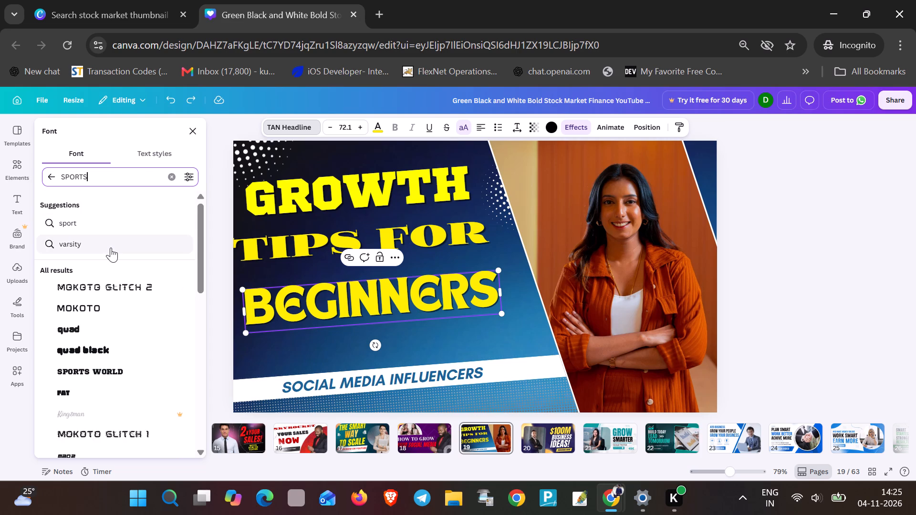
left_click(104, 369)
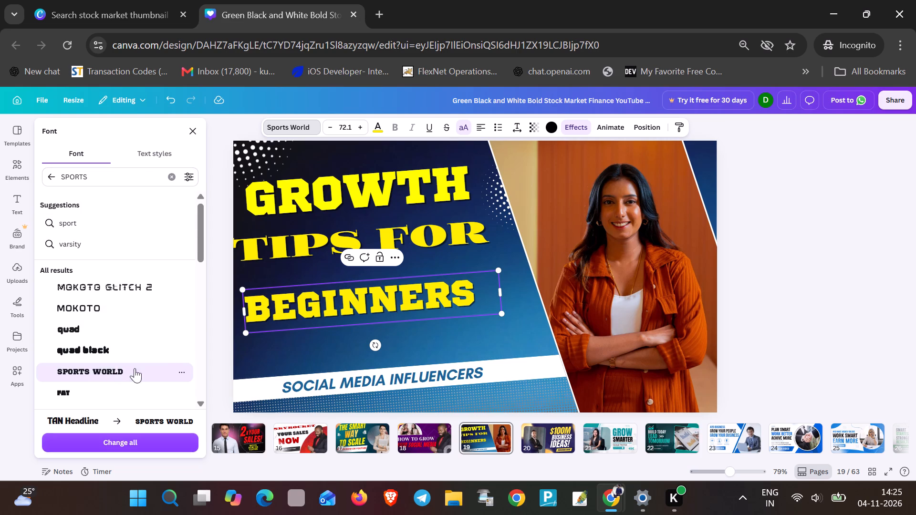
left_click(335, 315)
left_click(450, 334)
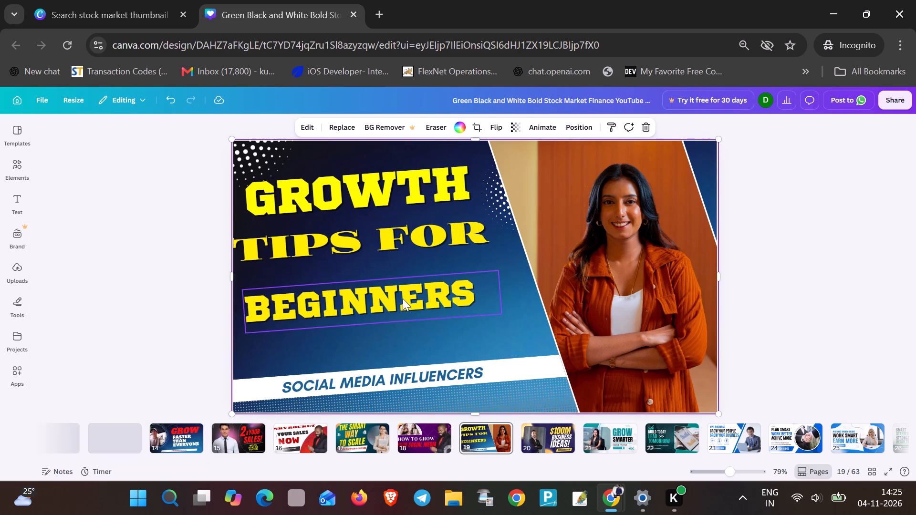
left_click_drag(403, 299, 419, 302)
Change the TIPS FOR text on page 19 to the Sports World font.
double_click(374, 237)
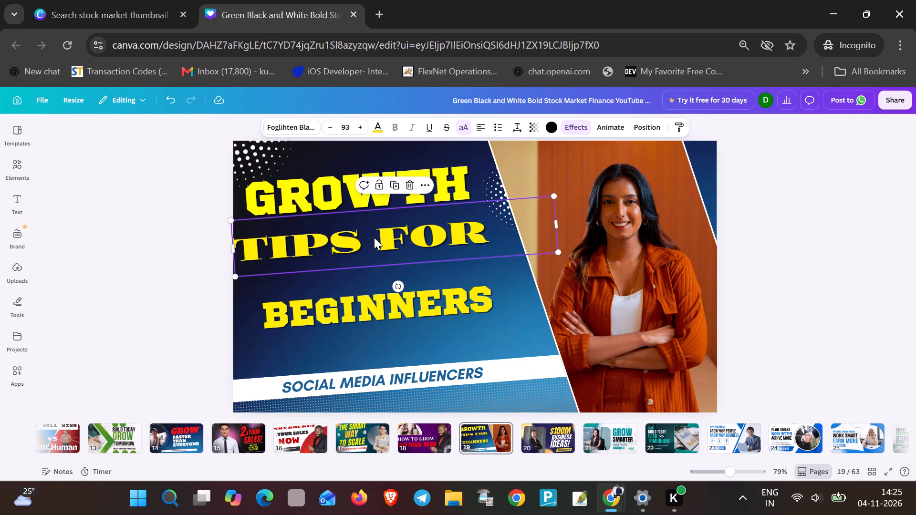
double_click(374, 237)
triple_click(373, 237)
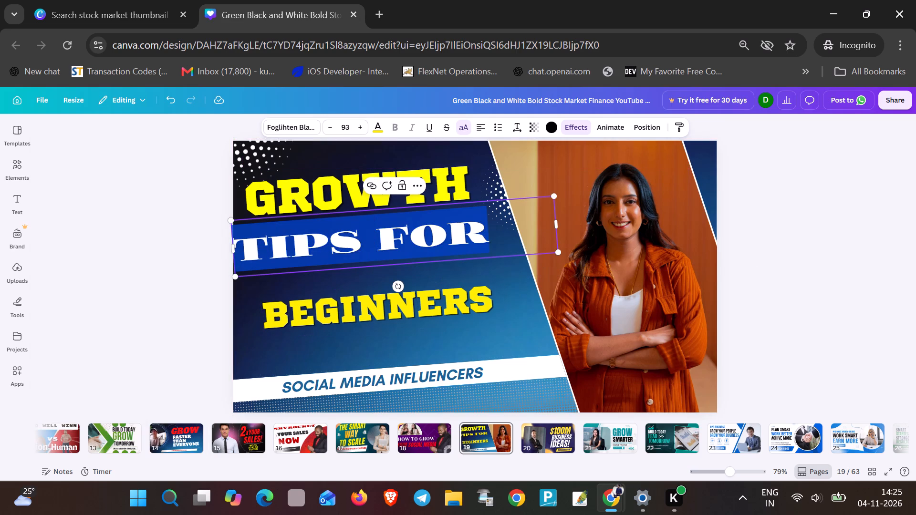
left_click(274, 126)
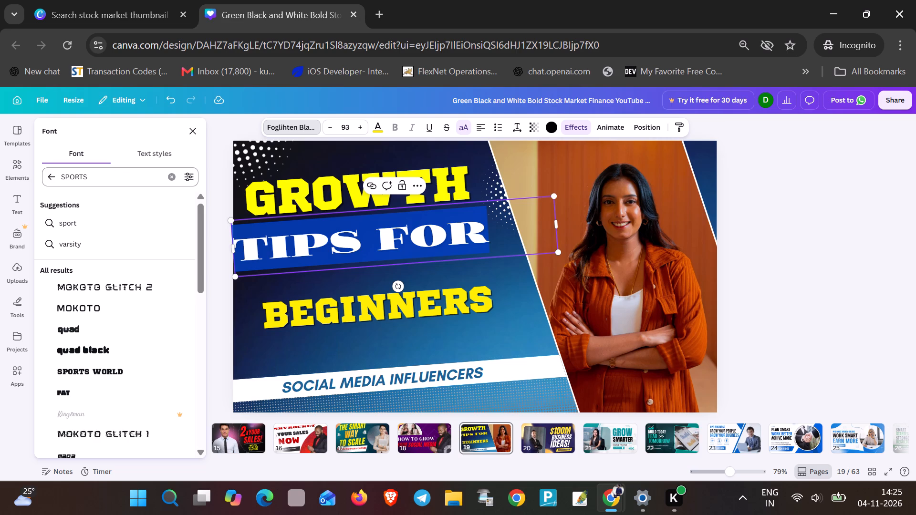
left_click(99, 173)
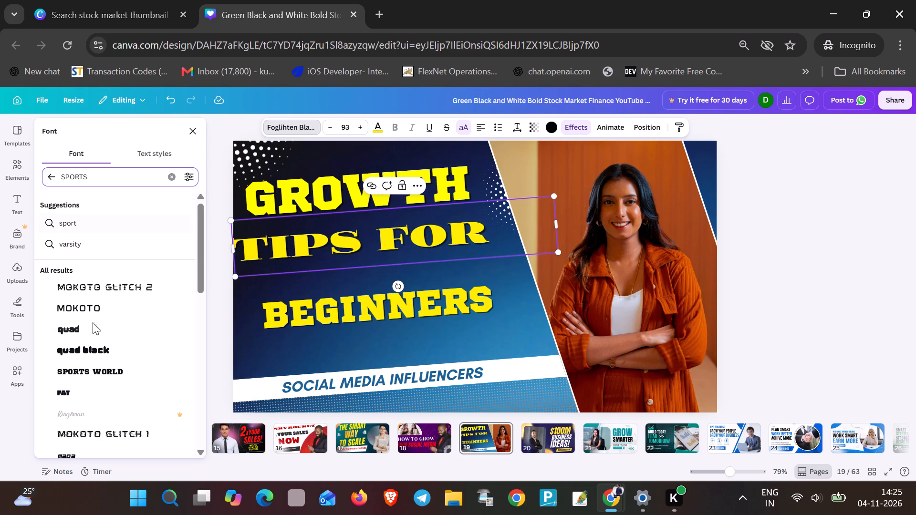
left_click(101, 370)
Move GROWTH up near the top edge of the page and place TIPS FOR beneath it, enlarged to font size 102.
left_click(312, 296)
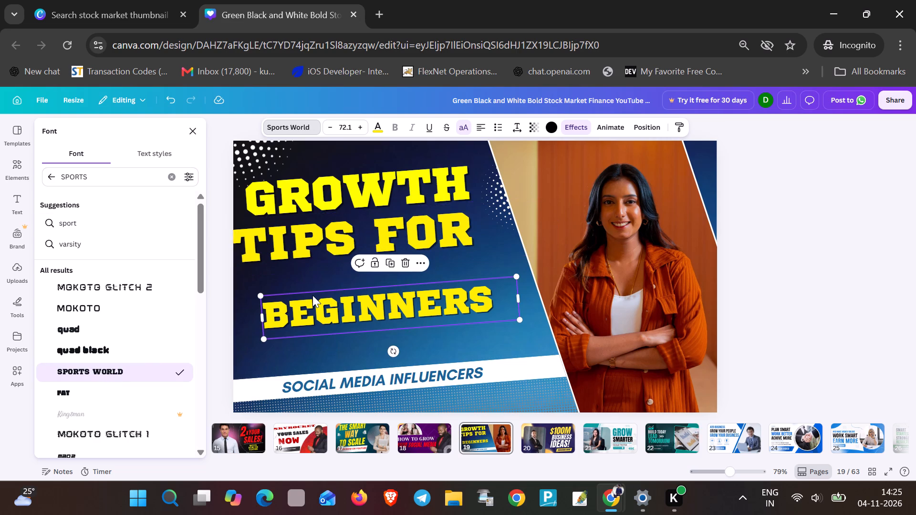
left_click_drag(329, 199, 334, 186)
left_click_drag(310, 250, 337, 237)
left_click_drag(264, 267, 256, 278)
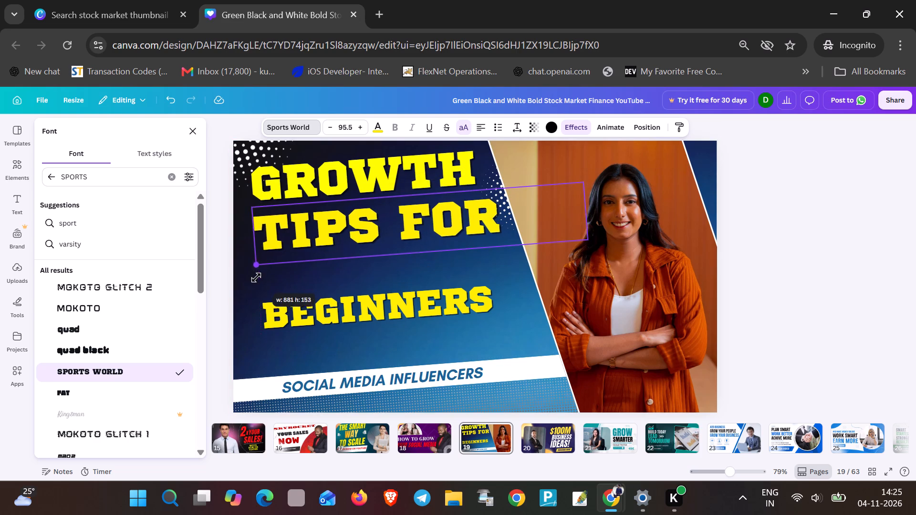
left_click_drag(256, 278, 240, 302)
left_click(459, 275)
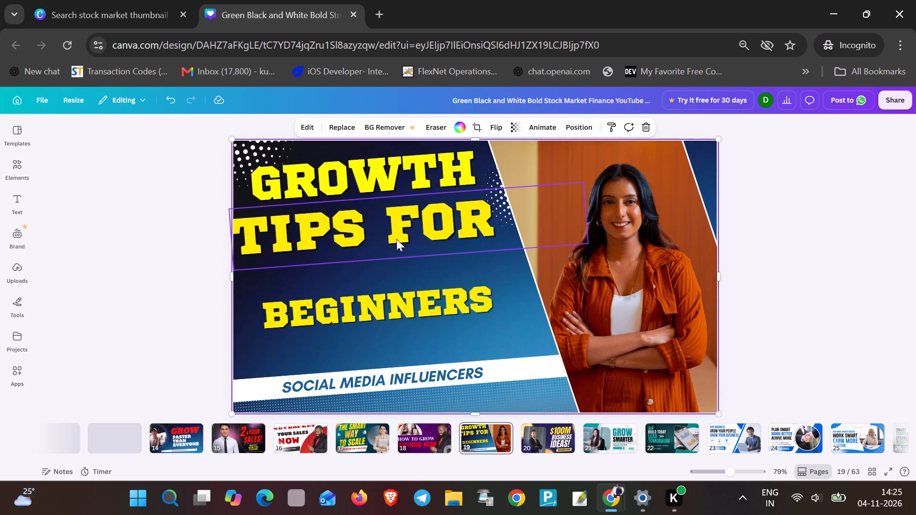
left_click_drag(383, 230, 390, 238)
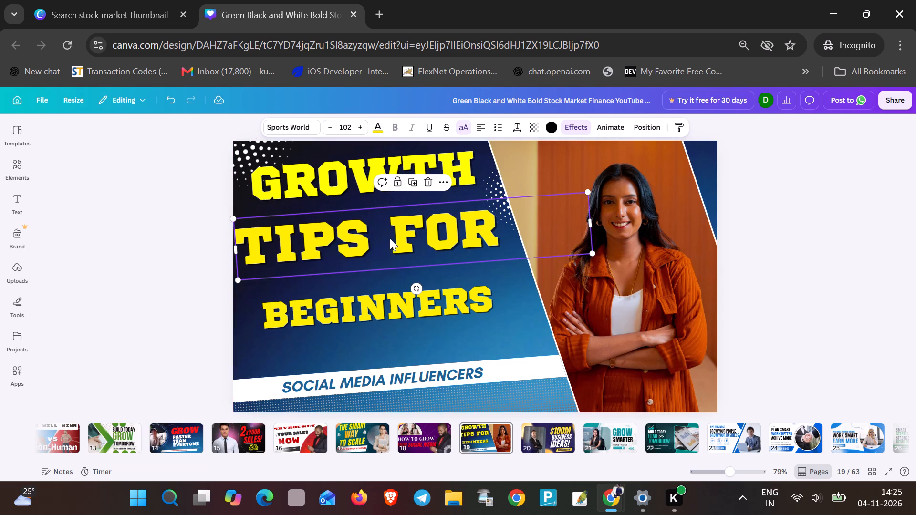
Enlarge BEGINNERS to font size 89.7 and position it just below TIPS FOR, above the white strip.
left_click_drag(406, 316, 403, 297)
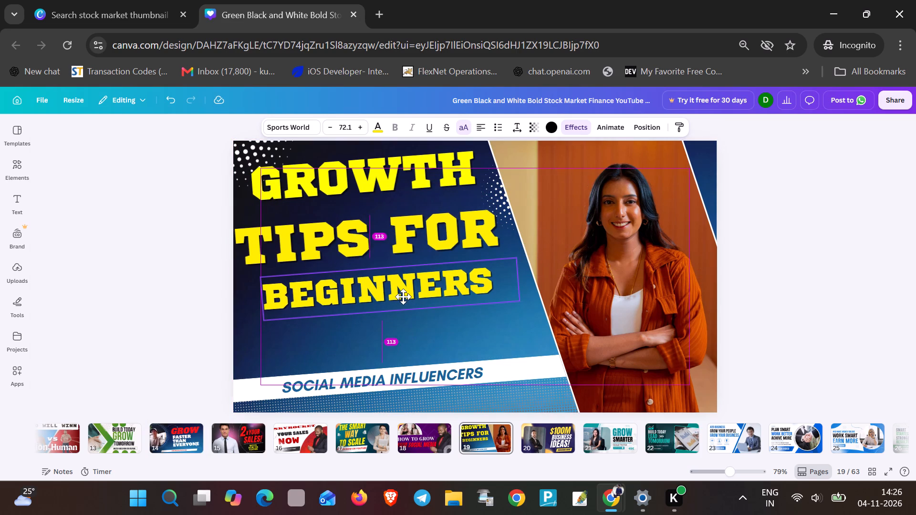
left_click_drag(263, 322, 251, 343)
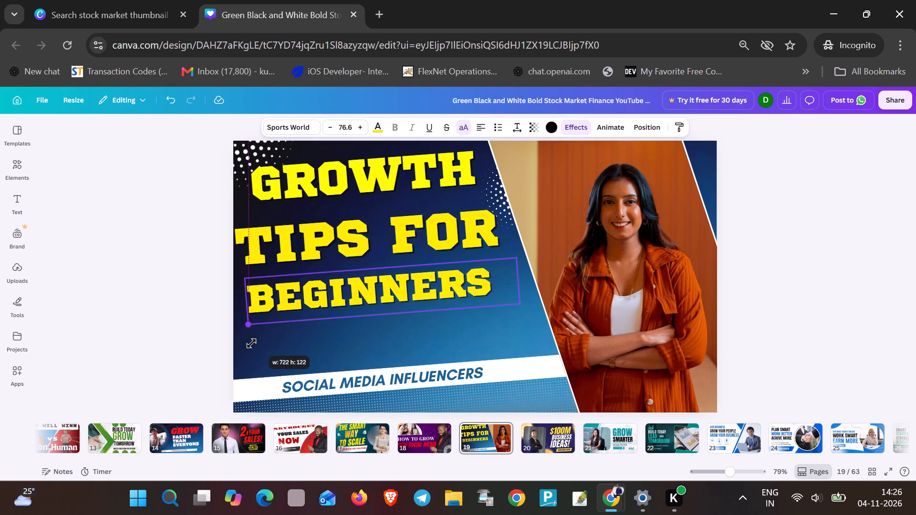
left_click_drag(251, 343, 247, 352)
left_click_drag(519, 305, 552, 346)
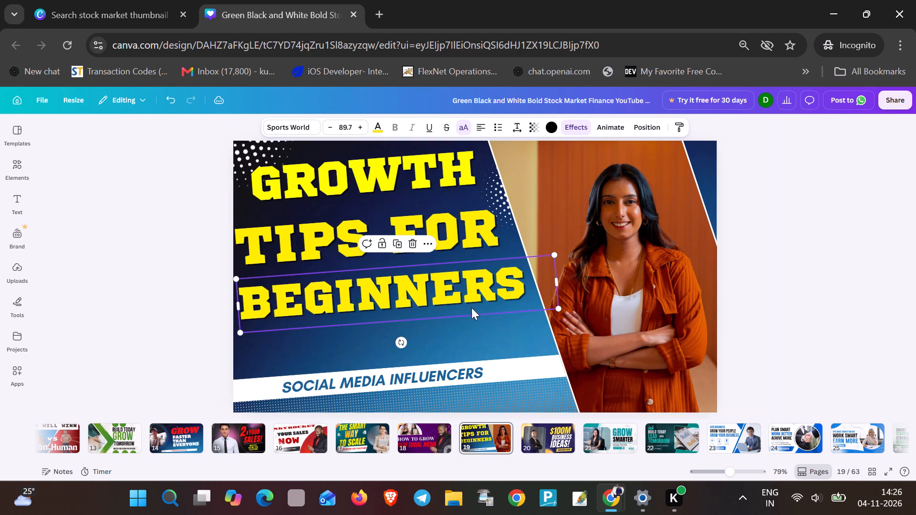
left_click(435, 334)
left_click_drag(414, 297, 414, 304)
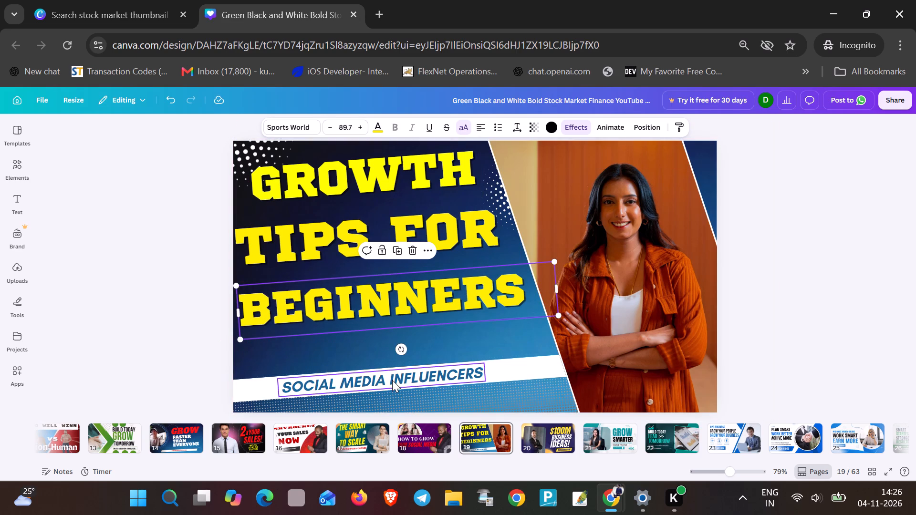
Replace the SOCIAL MEDIA INFLUENCERS text with WATCH ON YOUTUBE CHANNEL and widen its text box to fit one line on the white strip.
triple_click(392, 380)
type("WATCH ON YOUTUBE CHNN")
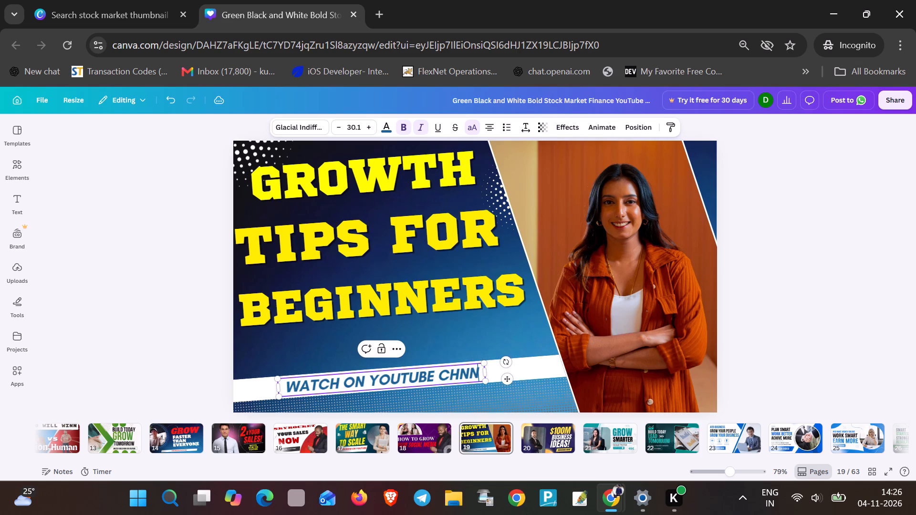
key("BackSpace")
key("BackSpace")
key("a")
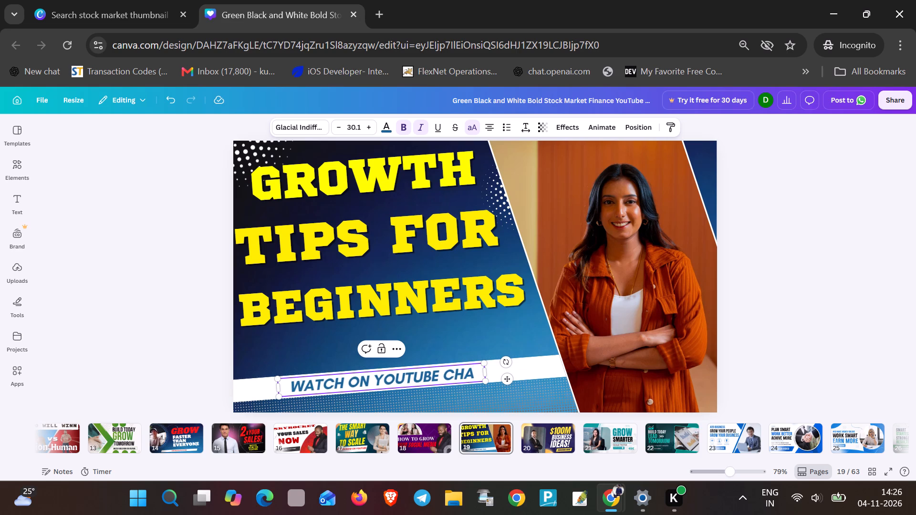
type("NNEL")
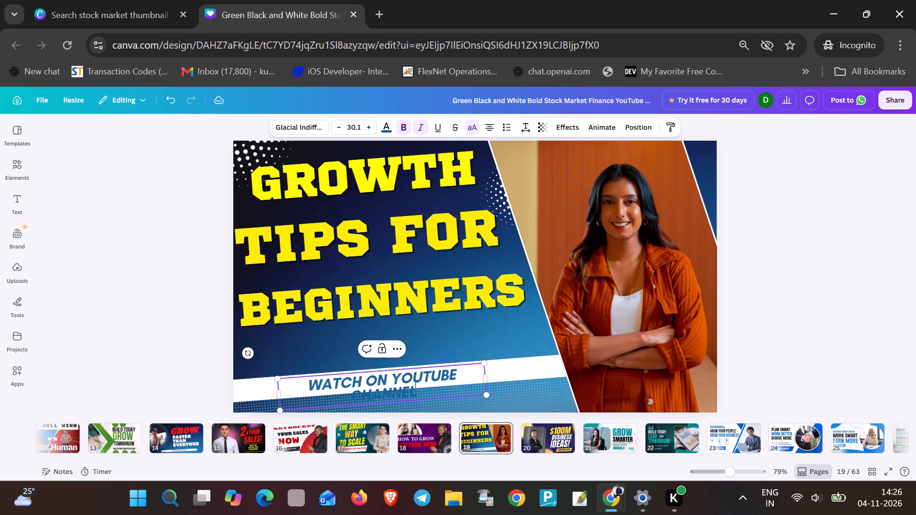
left_click_drag(278, 396, 278, 395)
left_click_drag(278, 395, 250, 401)
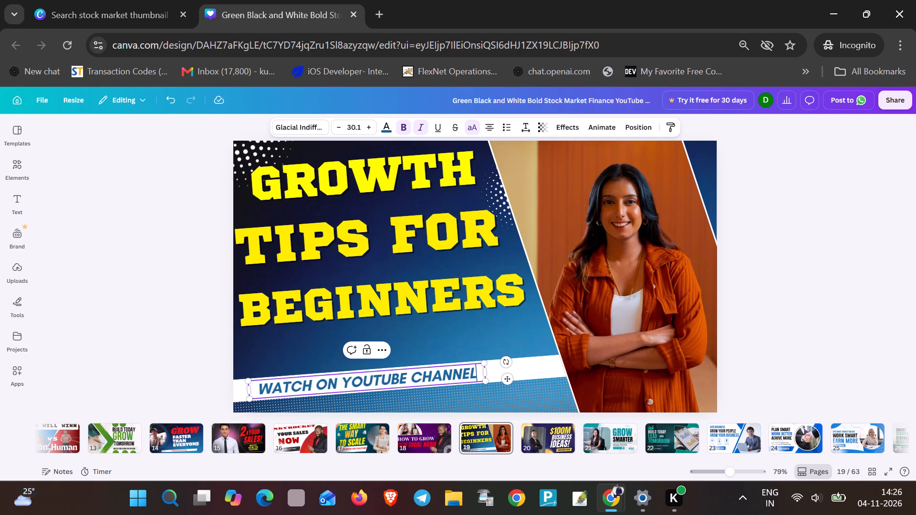
left_click_drag(485, 375, 518, 373)
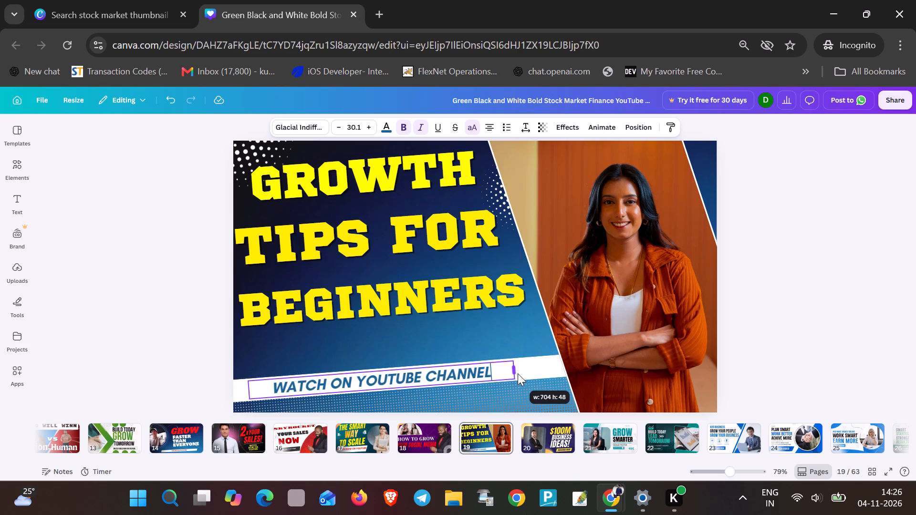
left_click_drag(518, 373, 528, 372)
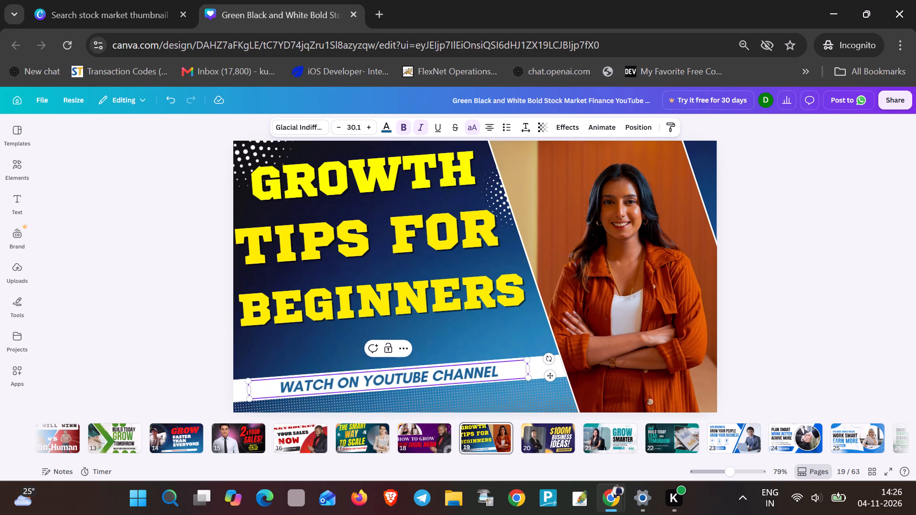
Change the WATCH ON YOUTUBE CHANNEL text to the Sports World font.
left_click(326, 127)
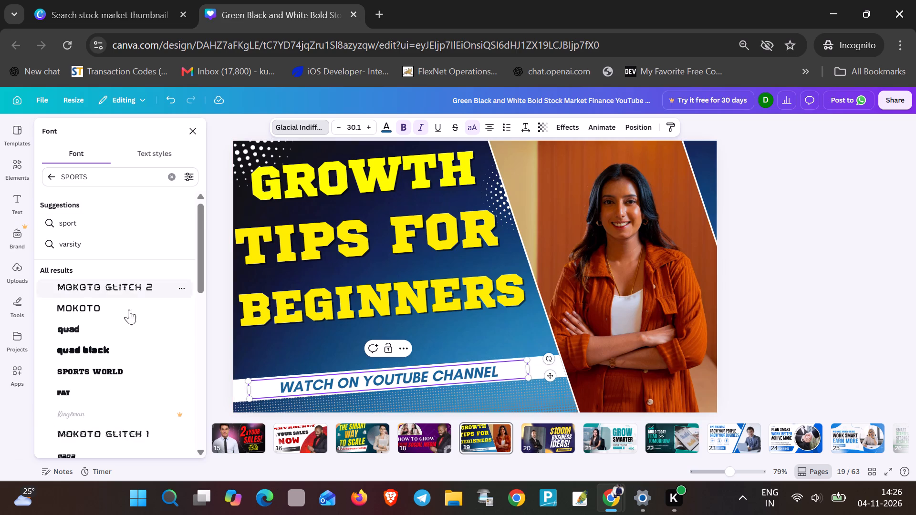
left_click(110, 363)
Recolour the whole WATCH ON YOUTUBE CHANNEL line to vivid red #ff1616.
triple_click(348, 383)
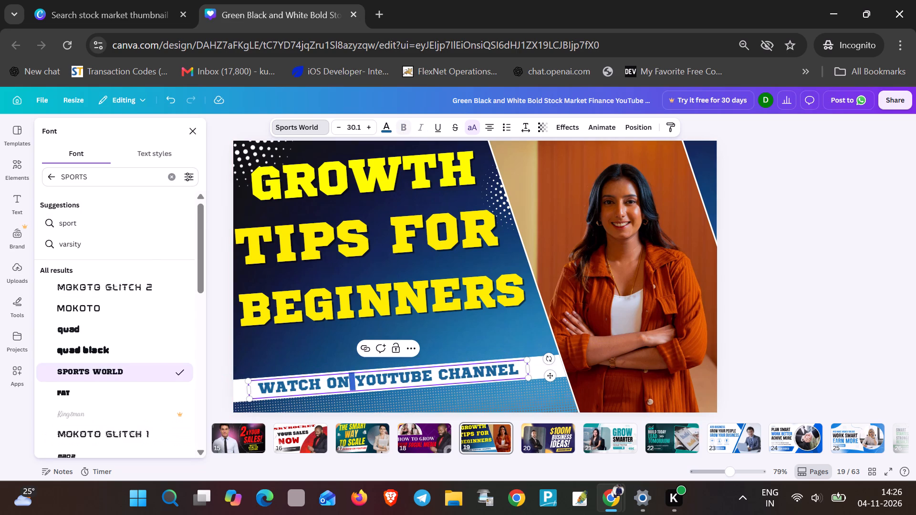
left_click(348, 384)
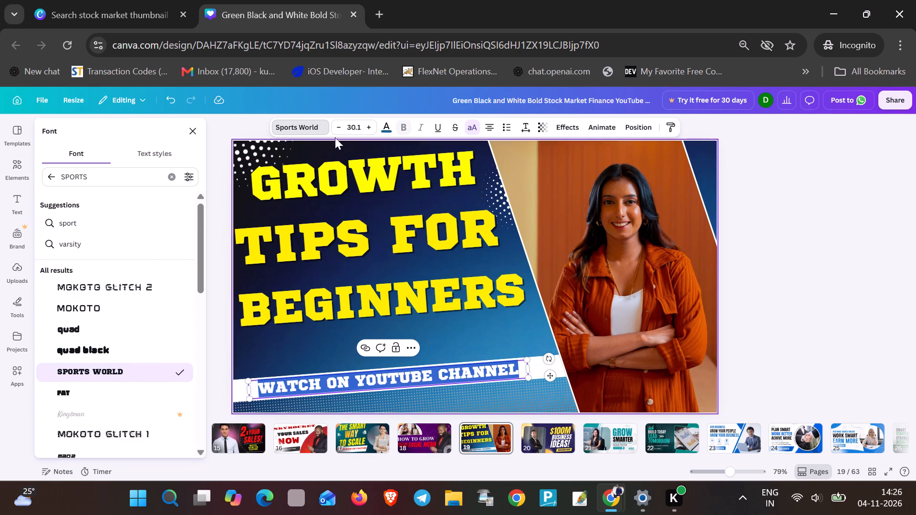
left_click(387, 123)
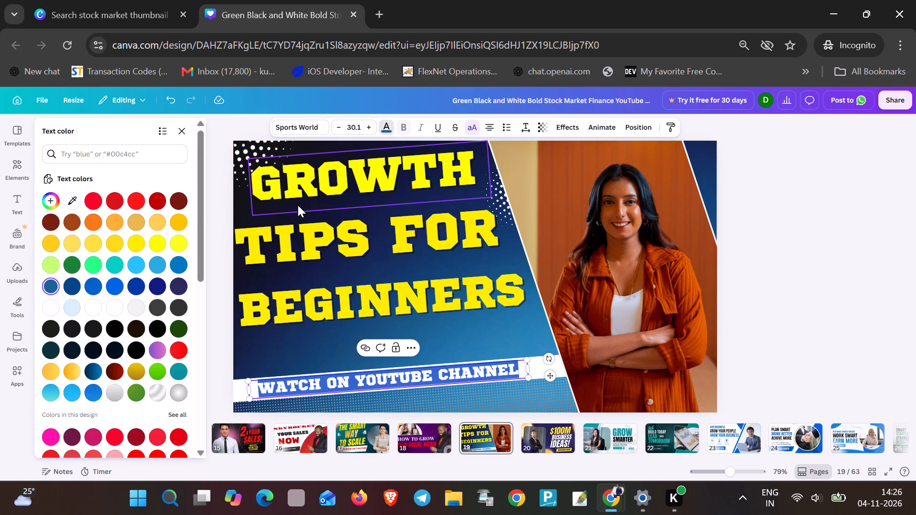
left_click(141, 200)
left_click(277, 237)
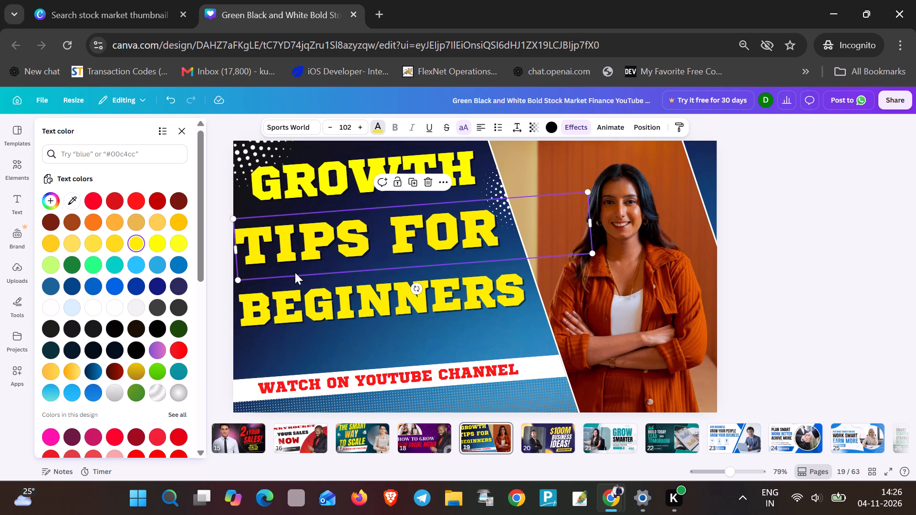
left_click(487, 349)
Open page 20, the thumbnail with the $100M BUSINESS IDEAS! headline.
left_click(551, 431)
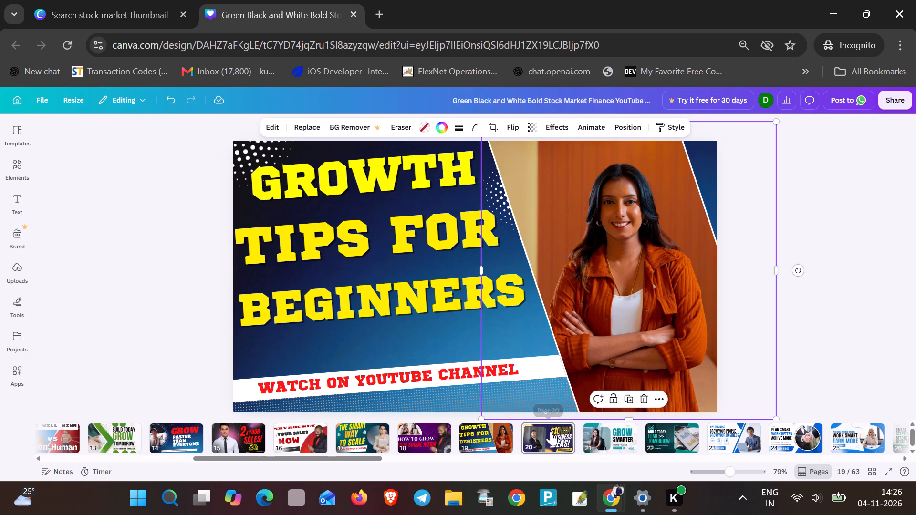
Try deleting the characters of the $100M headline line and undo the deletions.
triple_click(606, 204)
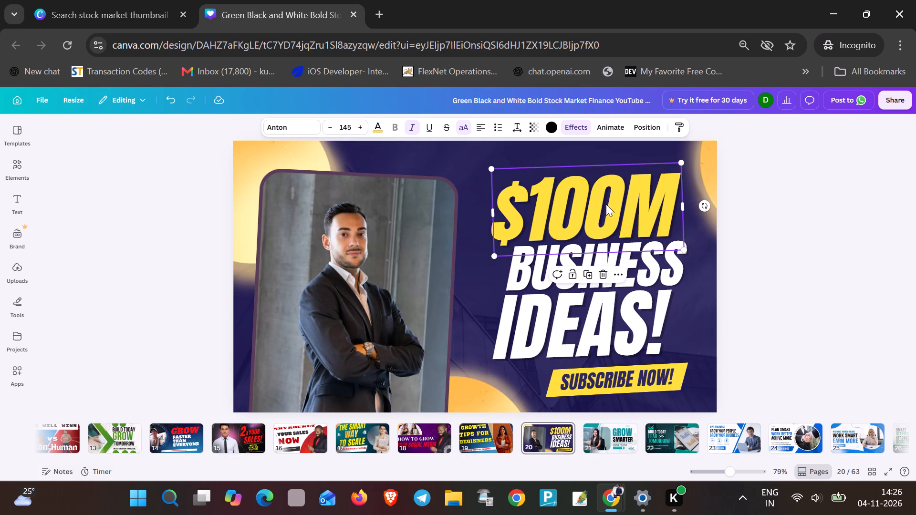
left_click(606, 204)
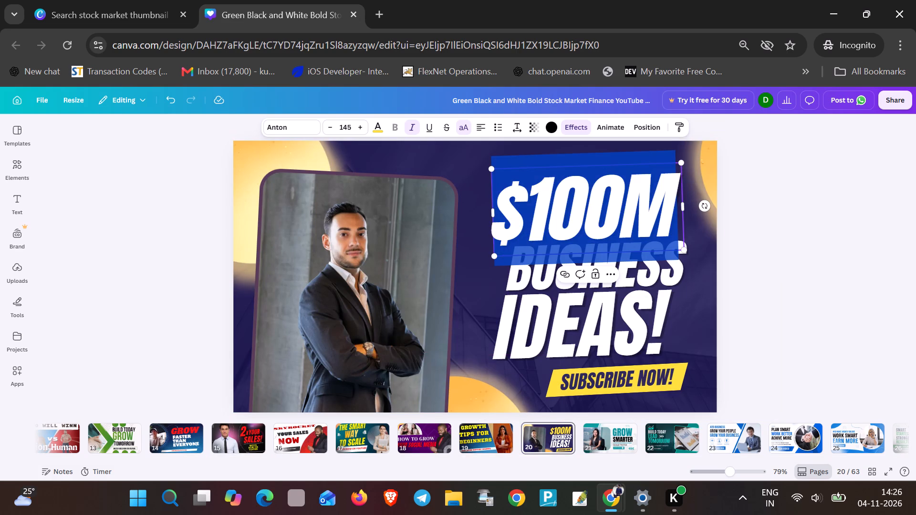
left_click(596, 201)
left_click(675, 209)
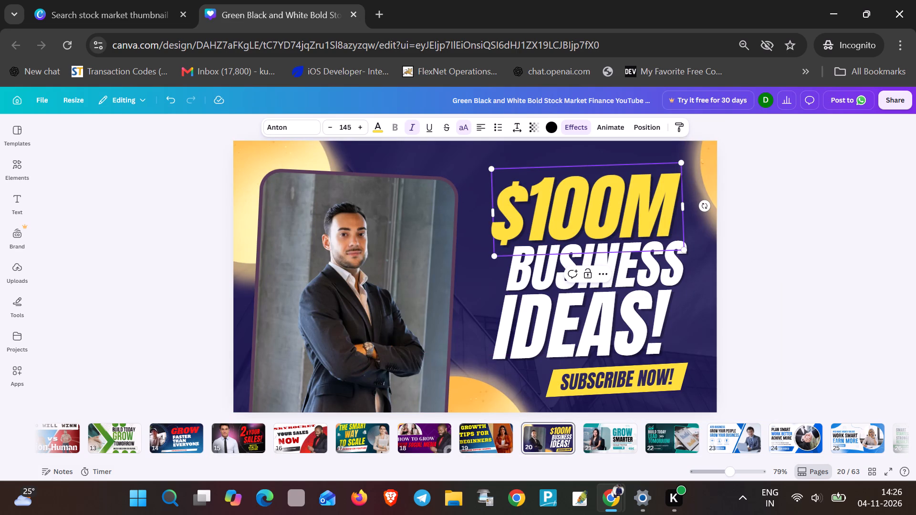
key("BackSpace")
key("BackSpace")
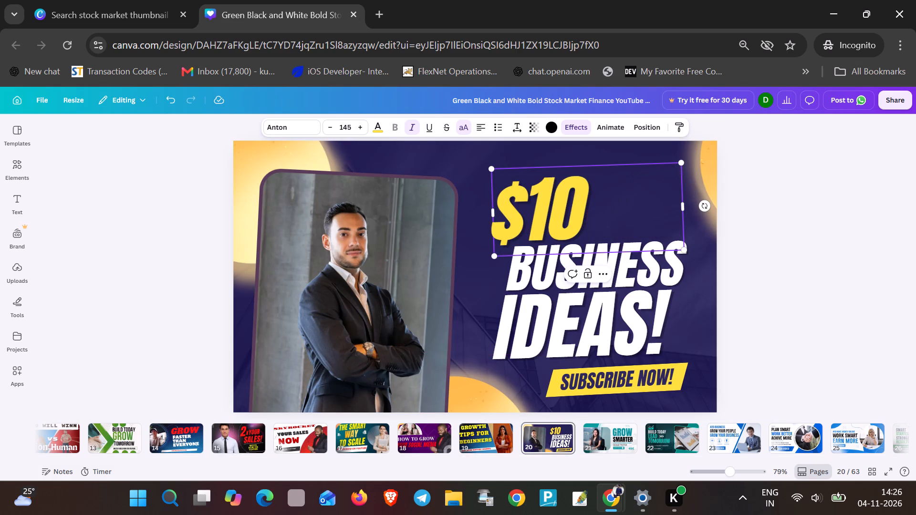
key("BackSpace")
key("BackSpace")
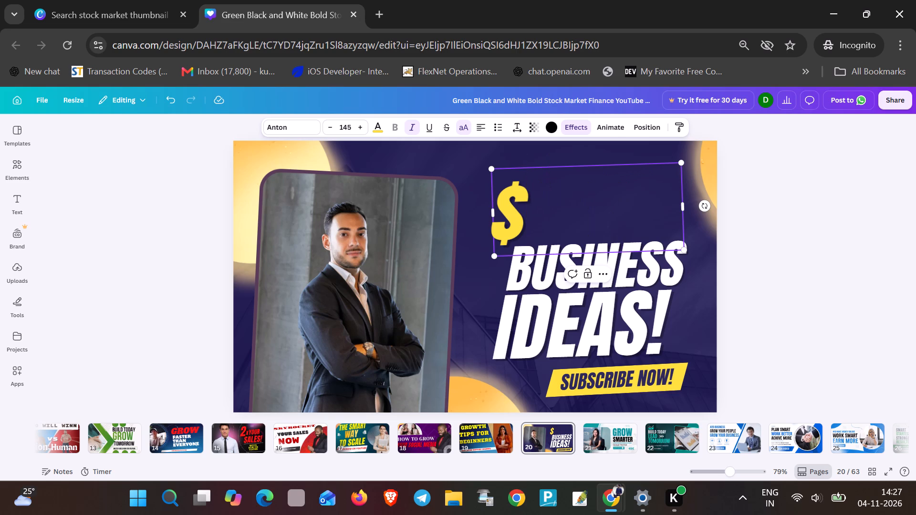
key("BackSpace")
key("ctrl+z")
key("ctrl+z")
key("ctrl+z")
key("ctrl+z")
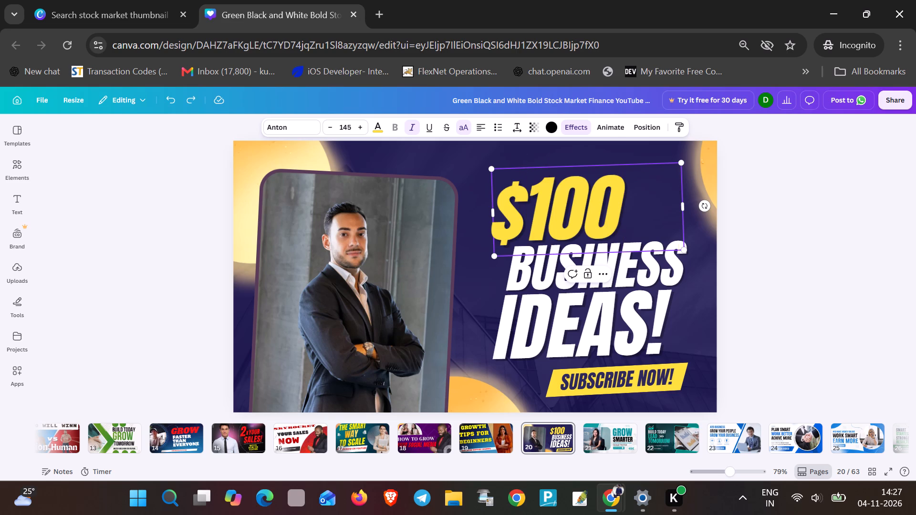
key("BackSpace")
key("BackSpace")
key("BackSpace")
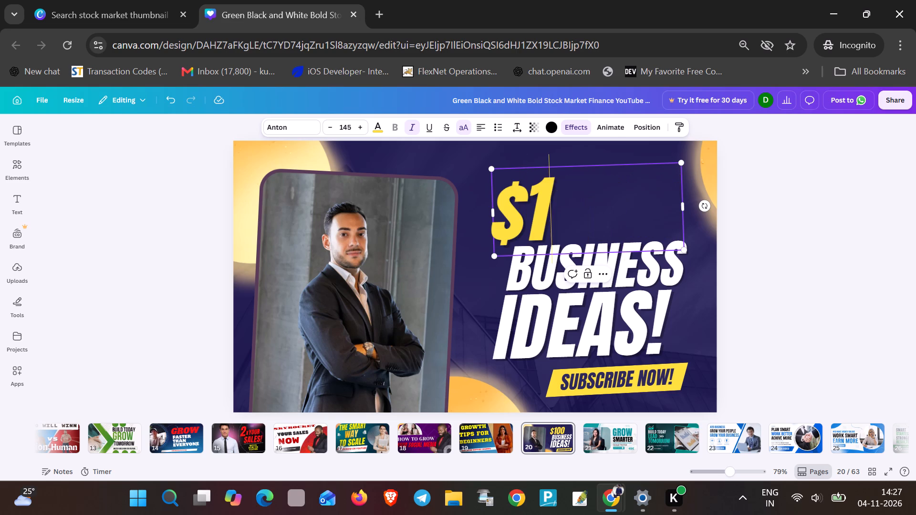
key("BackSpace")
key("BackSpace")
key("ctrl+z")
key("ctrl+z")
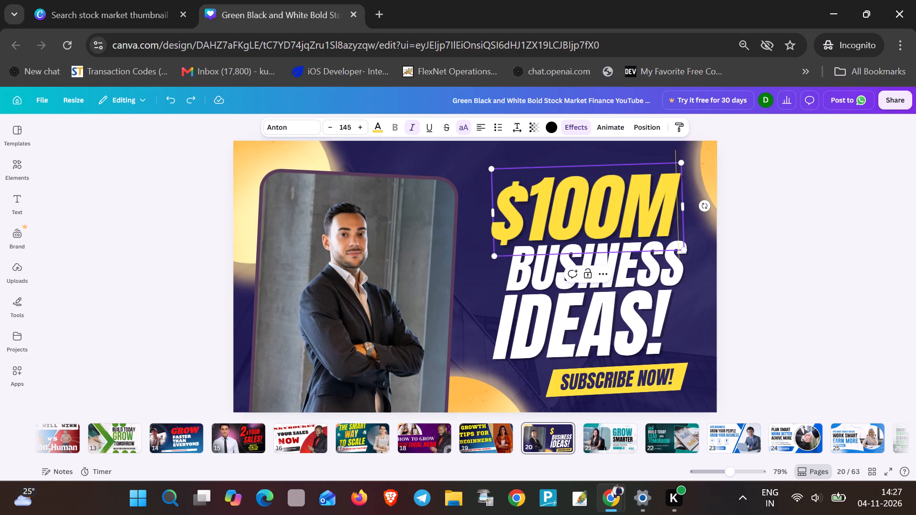
Recolour the whole $100M headline line to vivid red #ff1616.
left_click_drag(670, 211, 544, 206)
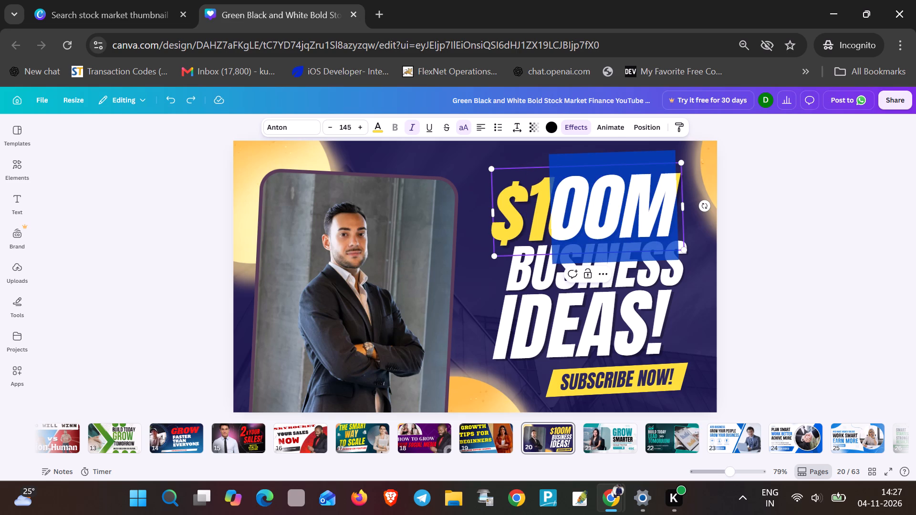
left_click_drag(544, 206, 506, 210)
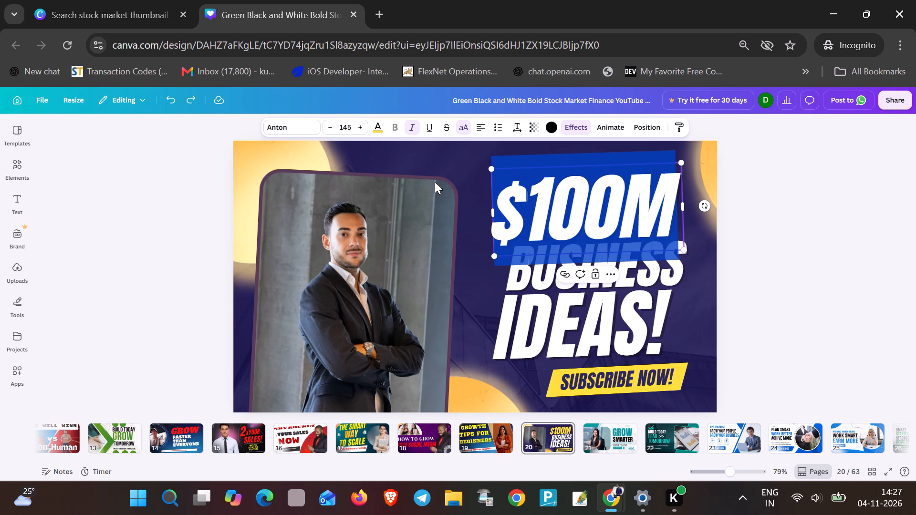
left_click(377, 128)
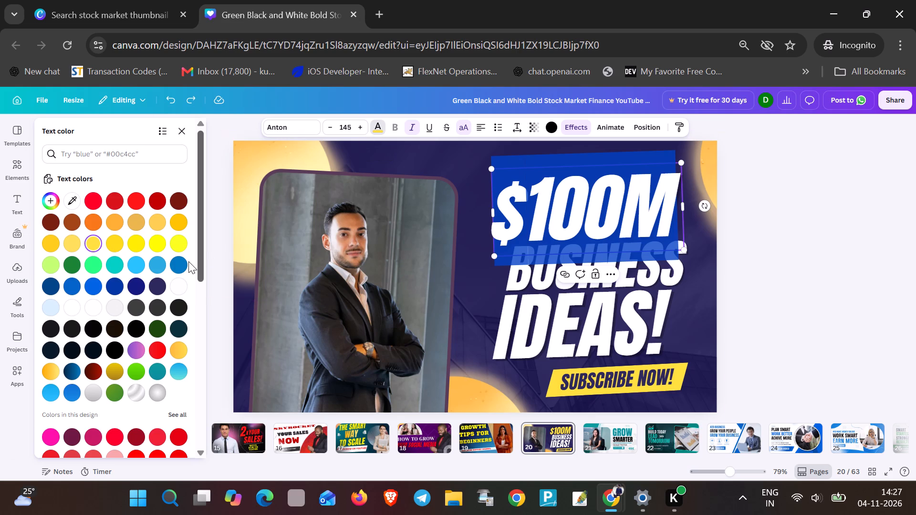
left_click(139, 197)
left_click(363, 212)
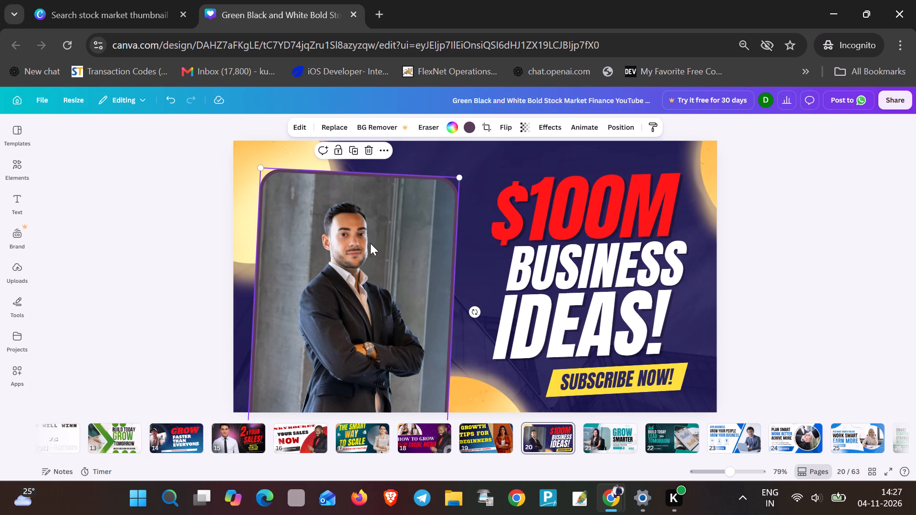
Retype BUSINESS in the second headline line and recolour it to vivid red #ff1616.
triple_click(578, 257)
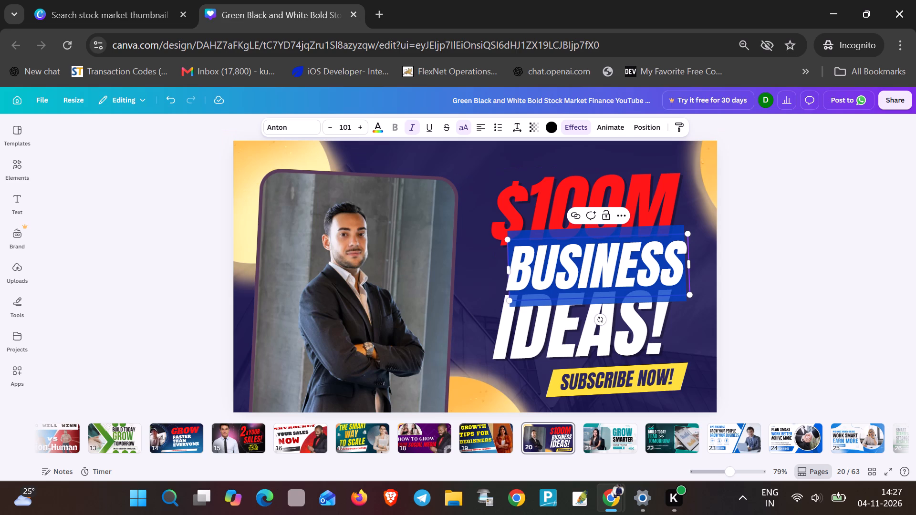
key("b")
type("USINESS")
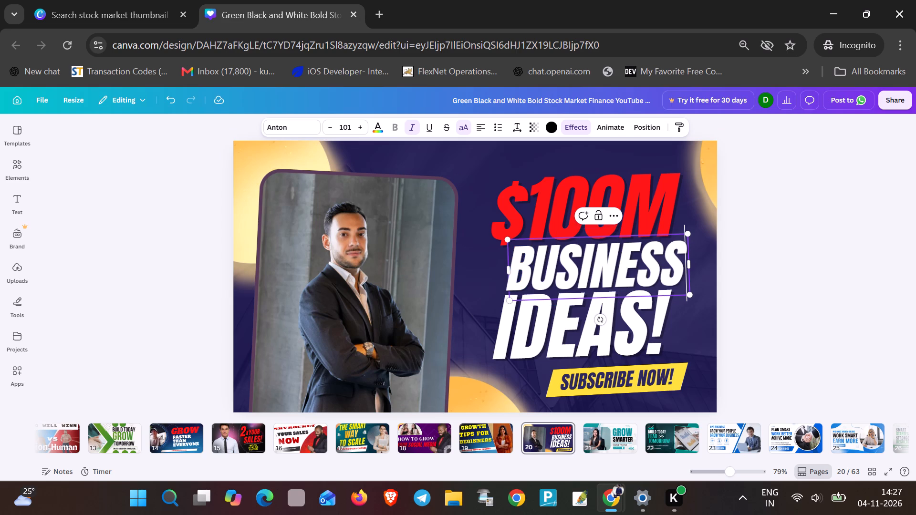
triple_click(589, 275)
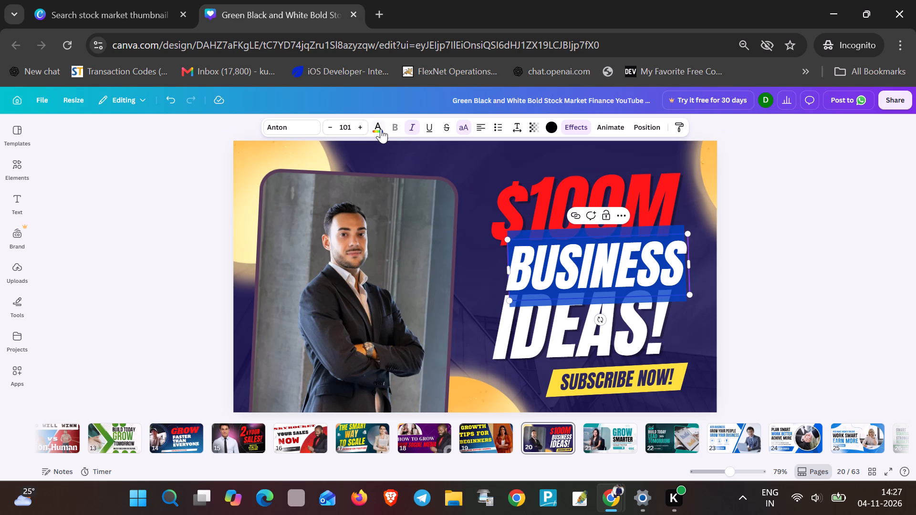
left_click(380, 129)
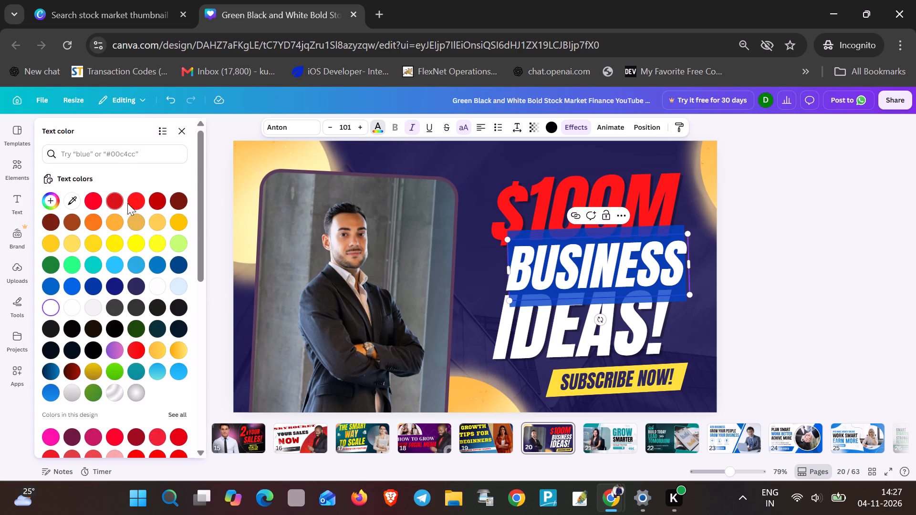
left_click(131, 201)
left_click(566, 256)
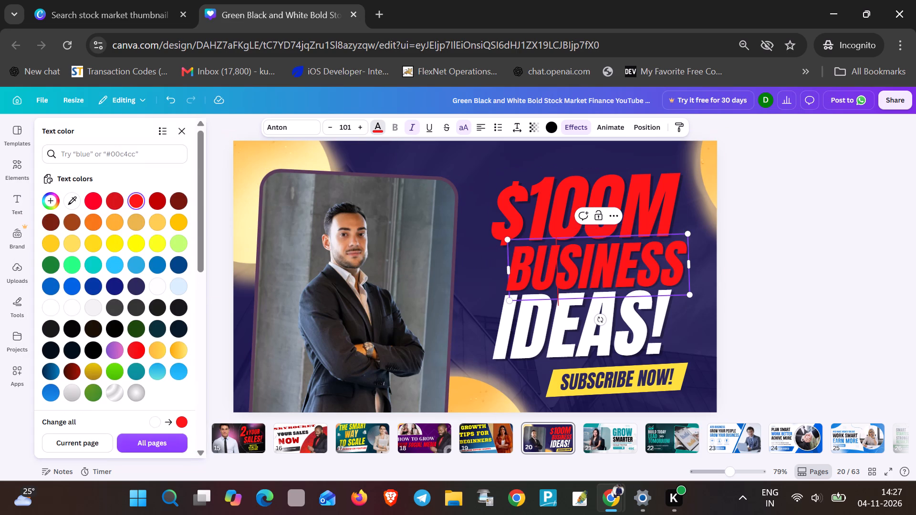
Retype IDEAS! in the third headline line and recolour it to vivid red #ff1616.
triple_click(565, 321)
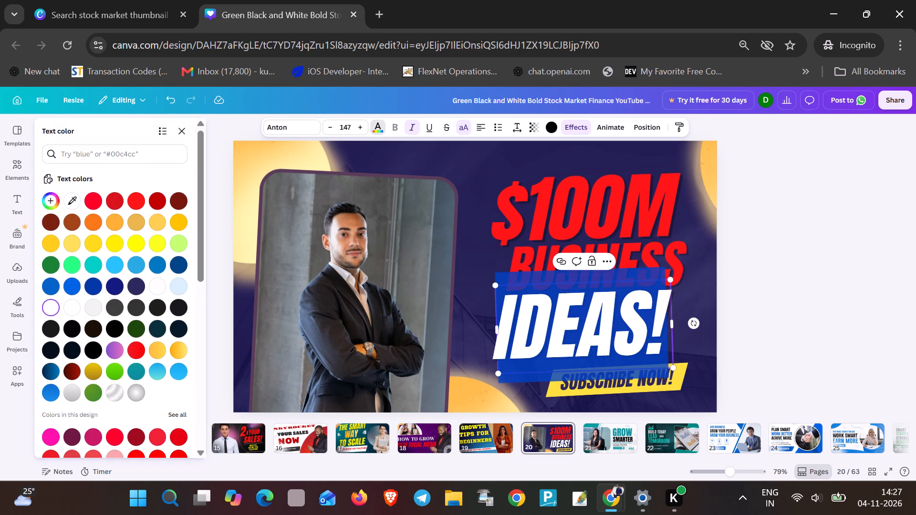
key("i")
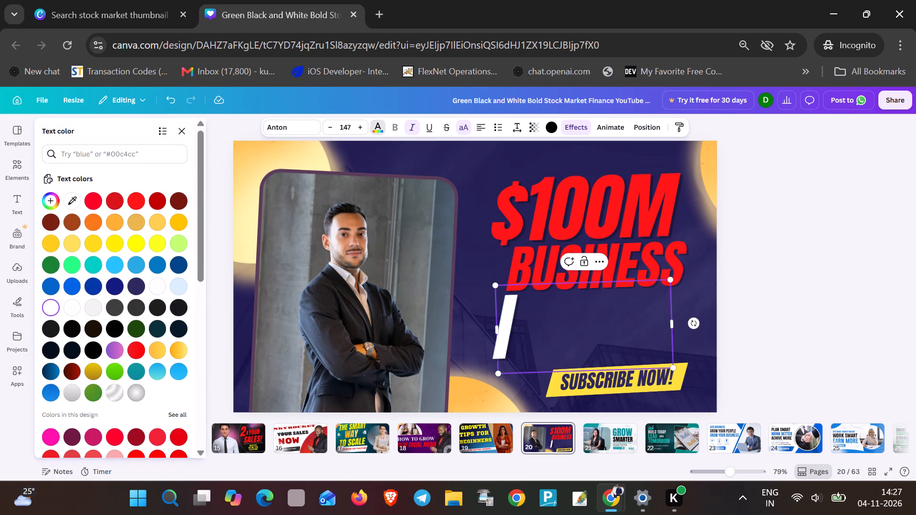
type("DEAS")
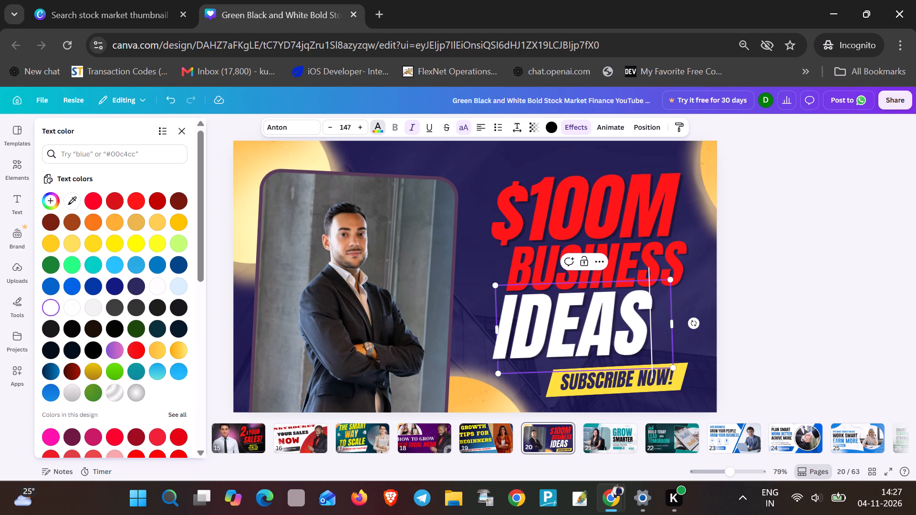
key("shift+exclam")
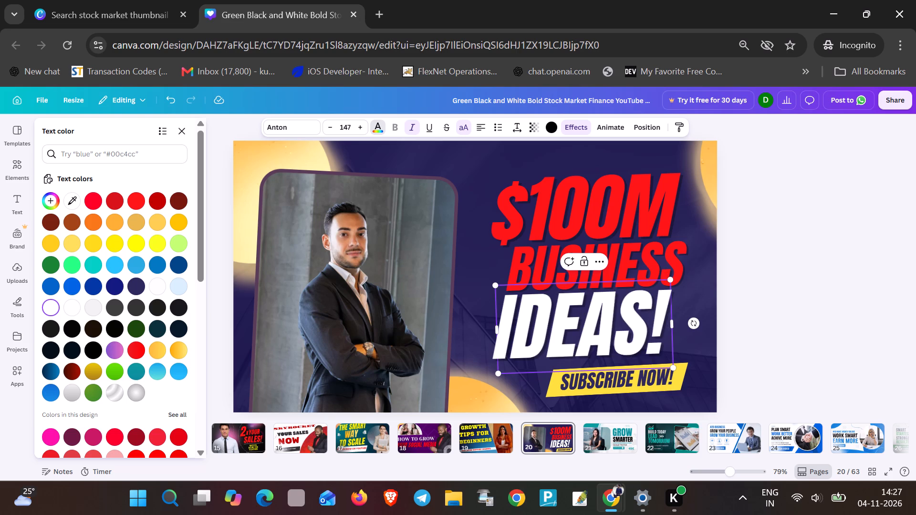
left_click_drag(503, 306, 656, 326)
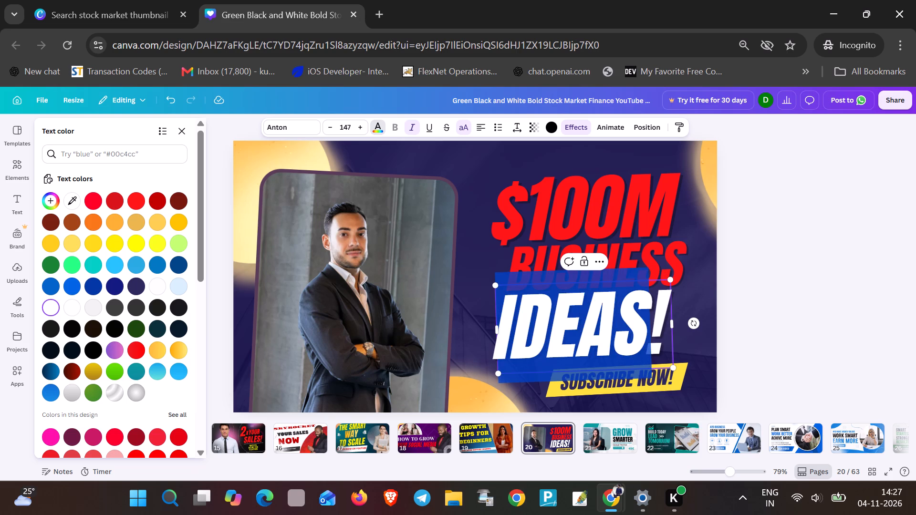
left_click_drag(656, 326, 661, 327)
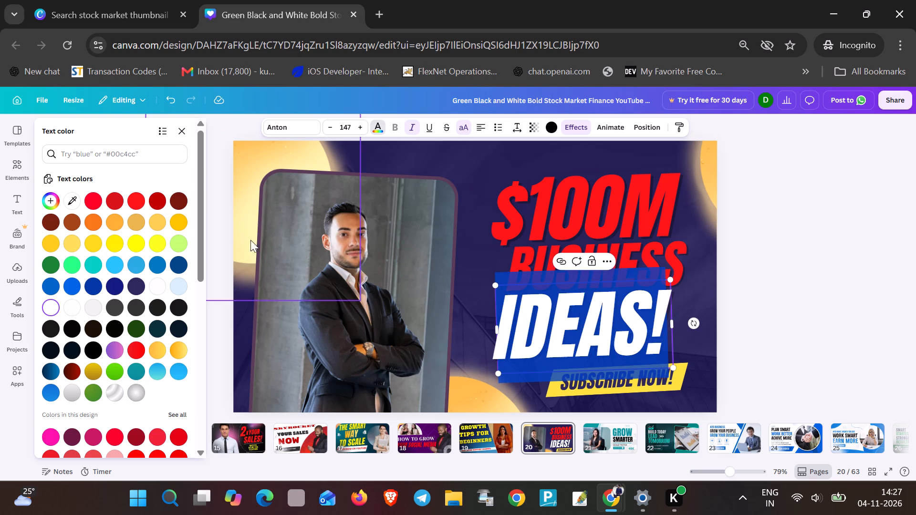
left_click(377, 125)
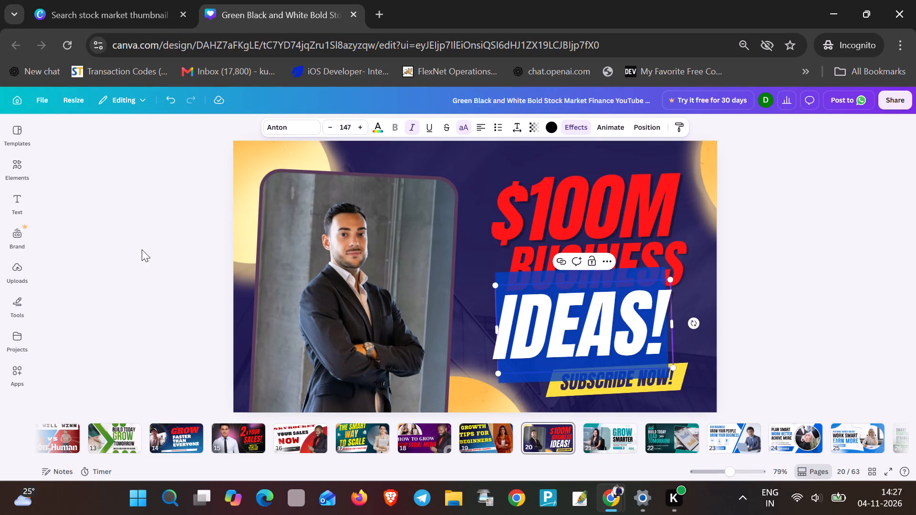
left_click(378, 132)
left_click(143, 205)
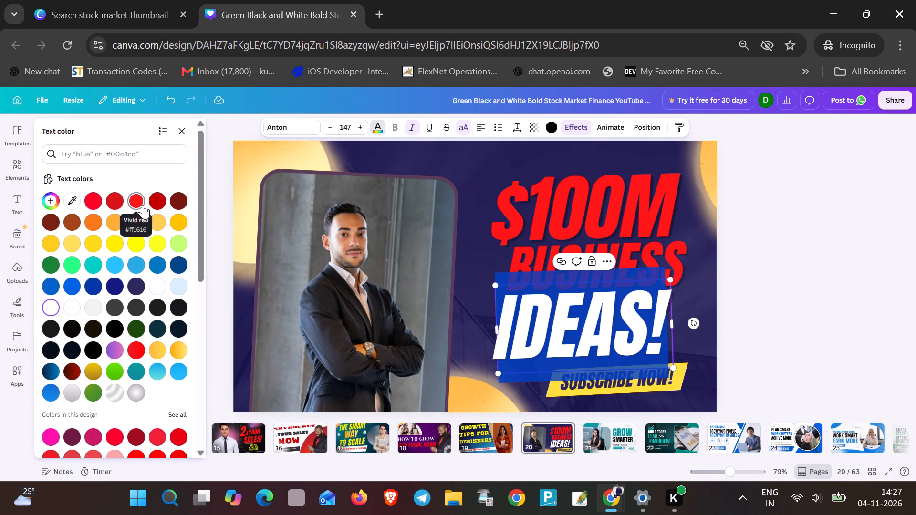
Move $100M up near the top edge of the page and enlarge it to font size 169, extending toward the man's photo.
left_click(551, 212)
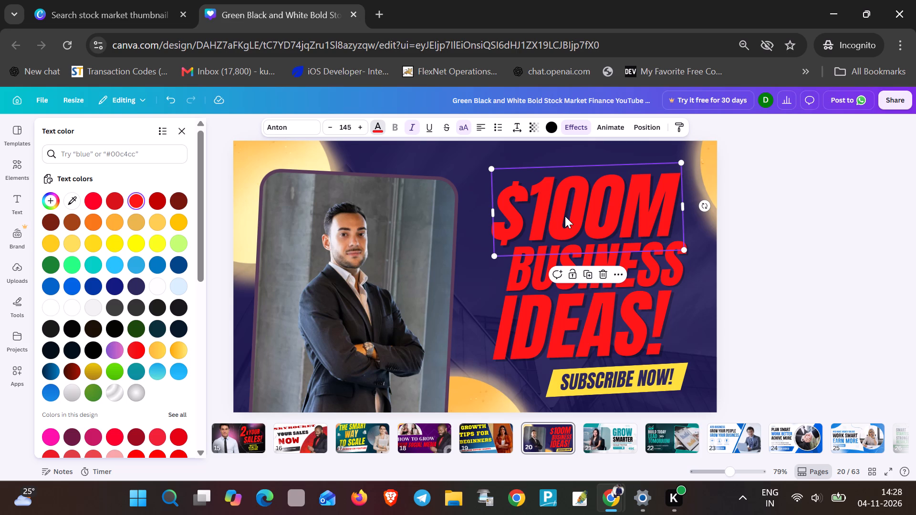
left_click(565, 216)
left_click(479, 283)
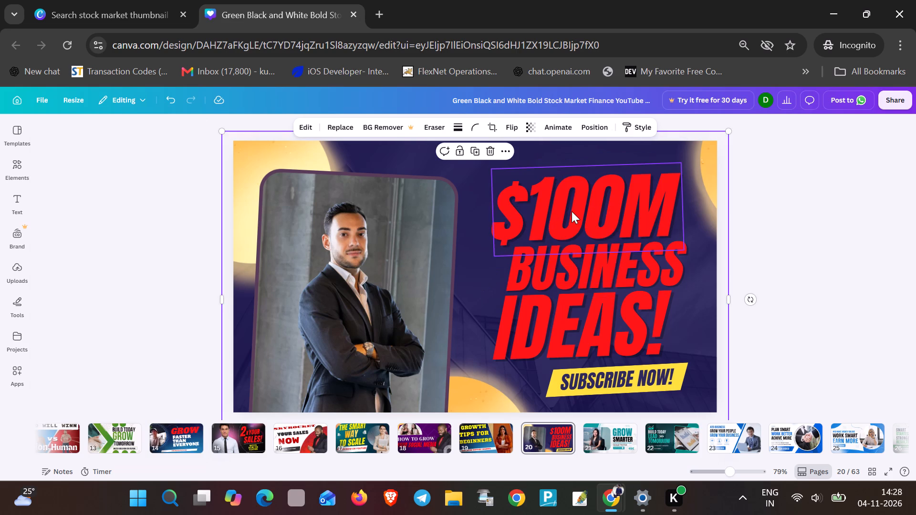
left_click_drag(572, 211, 562, 173)
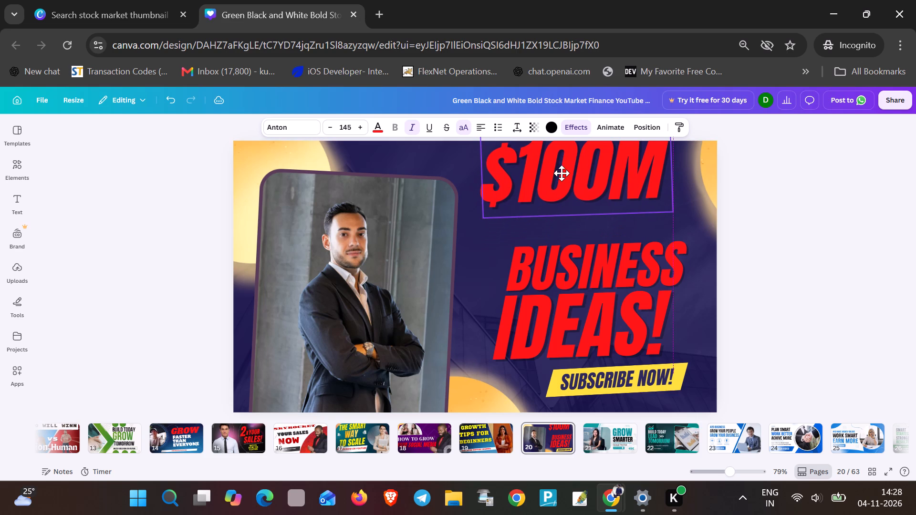
left_click_drag(562, 173, 567, 186)
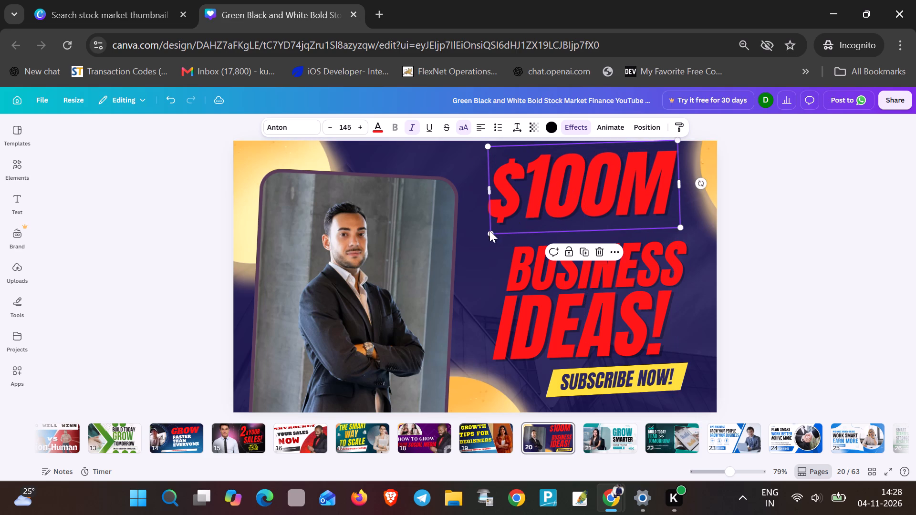
left_click_drag(488, 234, 468, 267)
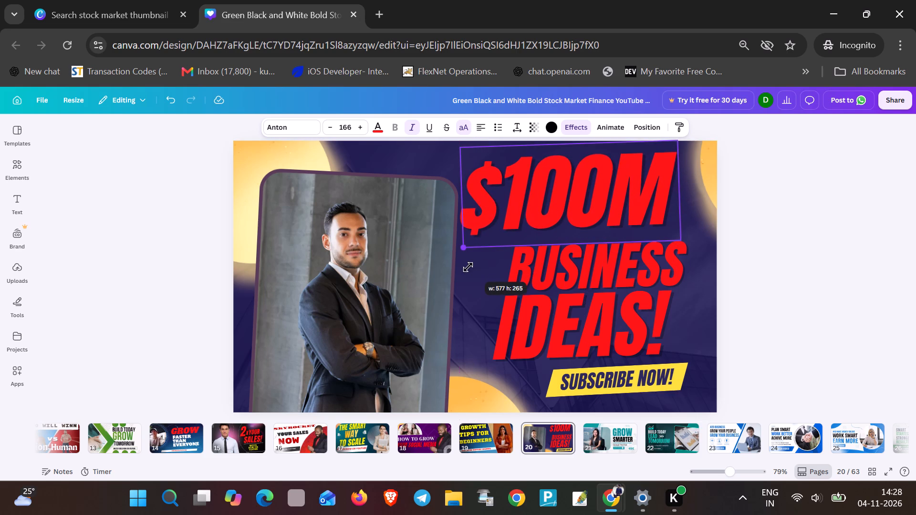
left_click_drag(468, 267, 468, 271)
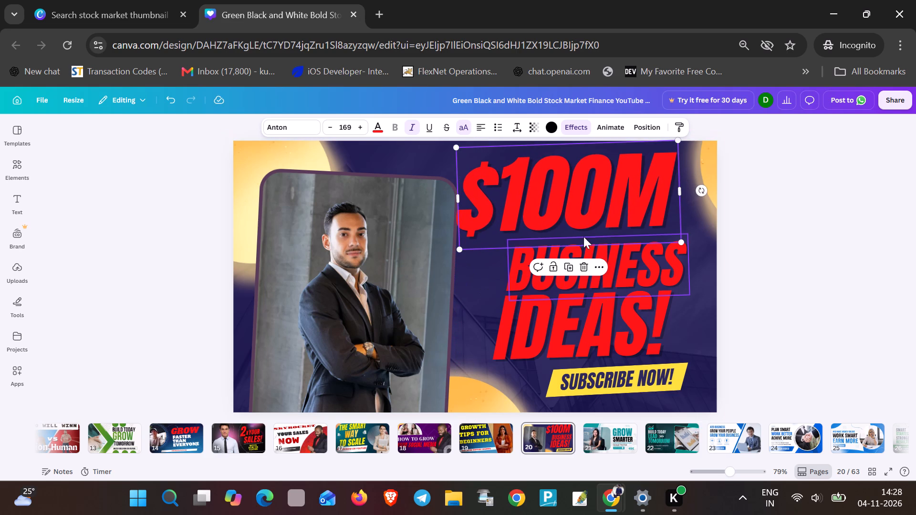
left_click(481, 386)
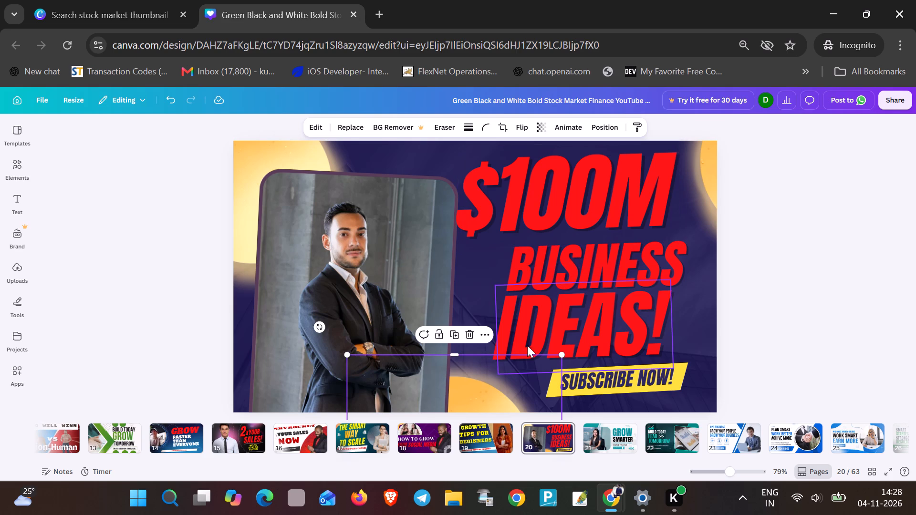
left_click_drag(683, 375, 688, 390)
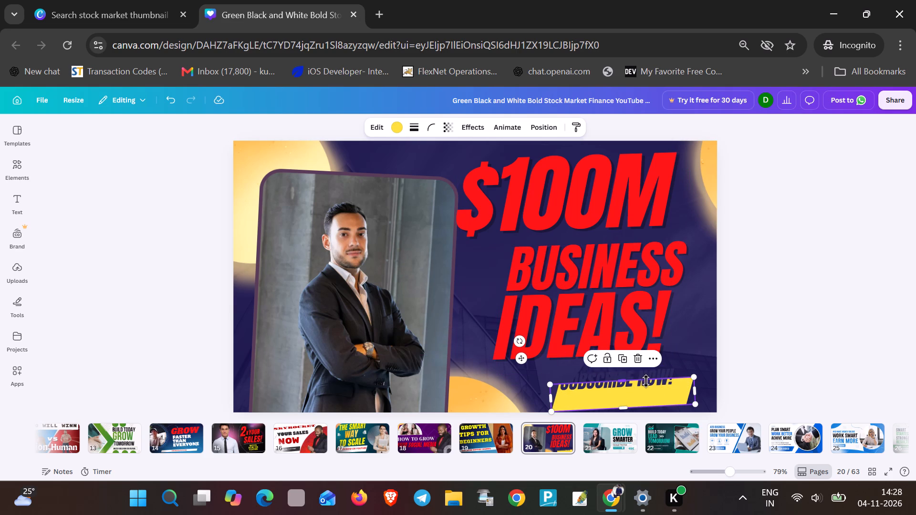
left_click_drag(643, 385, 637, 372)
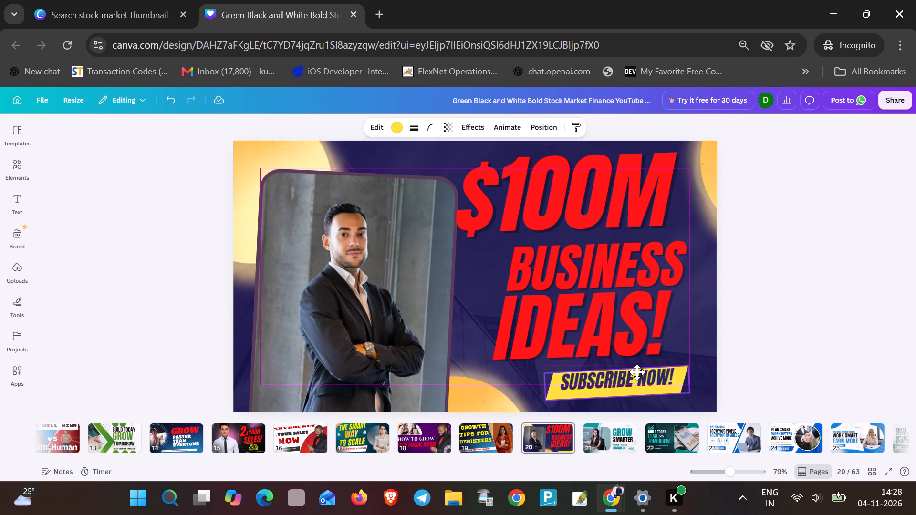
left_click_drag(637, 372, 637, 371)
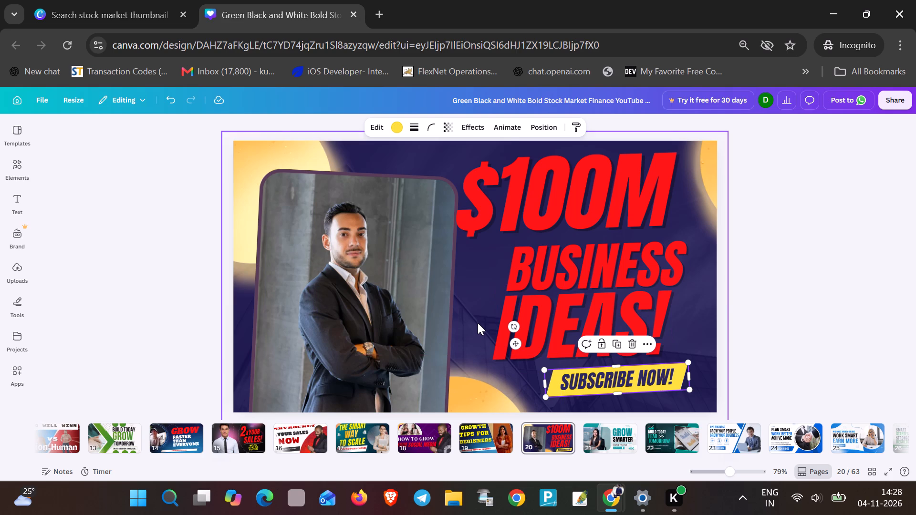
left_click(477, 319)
Move the SUBSCRIBE NOW! text and its yellow banner down into the page's lower-right corner, with the text back over the banner.
left_click(681, 377)
left_click_drag(681, 377, 656, 346)
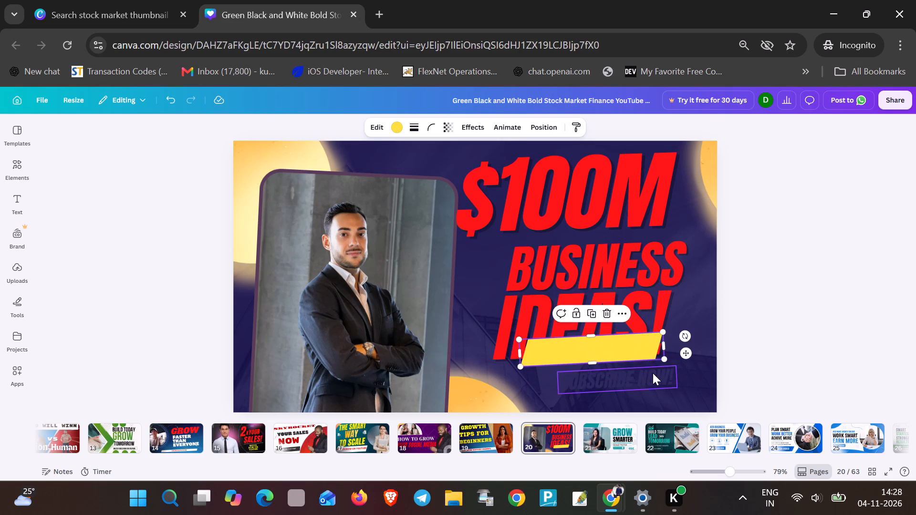
left_click_drag(653, 373, 682, 387)
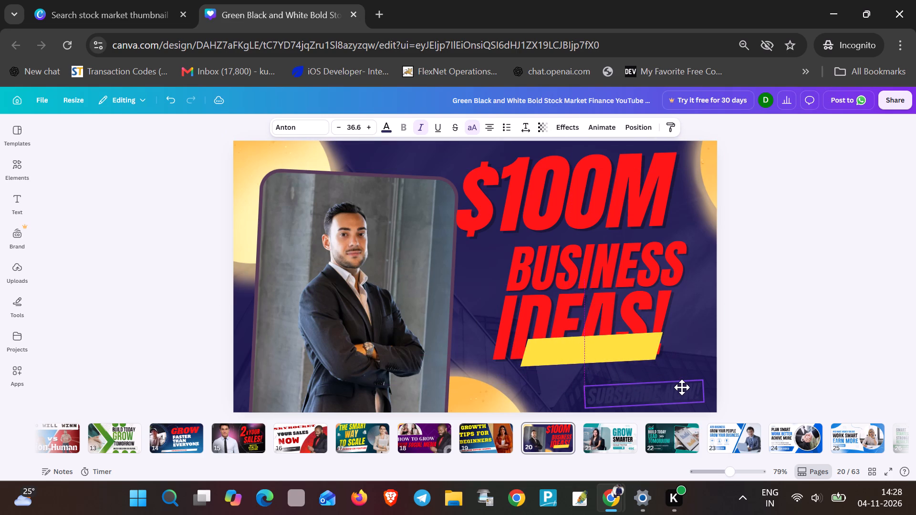
left_click_drag(682, 387, 684, 387)
left_click_drag(581, 349, 631, 373)
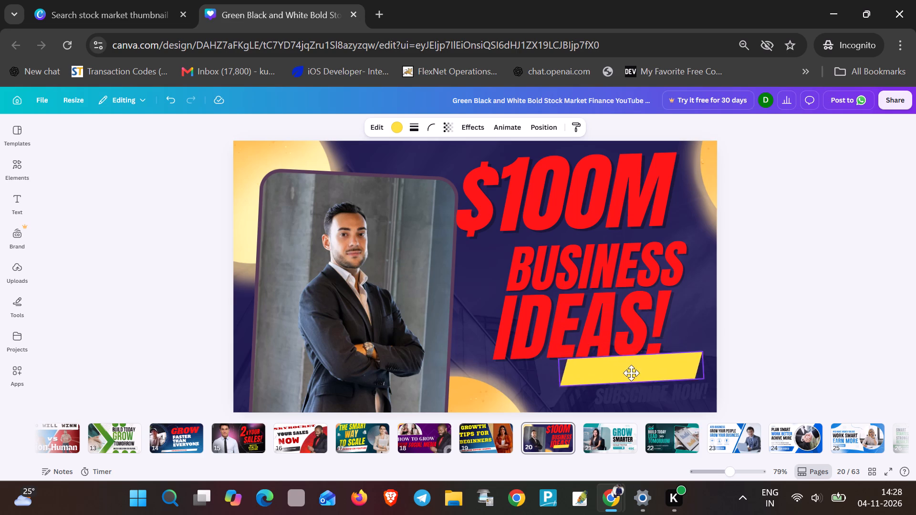
left_click_drag(631, 373, 641, 395)
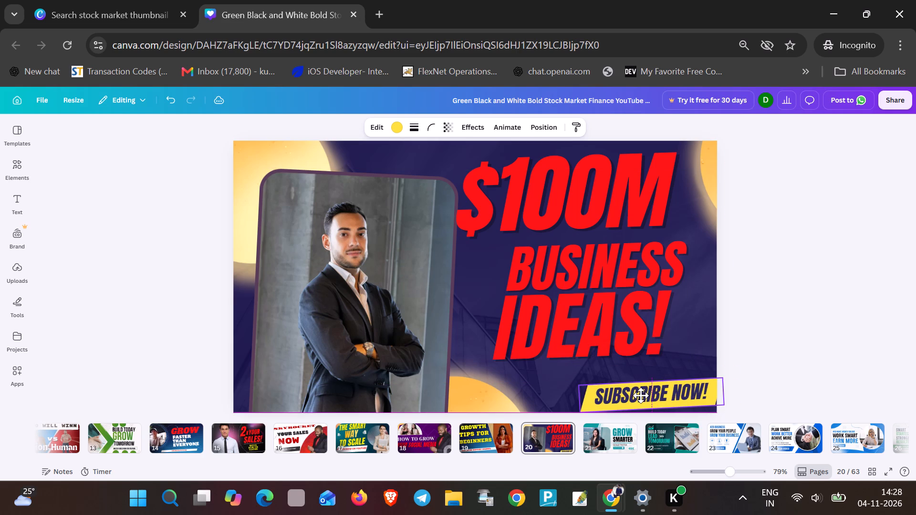
left_click_drag(641, 395, 637, 395)
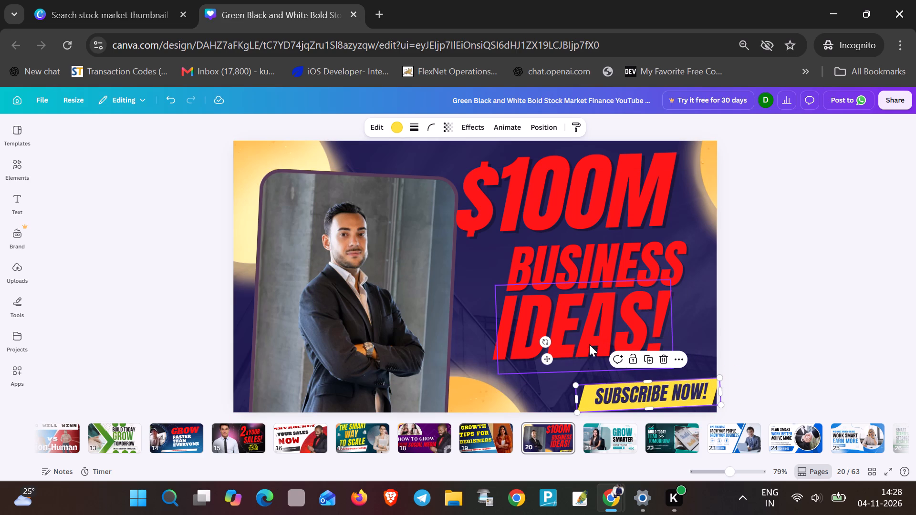
Move the IDEAS! headline line slightly down to open a gap below BUSINESS.
left_click(607, 256)
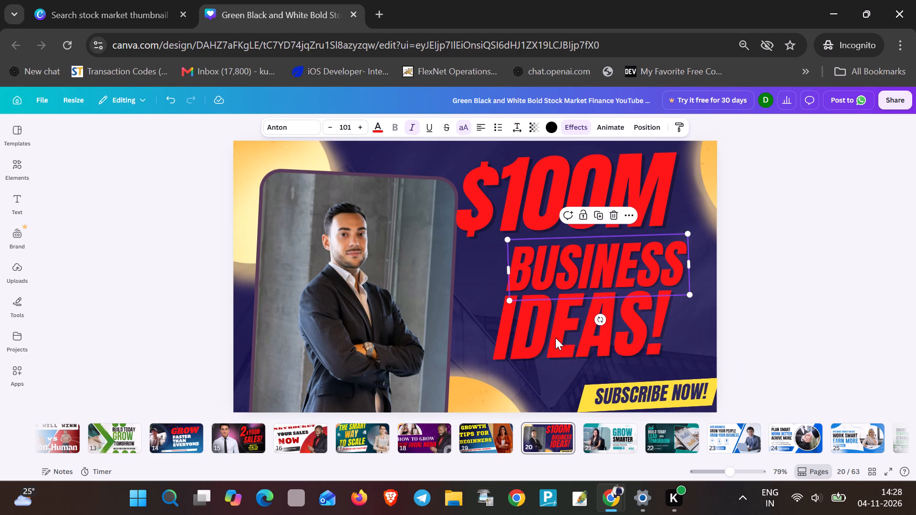
left_click_drag(550, 336, 552, 349)
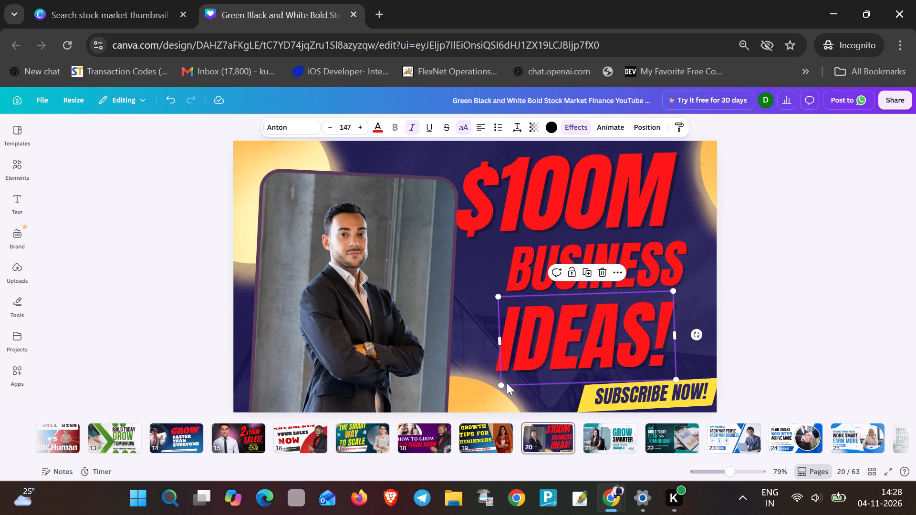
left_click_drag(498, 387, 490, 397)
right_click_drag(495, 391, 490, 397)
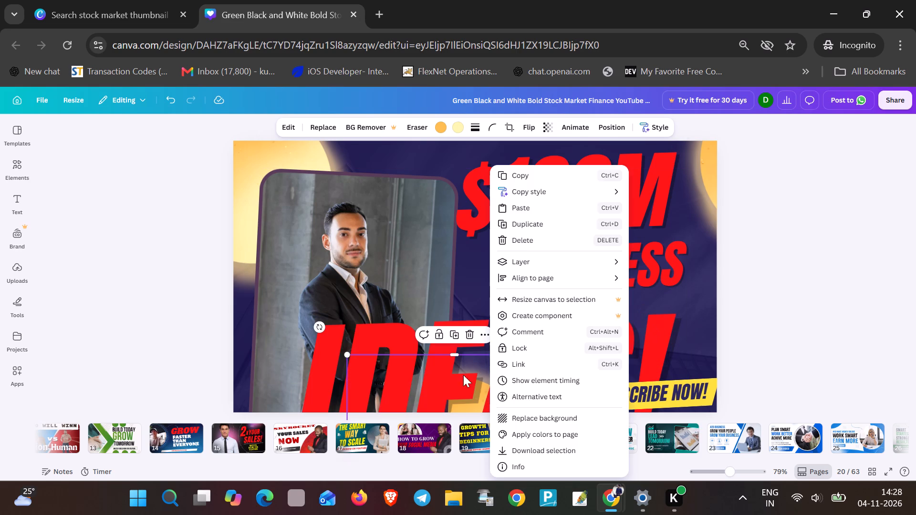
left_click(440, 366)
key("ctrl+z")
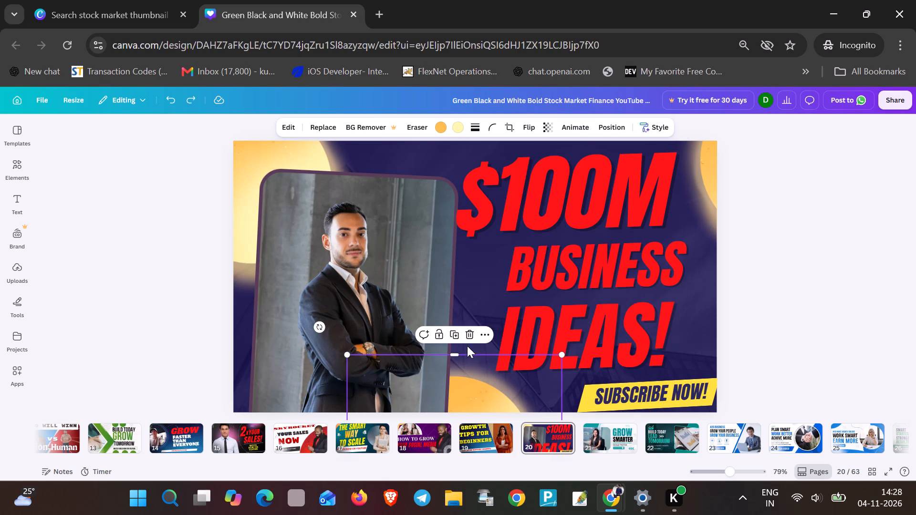
Enlarge the IDEAS! headline line to font size 173 toward the man's photo and nudge it slightly up and right.
left_click(585, 317)
left_click_drag(500, 386, 493, 393)
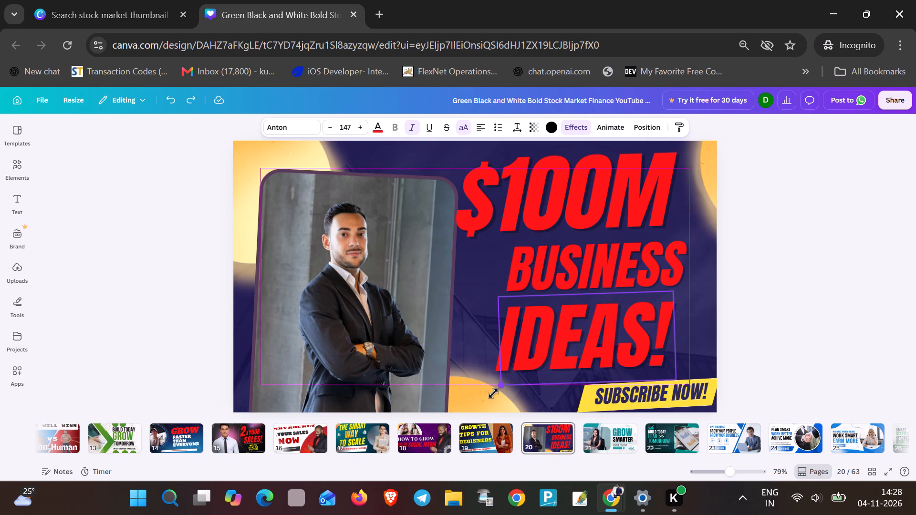
left_click_drag(493, 393, 481, 408)
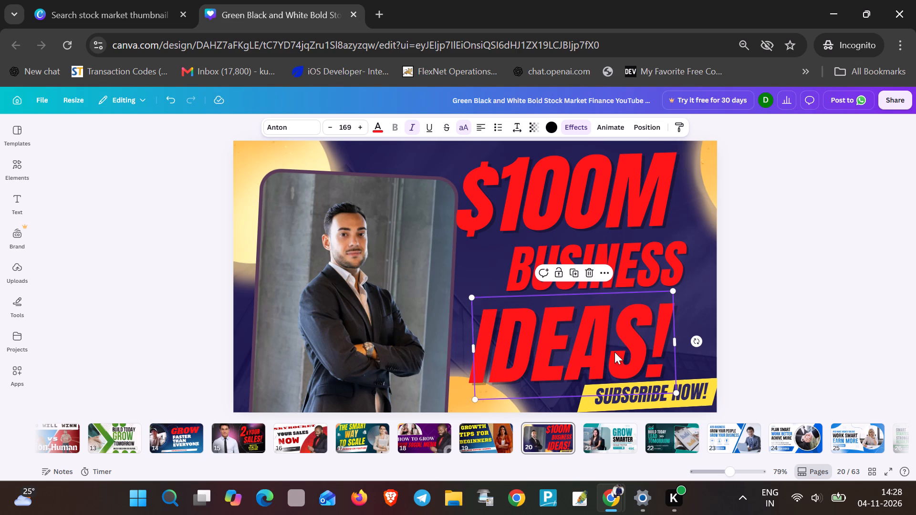
left_click(617, 335)
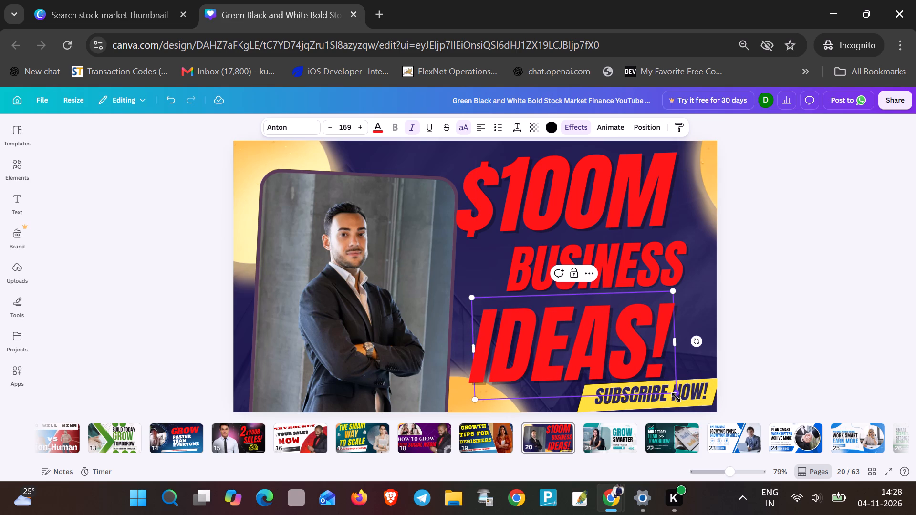
left_click_drag(676, 397, 683, 400)
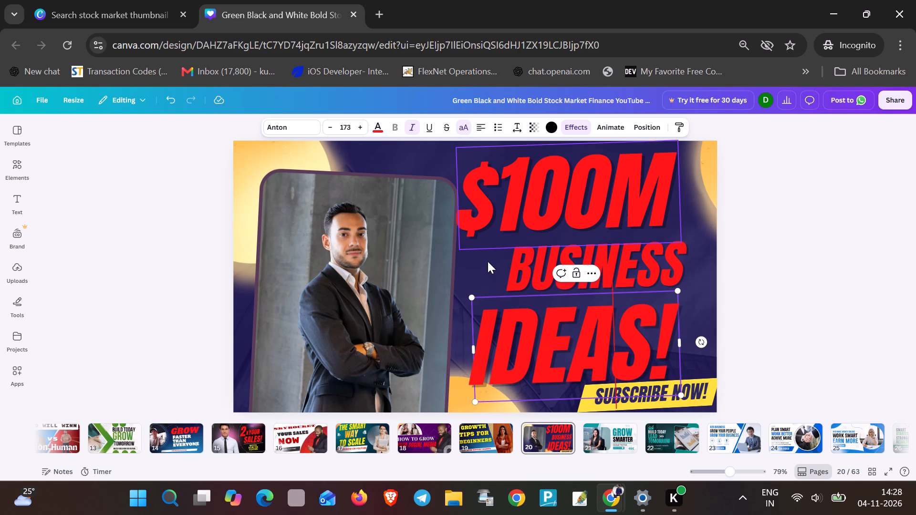
left_click(488, 261)
left_click_drag(556, 329, 559, 324)
Move the BUSINESS headline line left so its start lines up with the start of IDEAS!.
left_click(643, 259)
left_click_drag(644, 260, 628, 259)
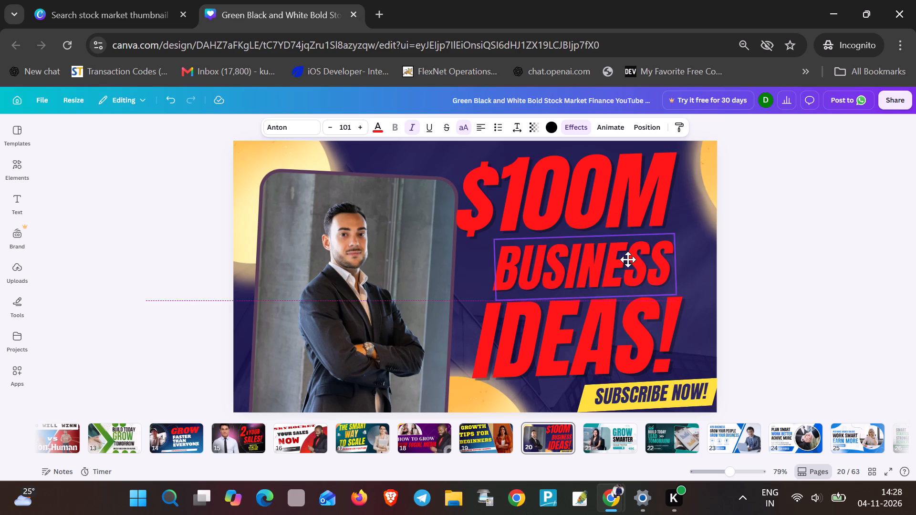
left_click_drag(628, 259, 615, 258)
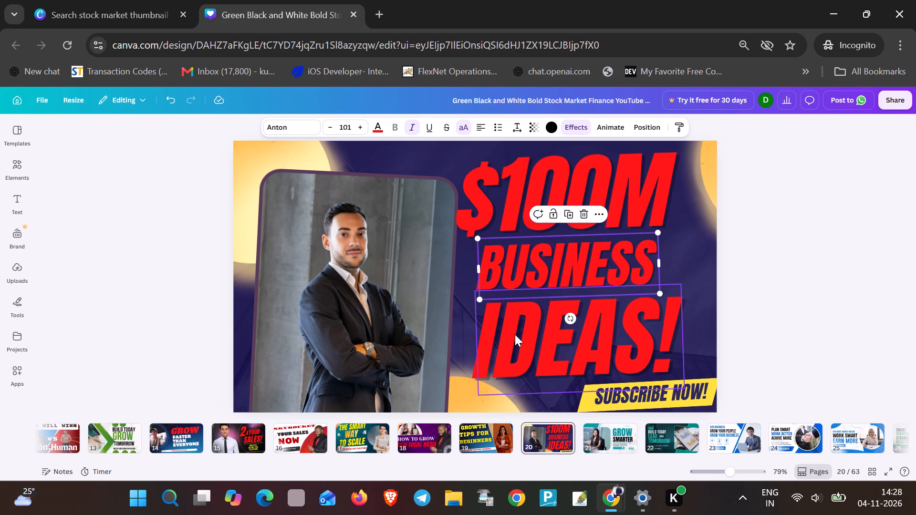
Stretch the yellow banner leftward until it reaches the edge of the man's photo.
left_click(586, 400)
left_click_drag(577, 403, 576, 403)
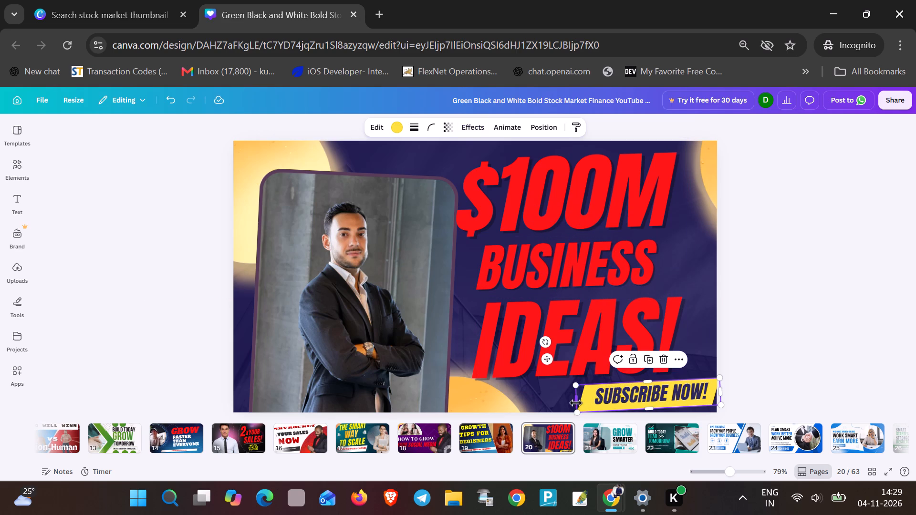
left_click_drag(576, 403, 461, 404)
right_click_drag(525, 403, 461, 404)
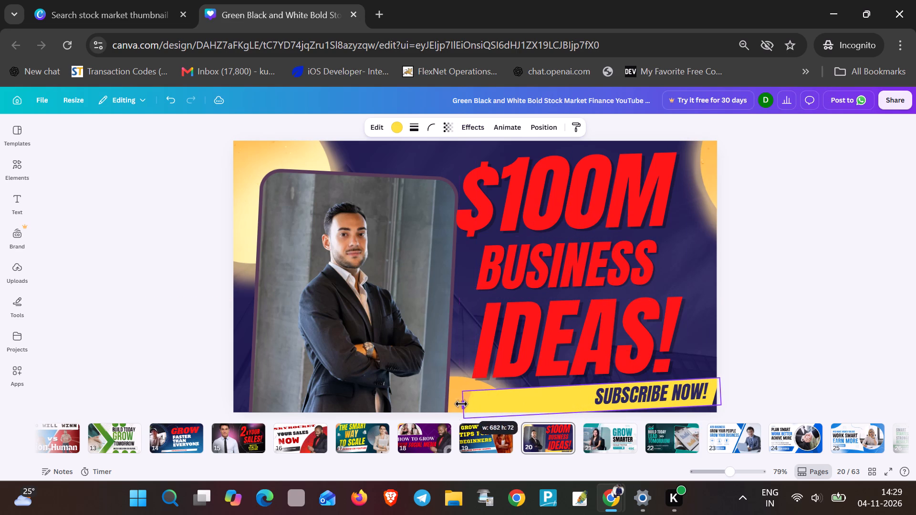
right_click_drag(461, 404, 449, 402)
left_click_drag(461, 404, 449, 402)
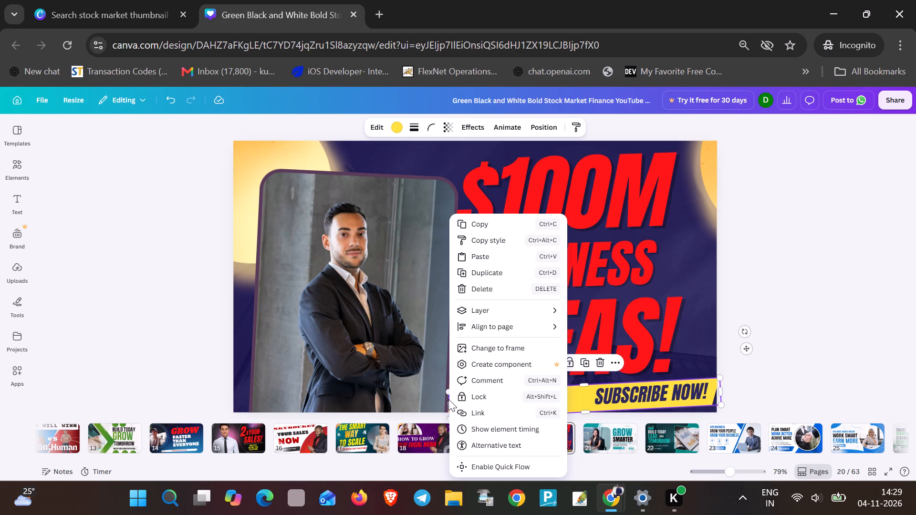
left_click(610, 390)
left_click(591, 397)
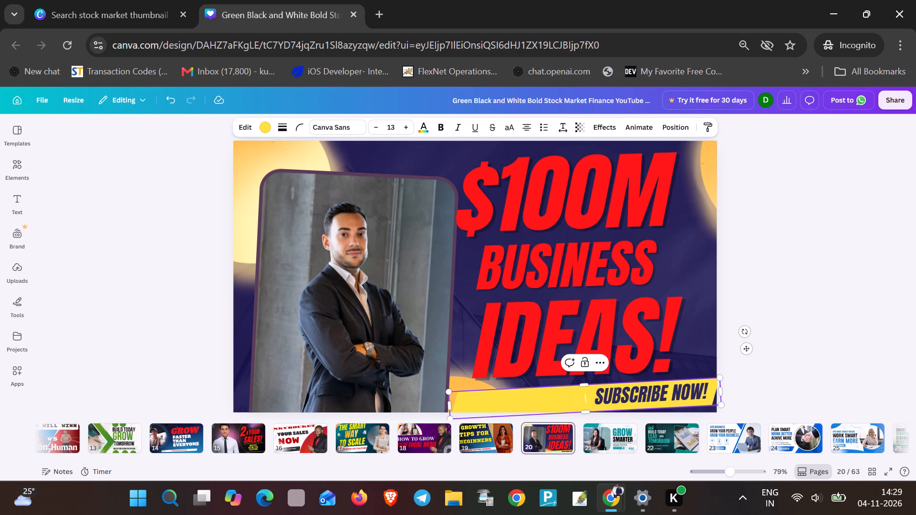
left_click(740, 395)
Widen the SUBSCRIBE NOW! text box leftward, well past the yellow banner and across the man's photo.
double_click(705, 389)
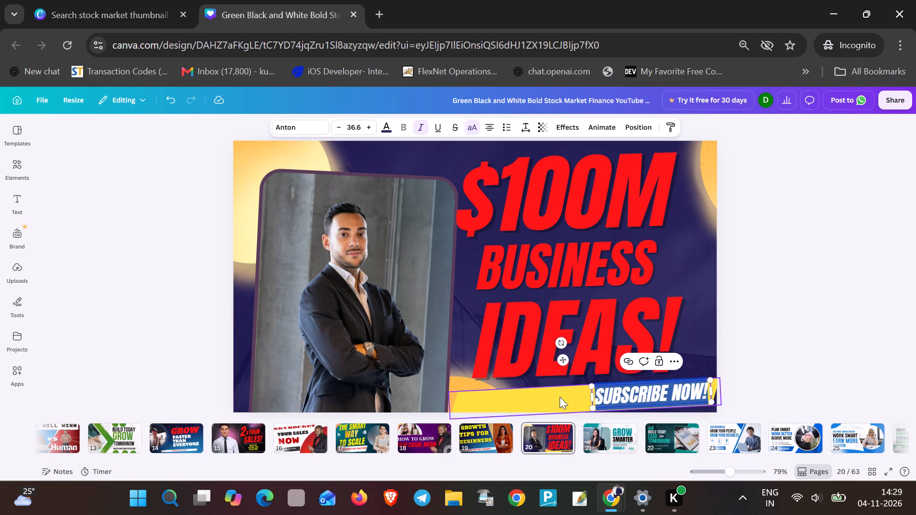
left_click_drag(590, 396, 570, 396)
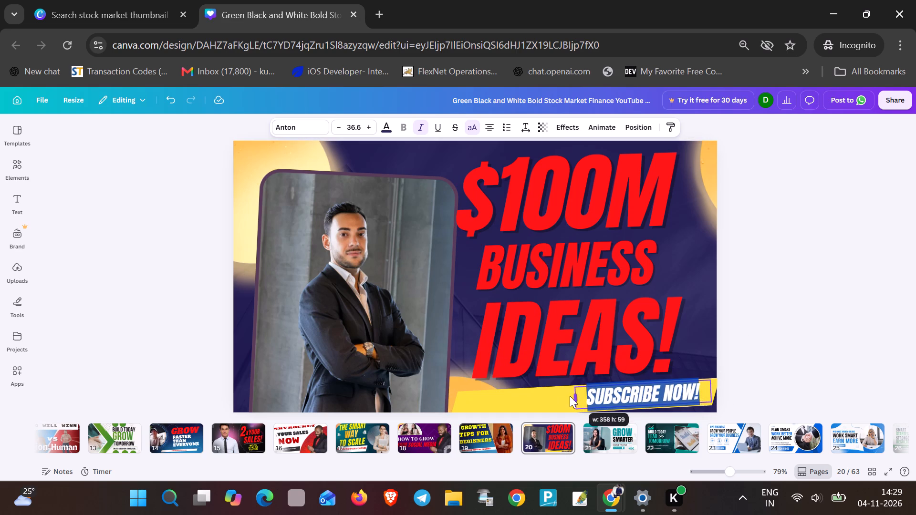
left_click_drag(570, 396, 330, 398)
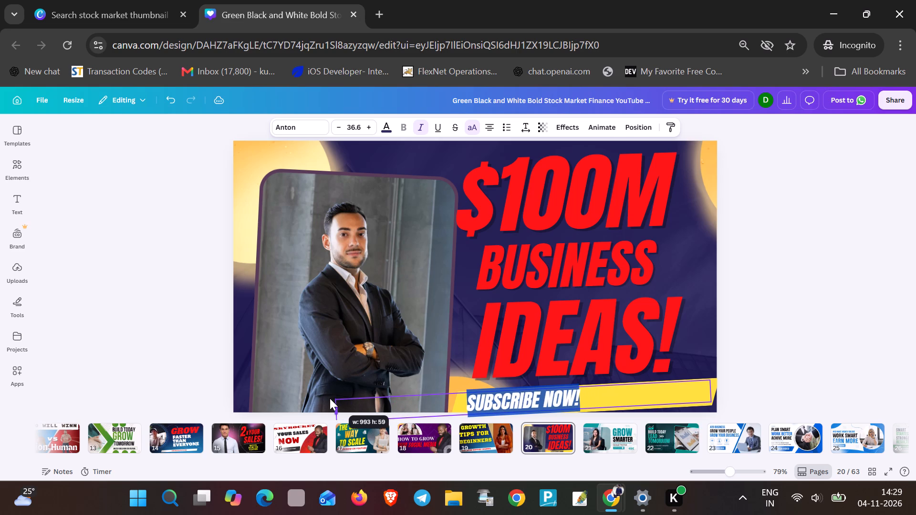
left_click_drag(330, 398, 322, 396)
Replace the banner's SUBSCRIBE NOW! text with SUBSCRIBE NOW ON YOUTUBE CHANNEL.
left_click(674, 392)
left_click(595, 394)
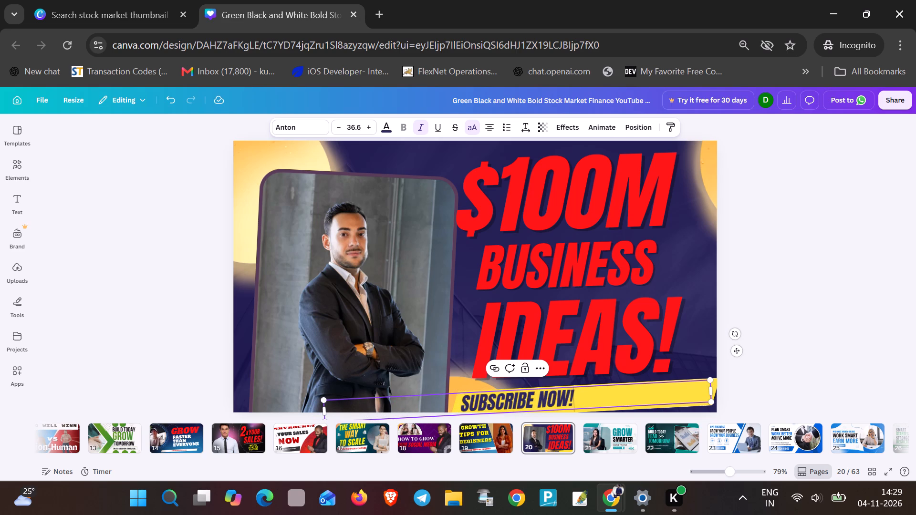
key("BackSpace")
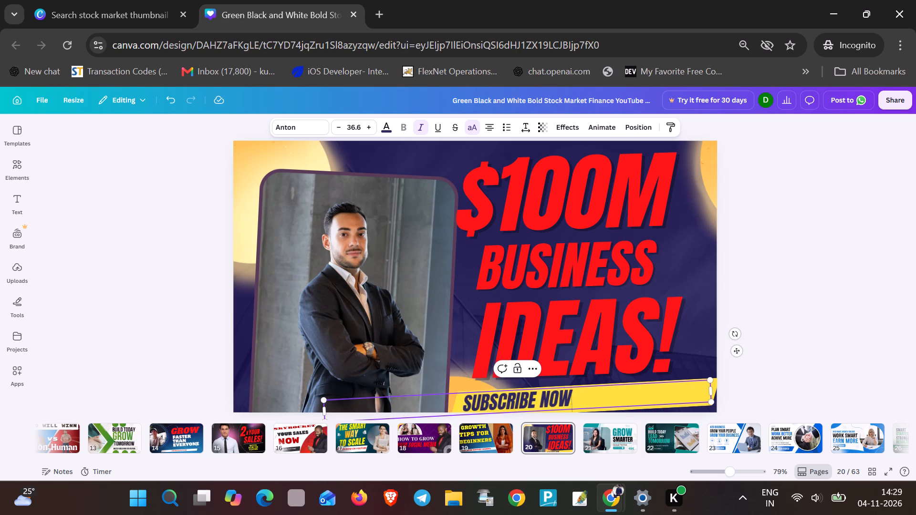
key("BackSpace")
key("BackSpace")
key("BackSpace")
key("BackSpace")
key("BackSpace")
key("BackSpace")
key("BackSpace")
key("BackSpace")
key("BackSpace")
key("BackSpace")
key("BackSpace")
key("BackSpace")
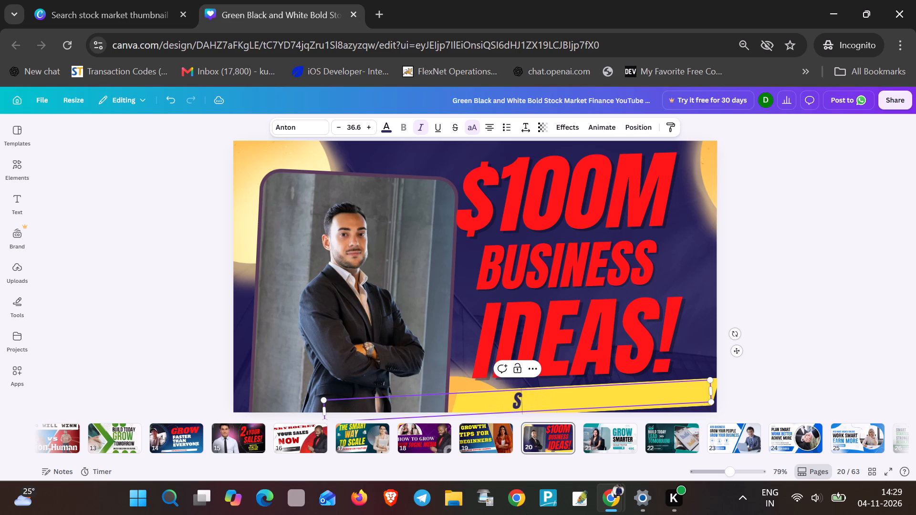
key("BackSpace")
type("SUBSCRIBE NOW ON YO")
type("UTUBE CHANNEL")
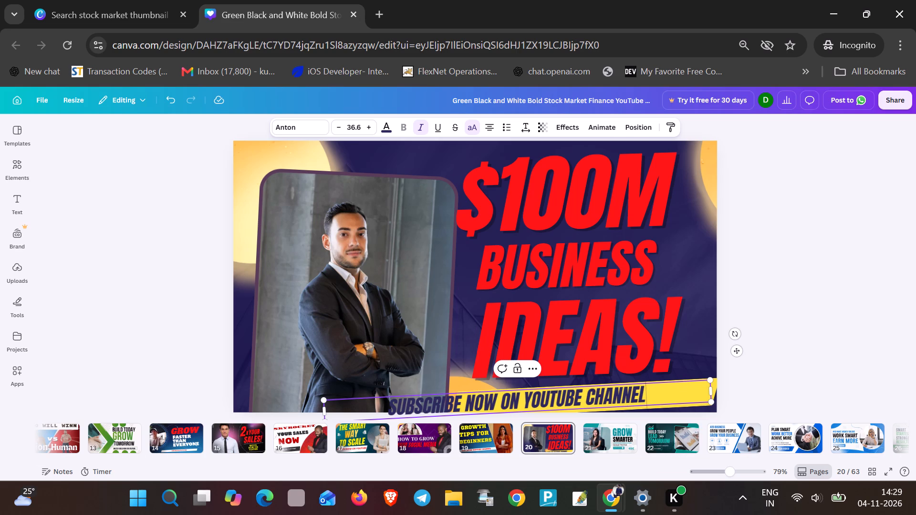
Reduce the SUBSCRIBE NOW ON YOUTUBE CHANNEL text to font size 29.6.
left_click_drag(385, 409, 510, 412)
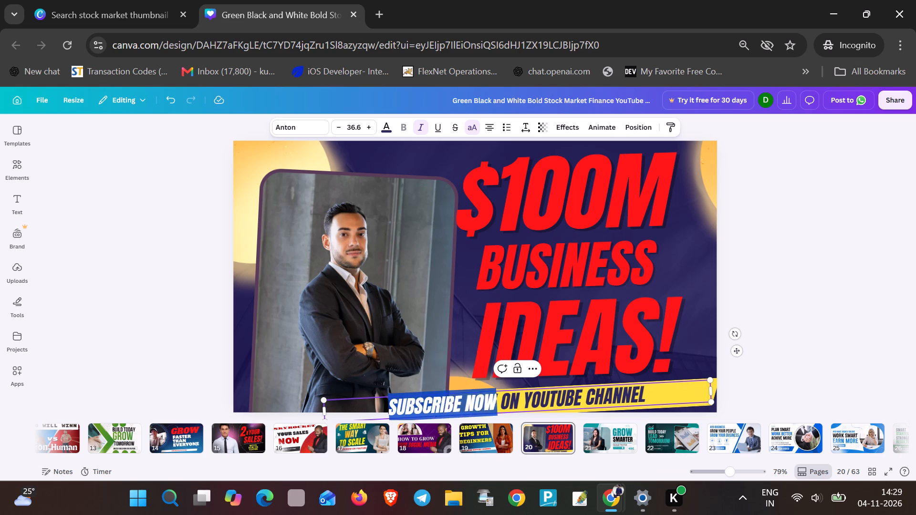
left_click_drag(510, 412, 639, 395)
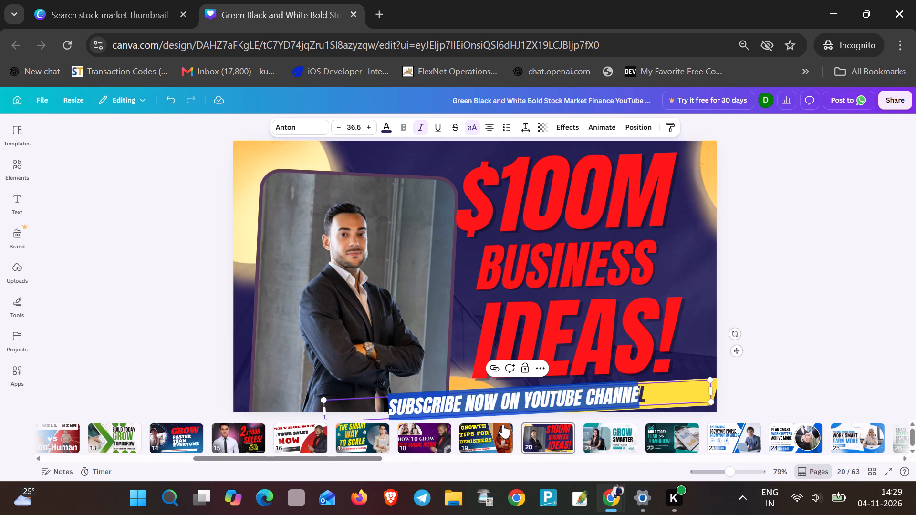
left_click(334, 130)
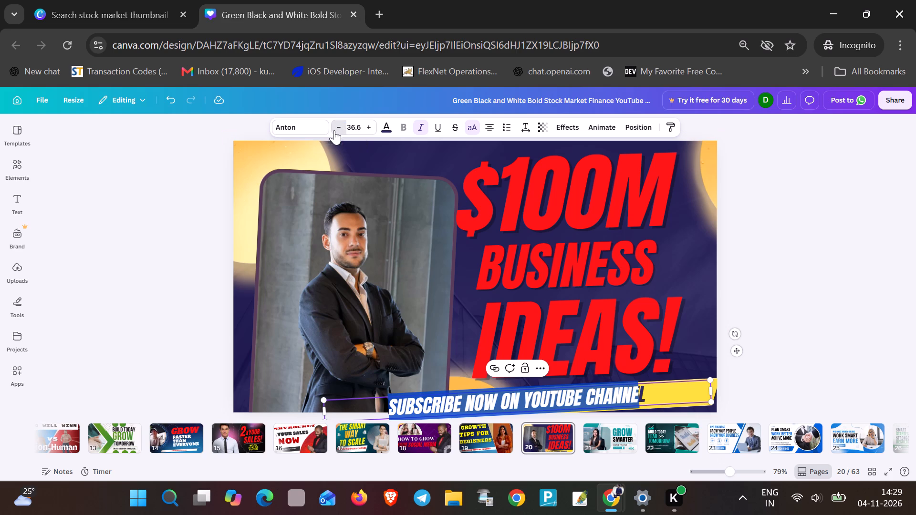
triple_click(334, 130)
triple_click(335, 130)
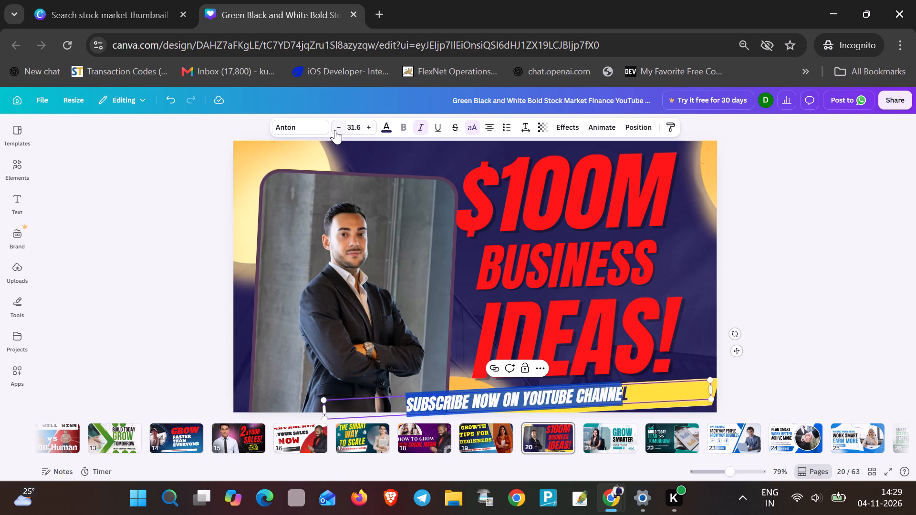
left_click(873, 309)
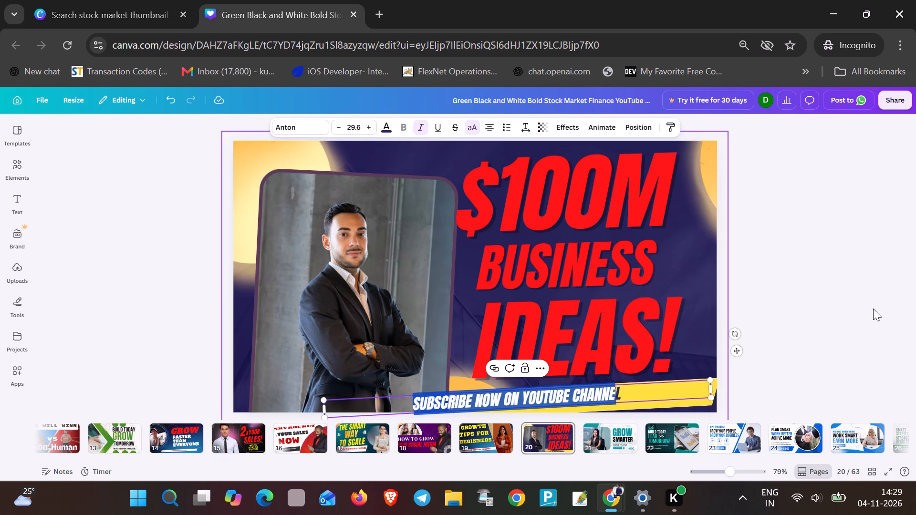
Move the SUBSCRIBE NOW ON YOUTUBE CHANNEL text rightward along the yellow banner, ending near the banner's right end.
left_click_drag(474, 396, 517, 394)
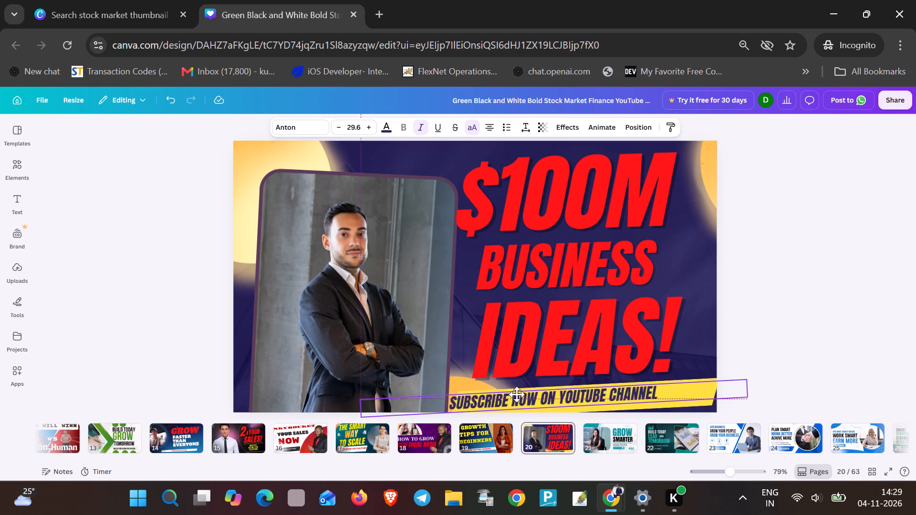
left_click_drag(517, 394, 562, 394)
double_click(504, 404)
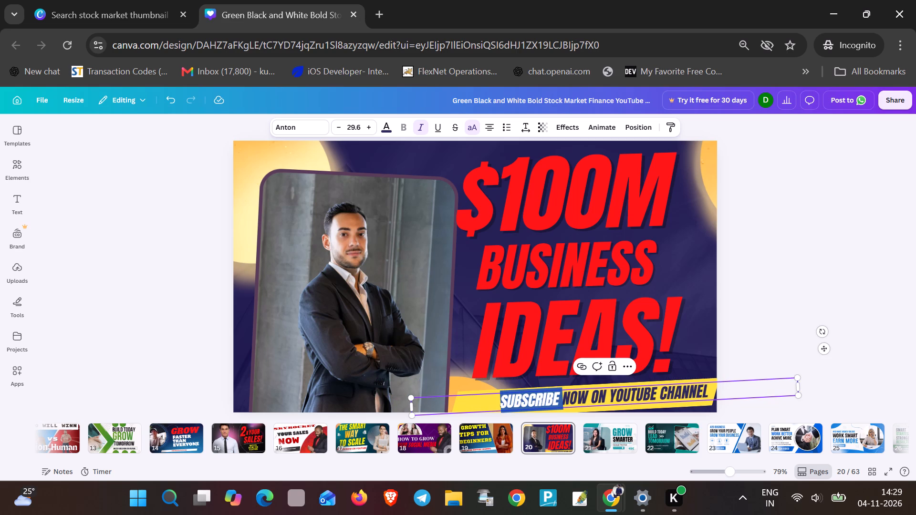
left_click(503, 403)
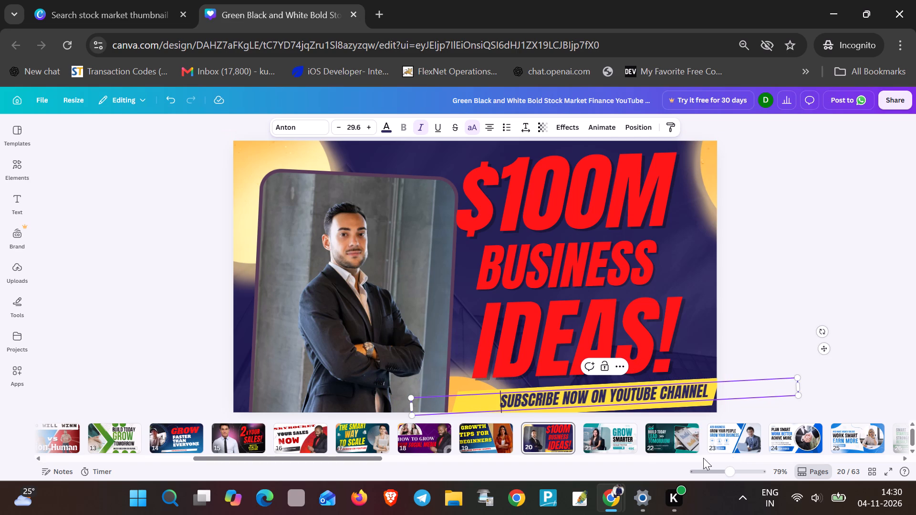
On page 21, move the small teal dot pattern into the page's upper-right corner.
left_click(609, 434)
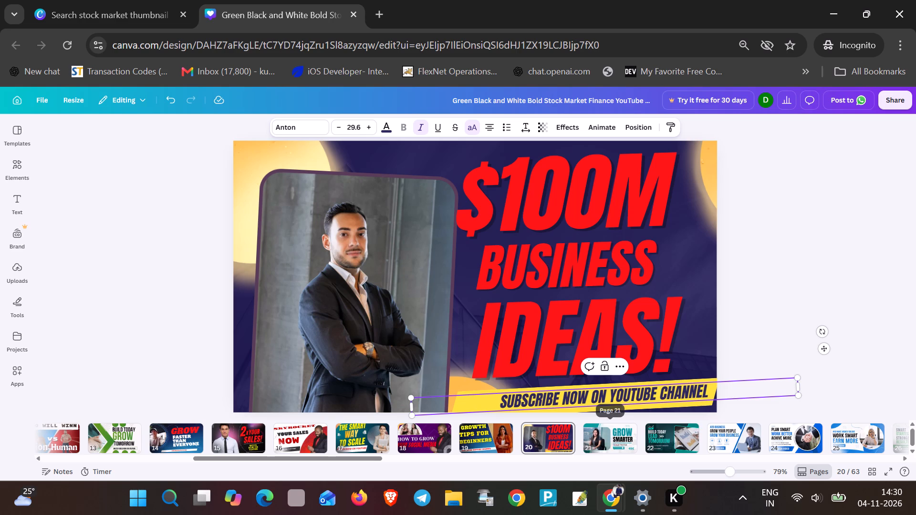
left_click(605, 437)
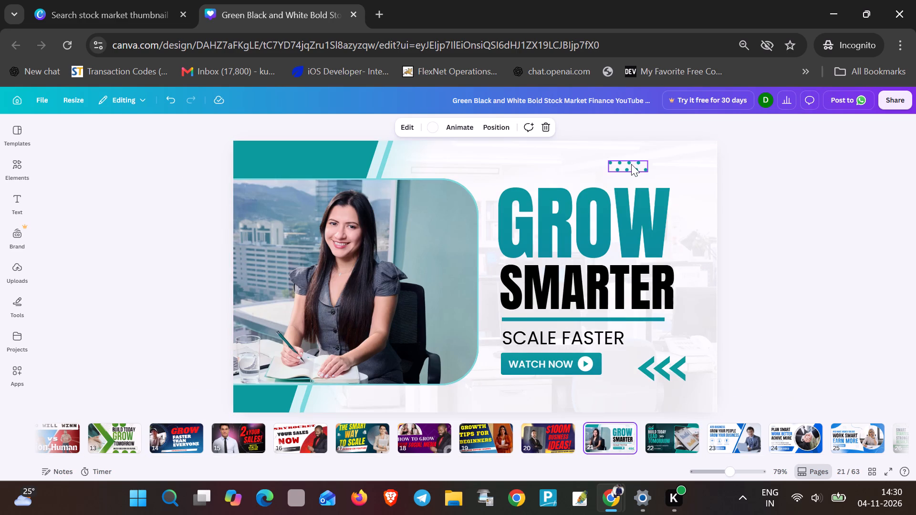
left_click_drag(631, 164, 691, 149)
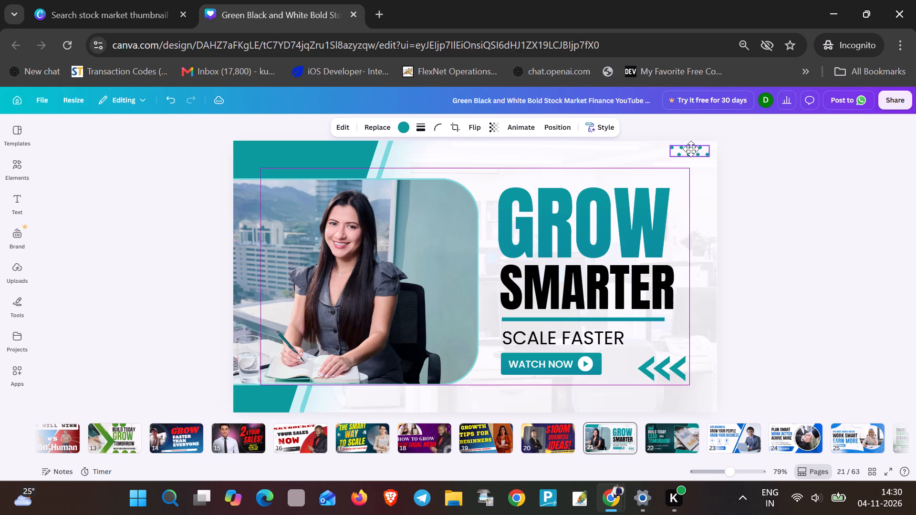
left_click_drag(691, 149, 699, 148)
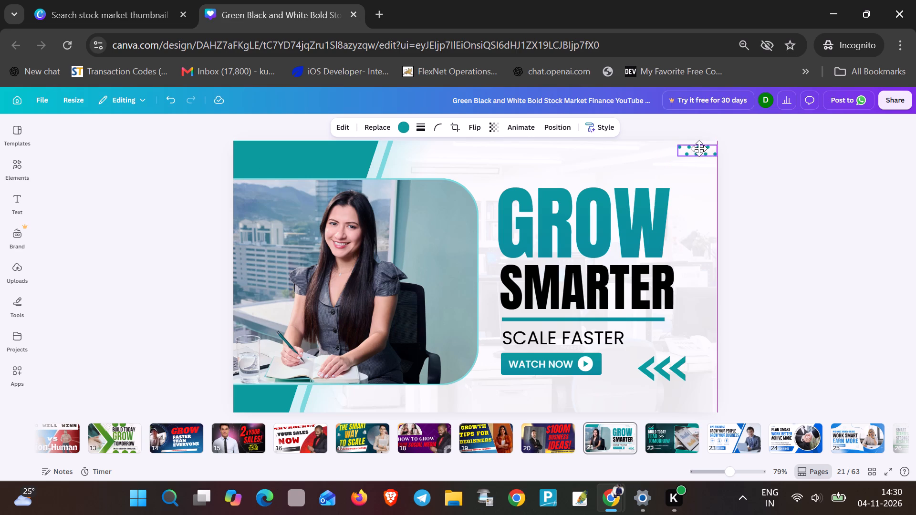
left_click_drag(699, 148, 698, 148)
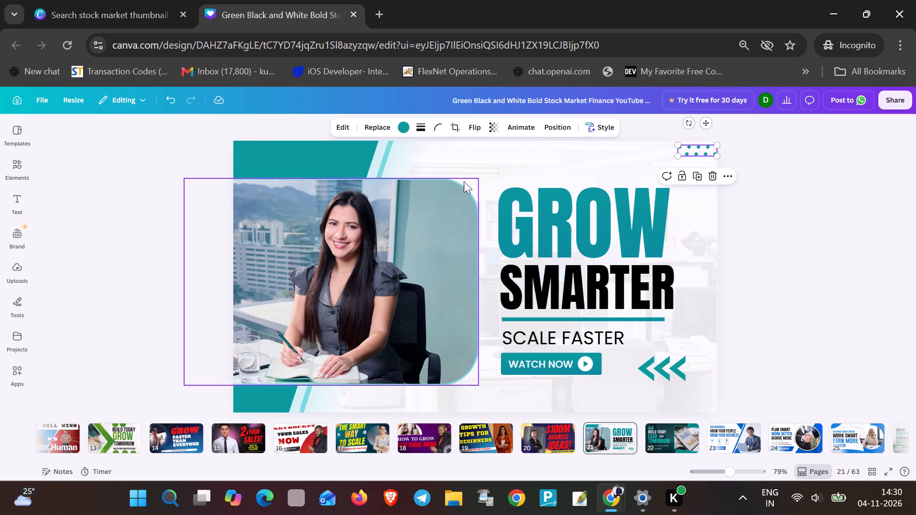
left_click(451, 155)
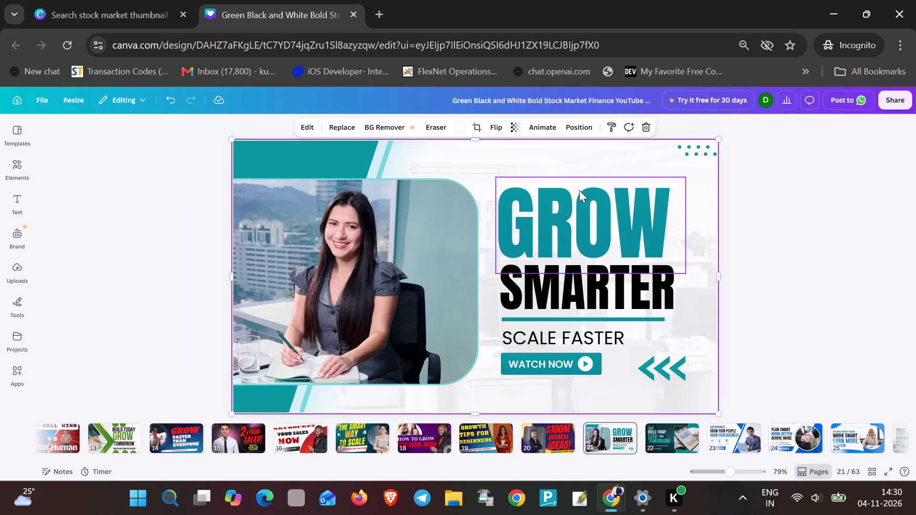
Move the teal GROW headline up to the page's top edge and retype its text as GROW.
left_click_drag(592, 217, 594, 175)
triple_click(592, 177)
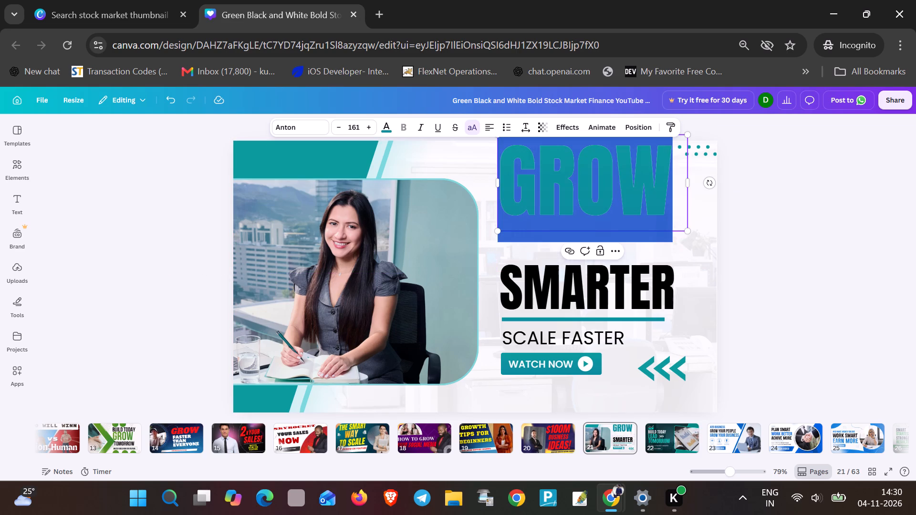
key("g")
type("ROW")
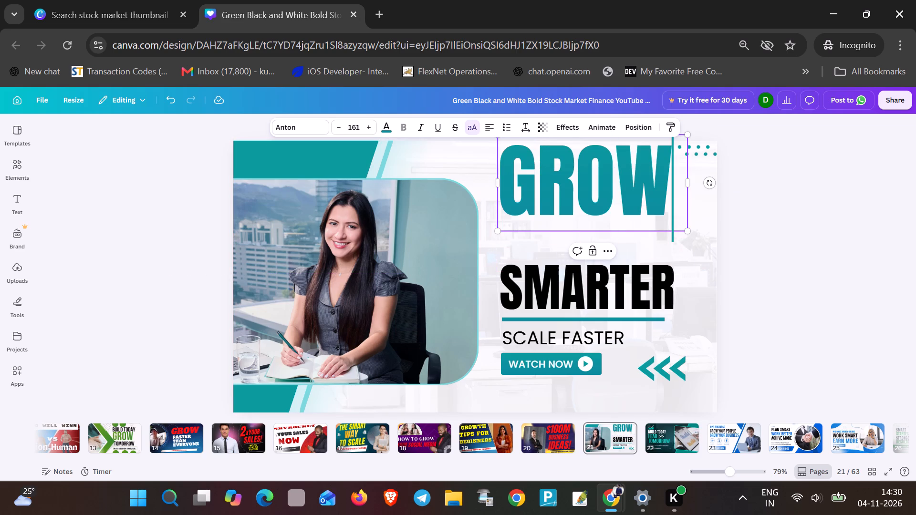
Change the GROW headline's font to HK Modular from the SPORTS font results.
left_click(662, 197)
left_click_drag(664, 198, 515, 199)
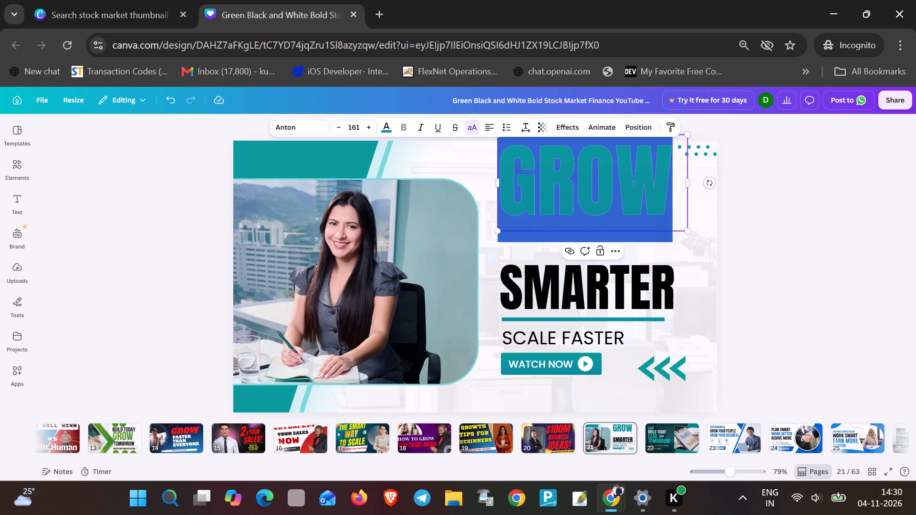
left_click(316, 126)
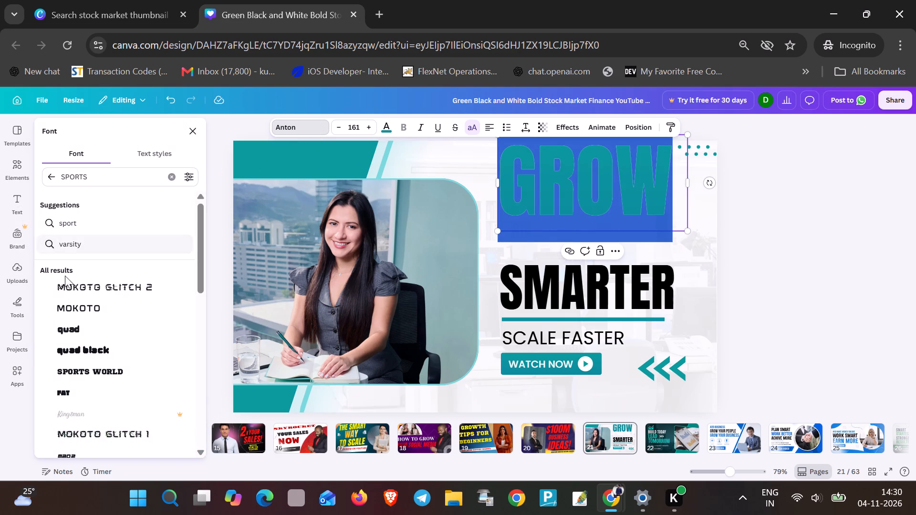
scroll(127, 344, "down", 6)
scroll(76, 324, "down", 6)
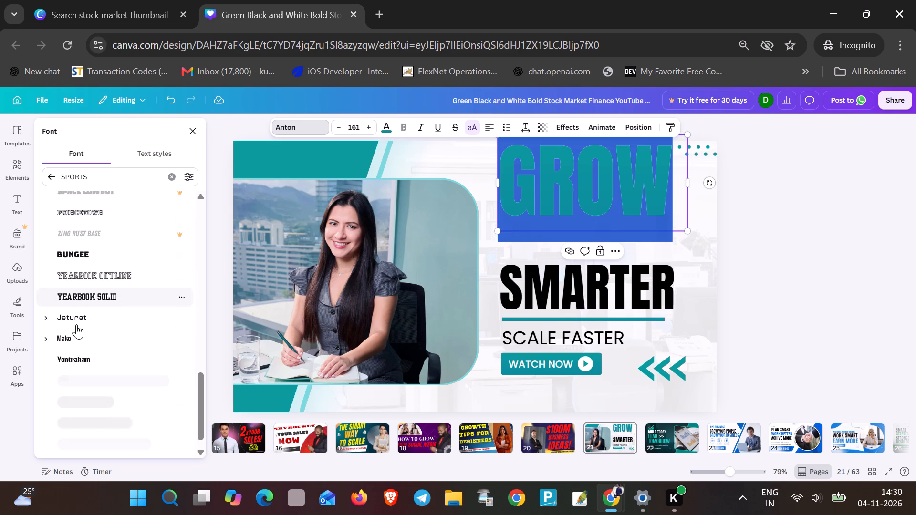
scroll(94, 314, "down", 5)
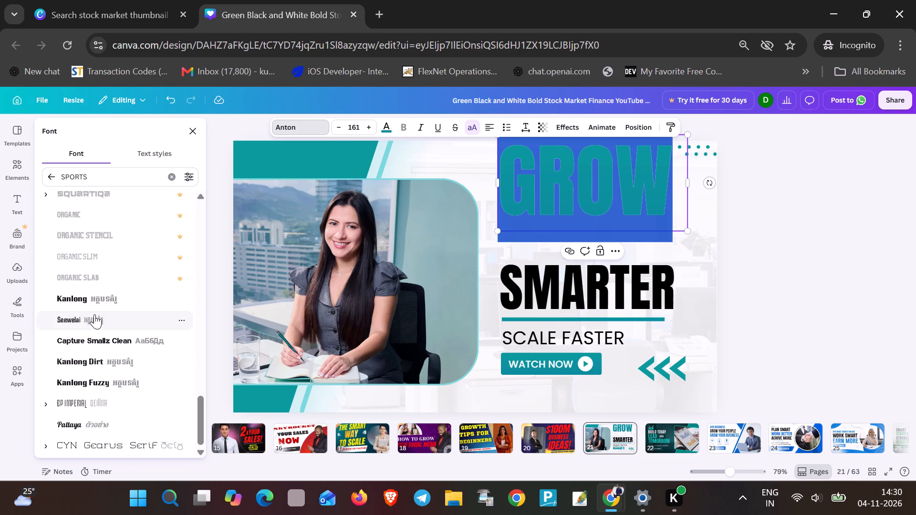
scroll(94, 314, "down", 17)
scroll(93, 315, "down", 5)
scroll(122, 369, "down", 5)
scroll(122, 370, "up", 3)
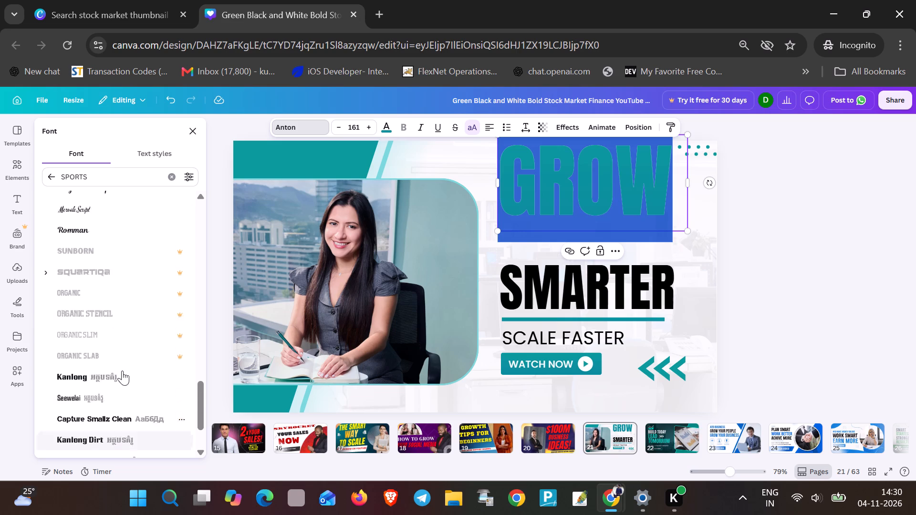
scroll(122, 371, "up", 1)
scroll(122, 371, "down", 12)
scroll(124, 370, "up", 5)
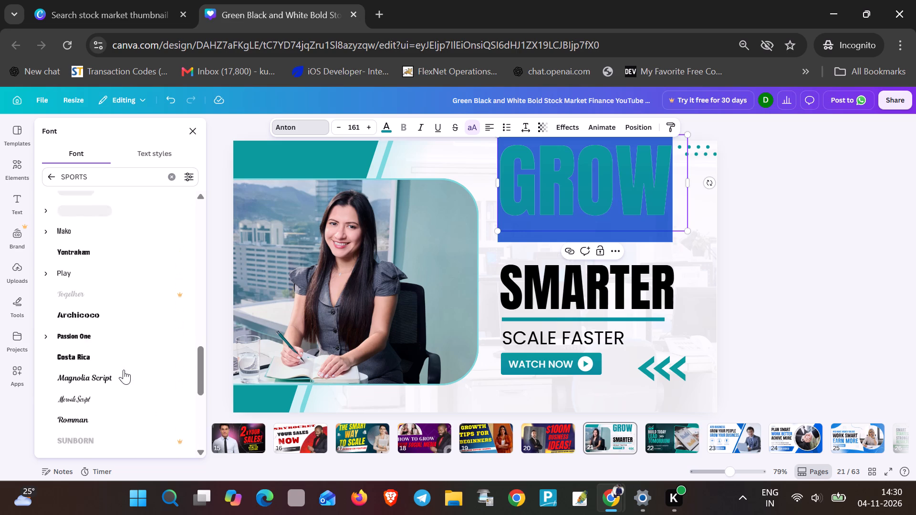
scroll(124, 370, "up", 5)
left_click(120, 251)
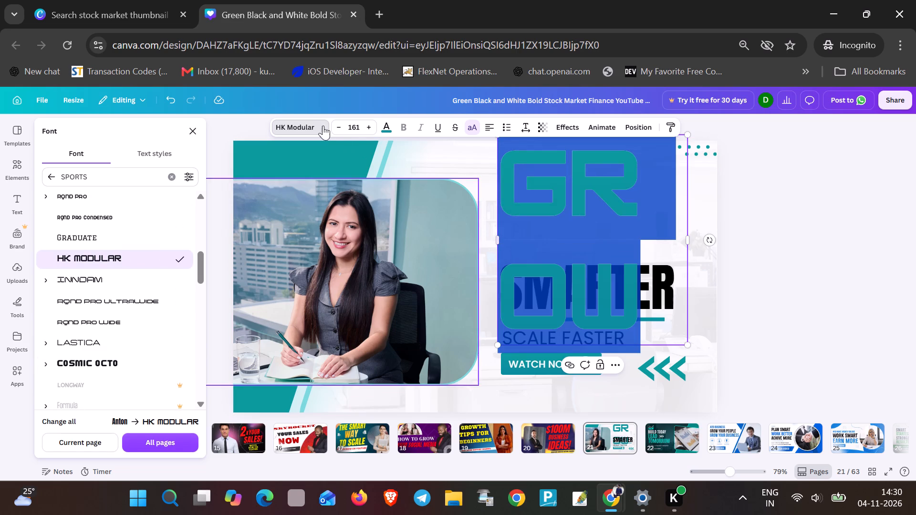
Reduce the GROW headline to font size 104 so it fits on one line.
triple_click(341, 130)
triple_click(341, 130)
left_click(341, 130)
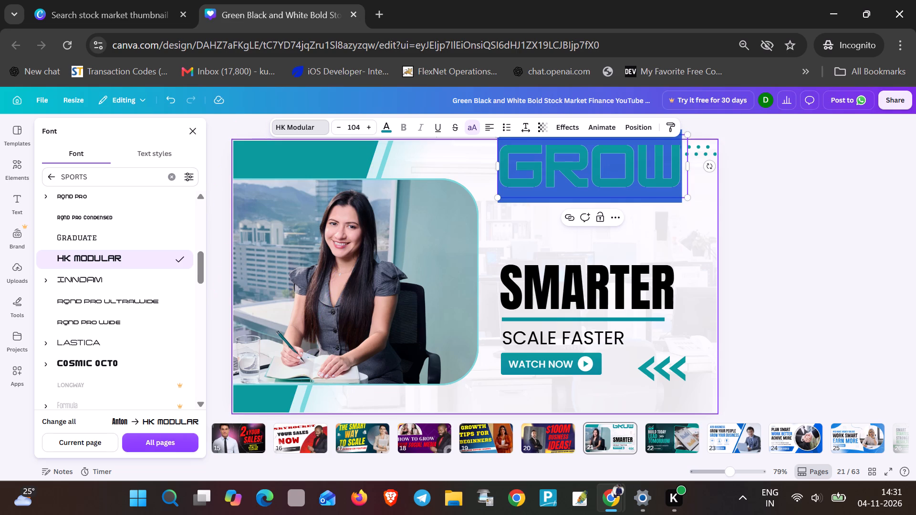
left_click(888, 272)
Lower the GROW headline slightly below the dot pattern and move SMARTER up directly beneath it.
left_click(495, 219)
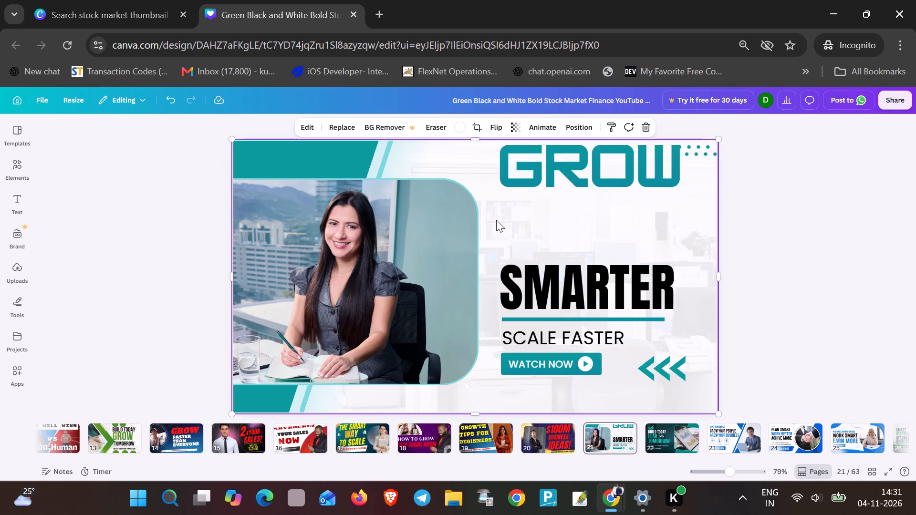
left_click_drag(569, 163, 568, 183)
left_click_drag(576, 293, 577, 247)
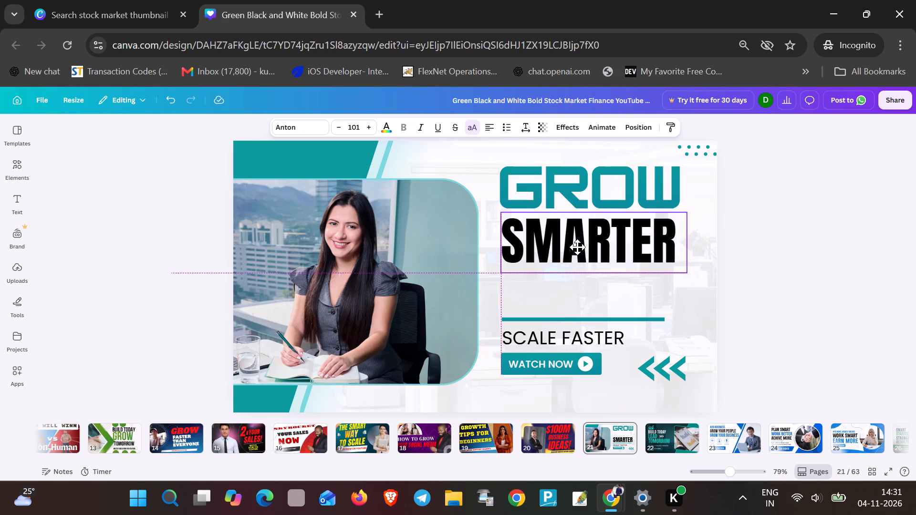
left_click_drag(577, 247, 577, 246)
Retype the black second headline line as SMARTER.
double_click(577, 246)
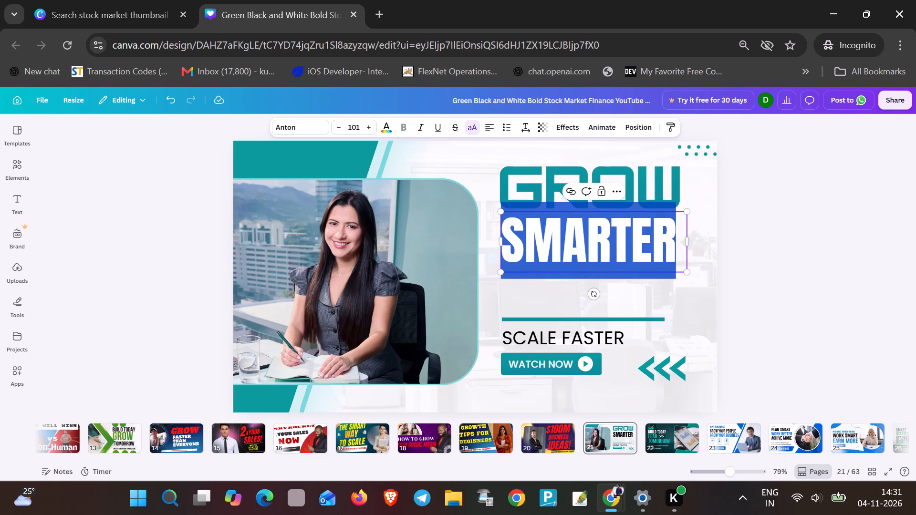
type("SMARTER")
left_click(915, 309)
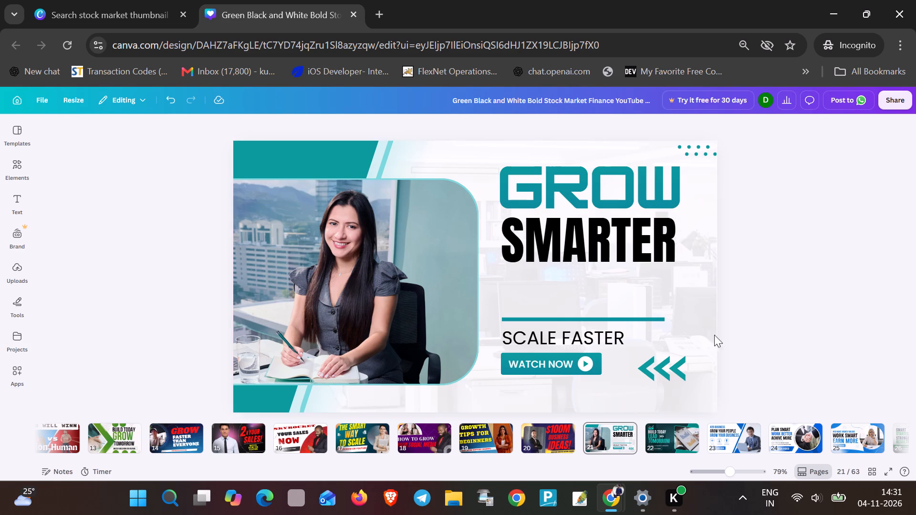
Move the teal divider line up to sit directly beneath SMARTER, aligned with its left edge.
left_click_drag(596, 318, 592, 273)
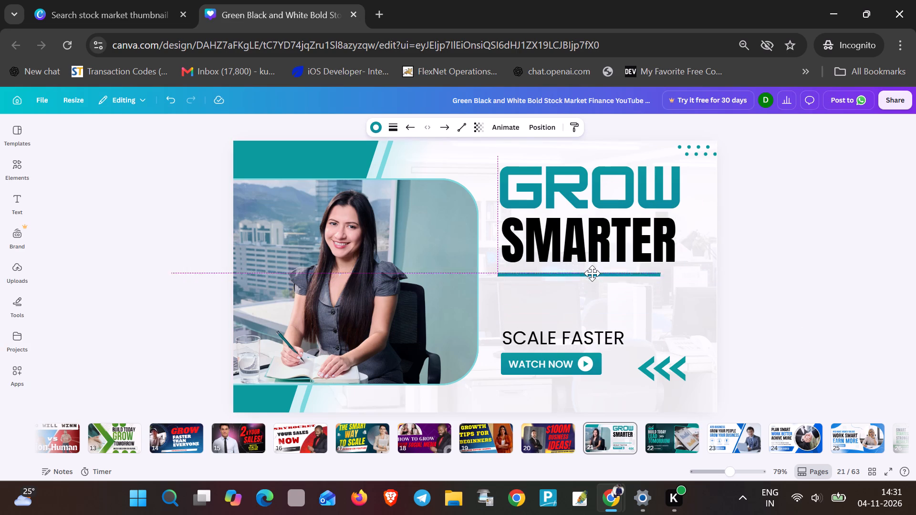
left_click_drag(592, 273, 594, 269)
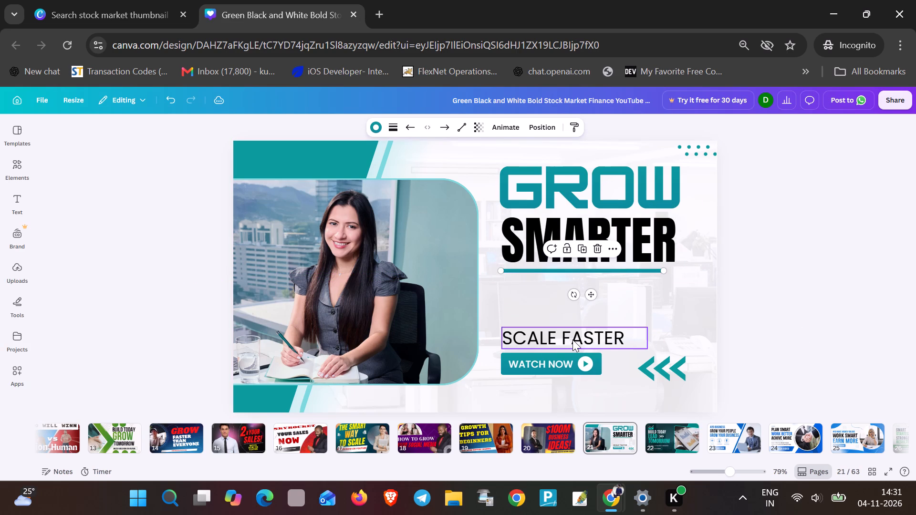
Move the SCALE FASTER text up just below the divider line and retype it as SCALE FASTER.
left_click_drag(572, 340, 573, 292)
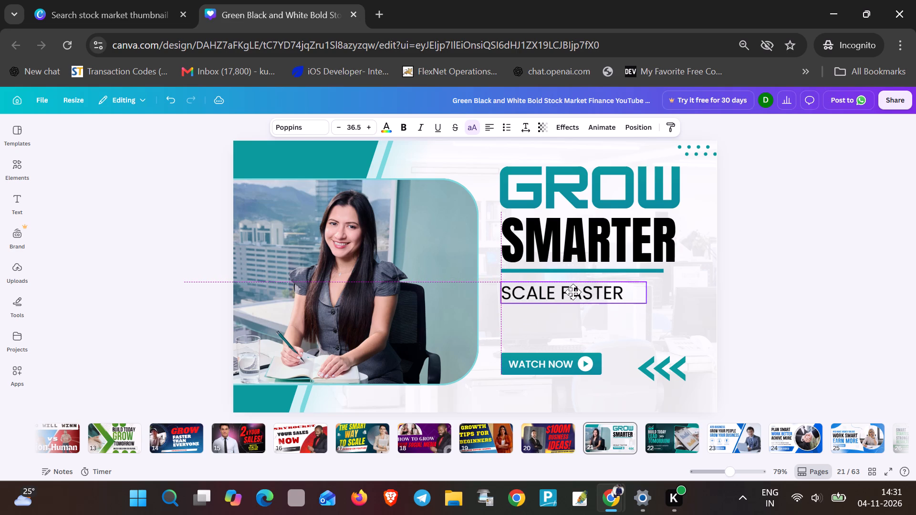
left_click_drag(573, 292, 572, 292)
double_click(572, 293)
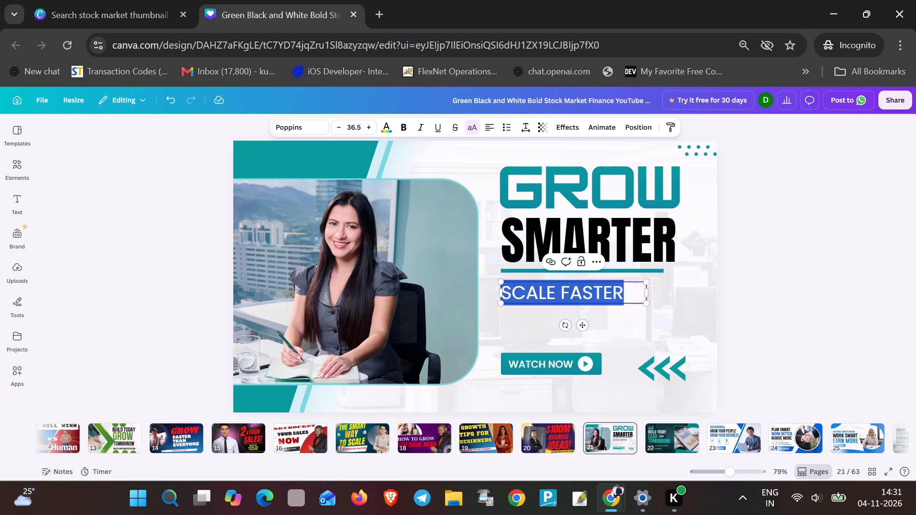
type("SCALE FASTER")
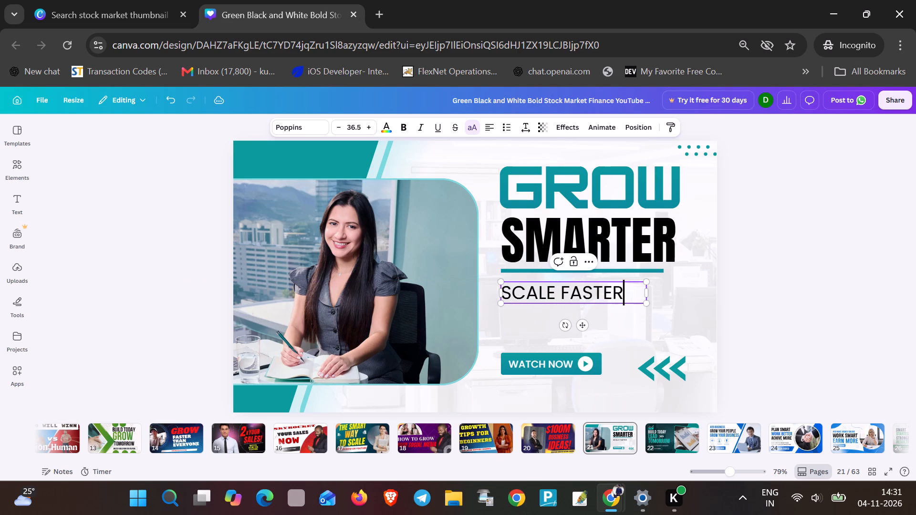
left_click(747, 311)
Recolour the SCALE FASTER text bright red.
double_click(605, 290)
left_click_drag(627, 289, 502, 291)
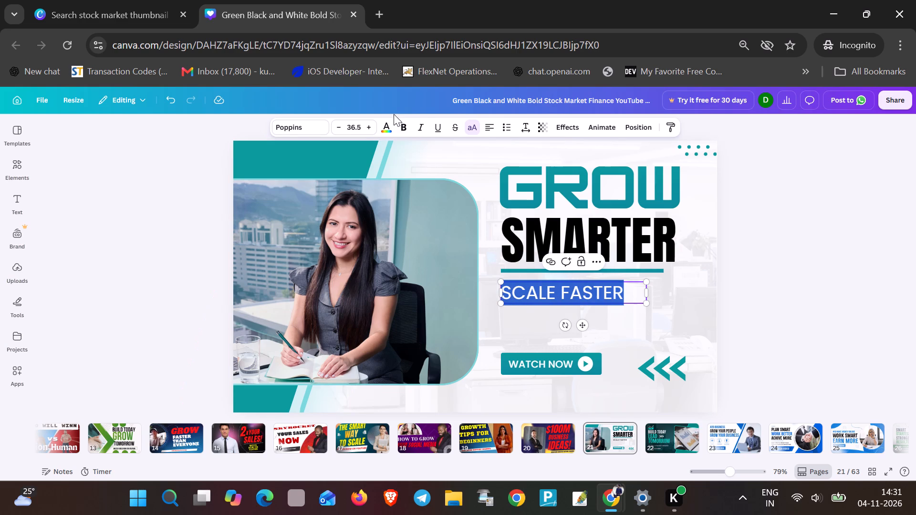
left_click(383, 134)
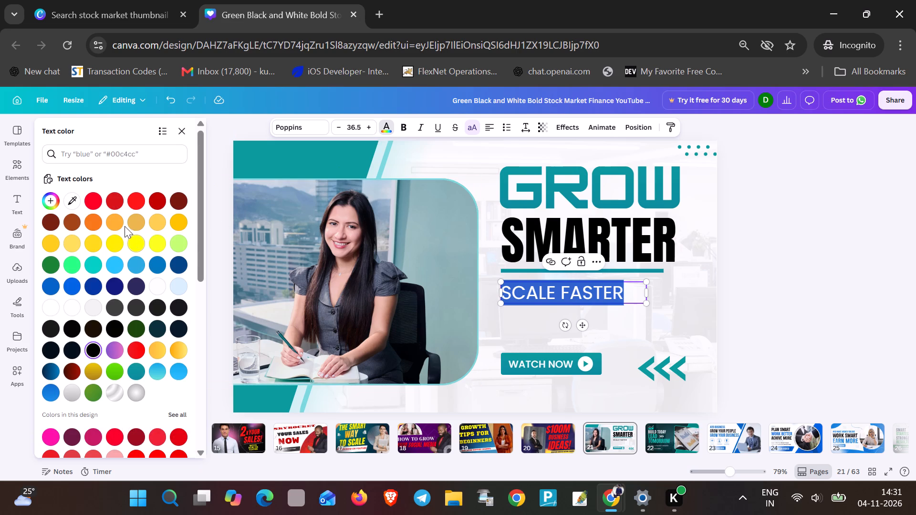
left_click(135, 197)
left_click(687, 303)
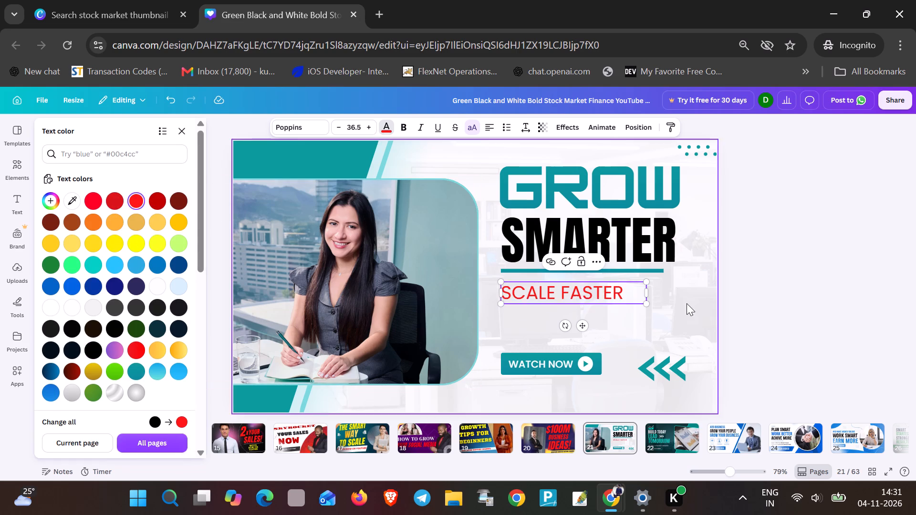
Recolour the SCALE FASTER text dark navy-purple and make it bold.
triple_click(631, 288)
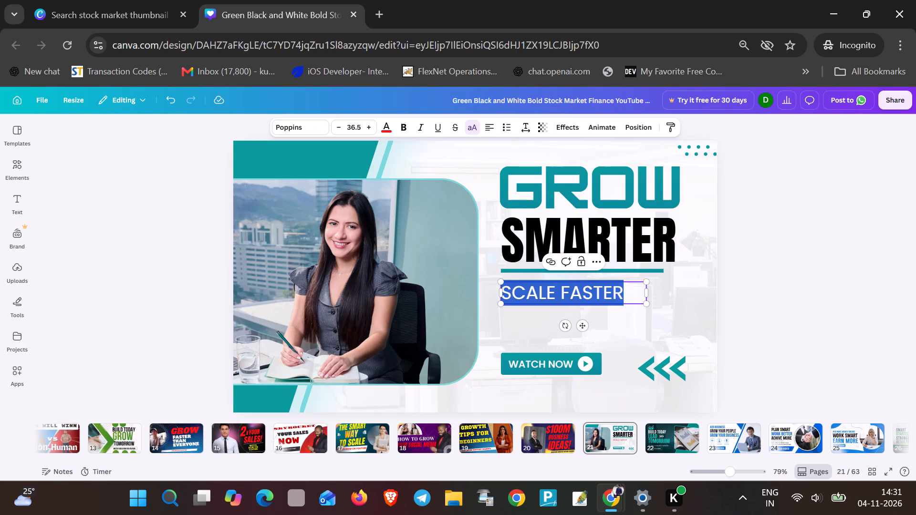
left_click(384, 125)
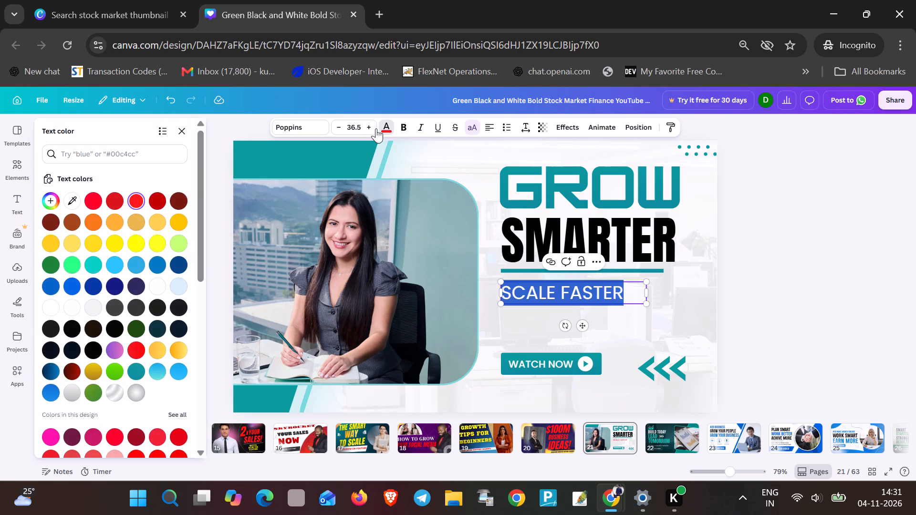
left_click(139, 290)
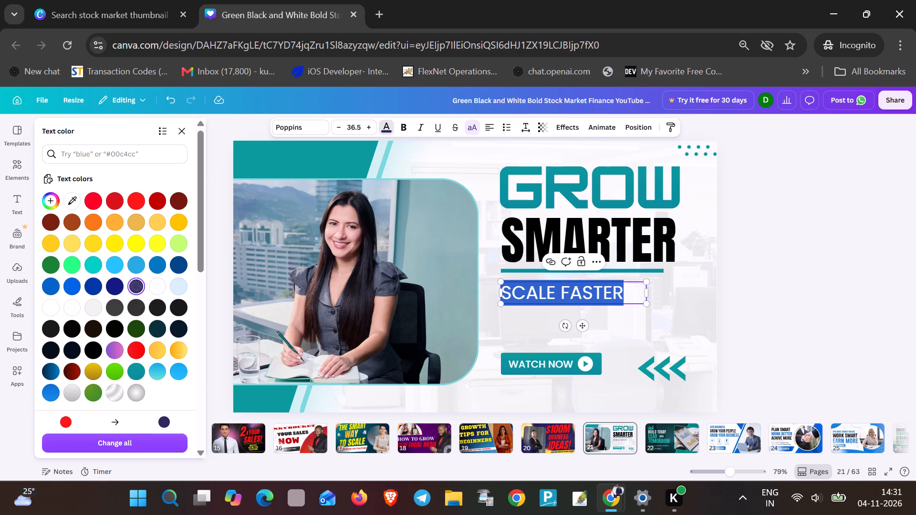
left_click(708, 304)
triple_click(608, 292)
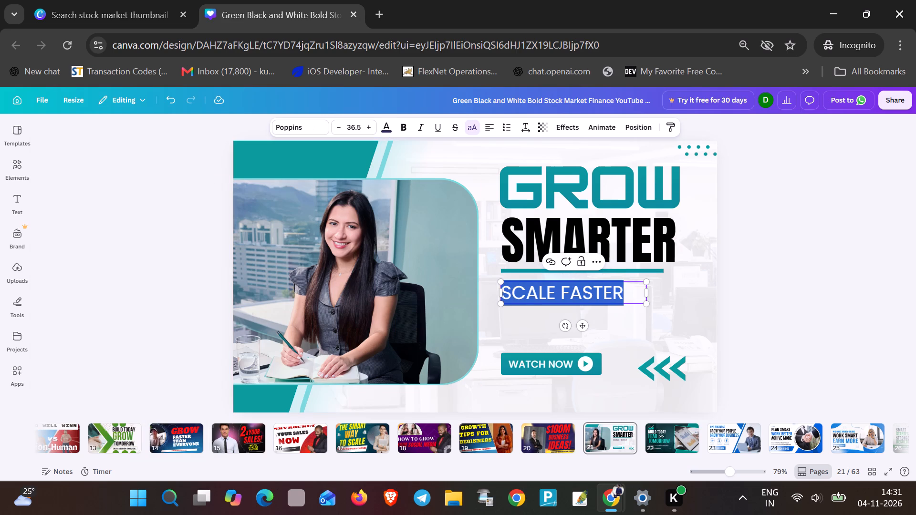
left_click(405, 126)
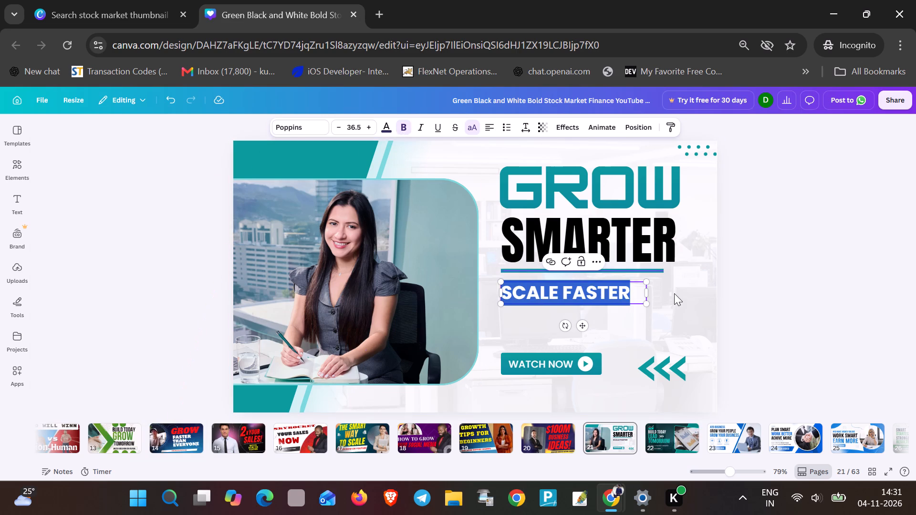
left_click(675, 294)
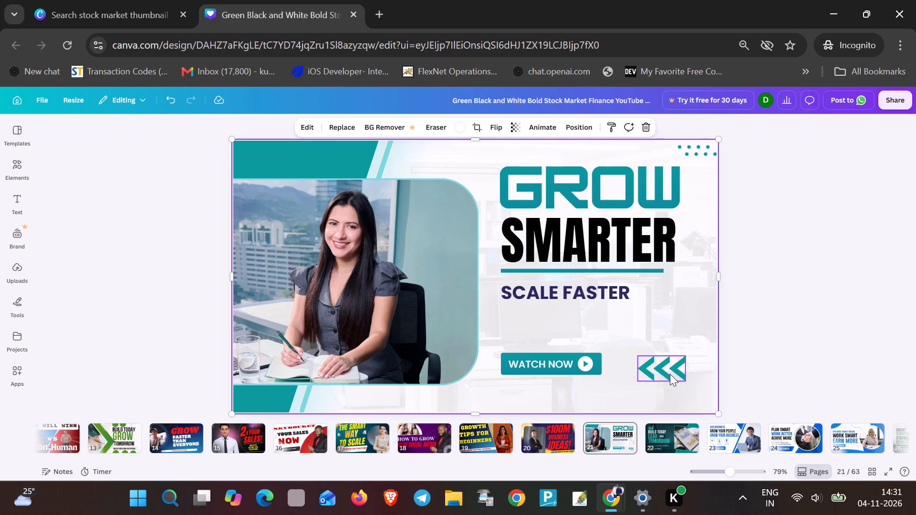
Move the teal triple-chevron graphic up beside the SCALE FASTER text, slightly below its level near the page's right edge.
left_click_drag(670, 374, 696, 309)
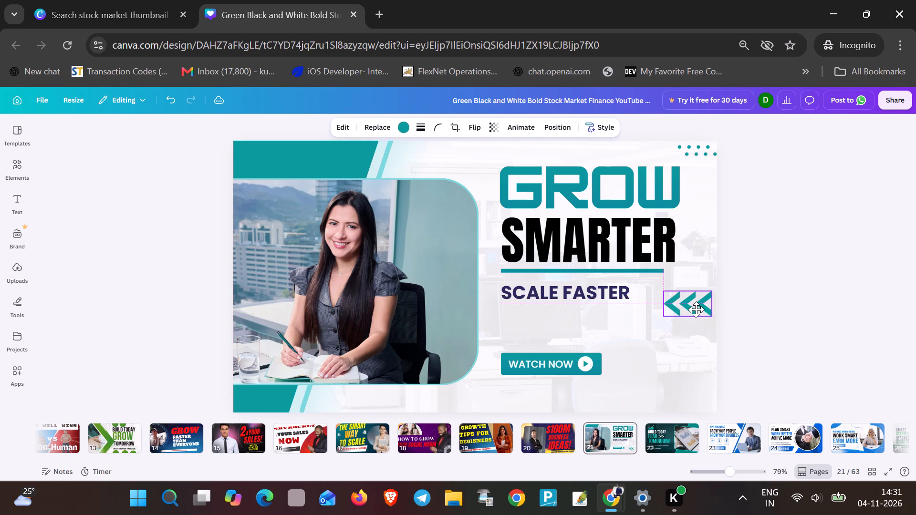
left_click_drag(696, 309, 692, 317)
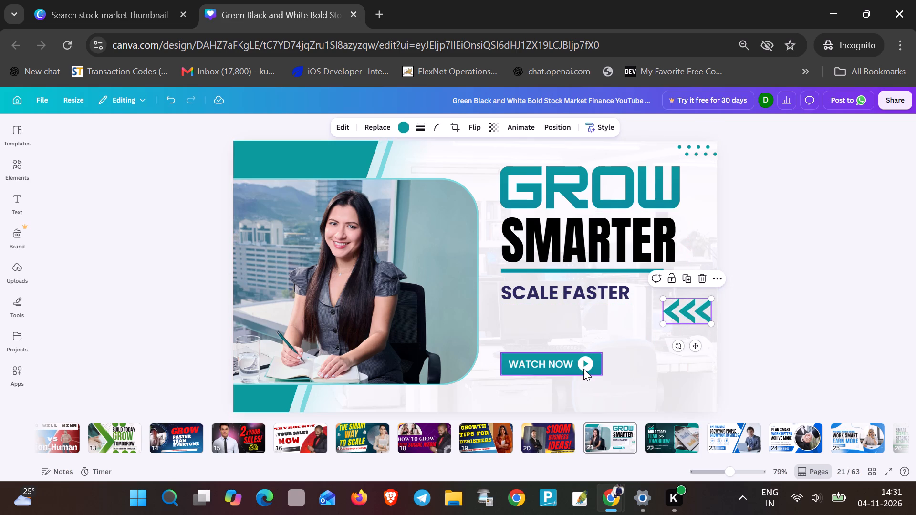
Move the WATCH NOW button's play icon, teal rectangle and label up together, directly beneath SCALE FASTER.
left_click_drag(583, 369, 583, 327)
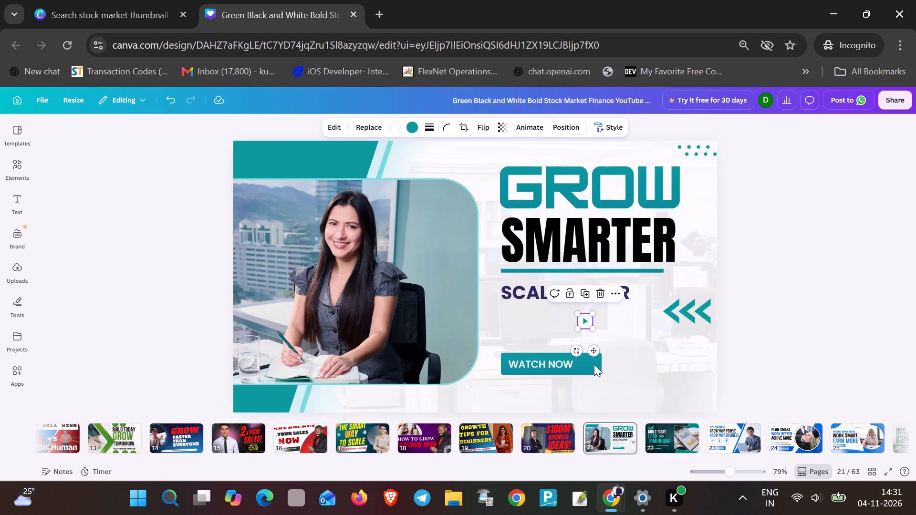
left_click_drag(594, 364, 596, 322)
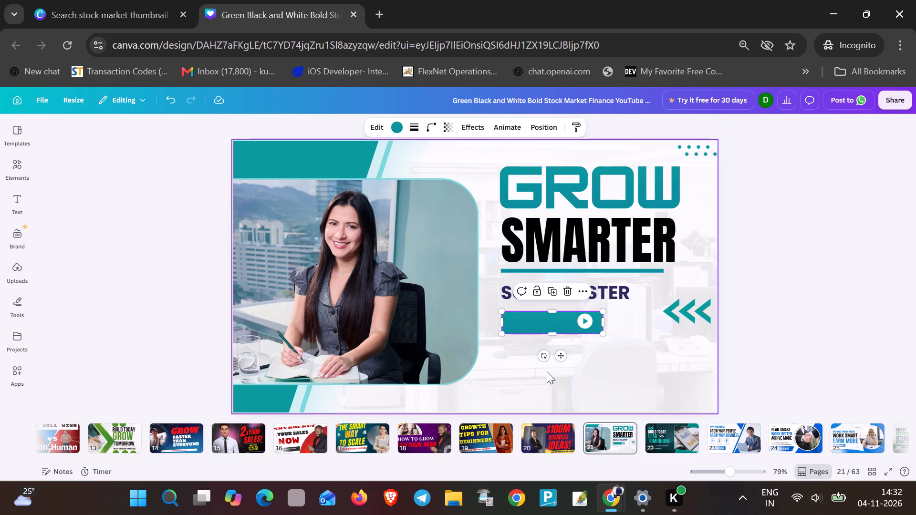
left_click_drag(546, 366, 544, 325)
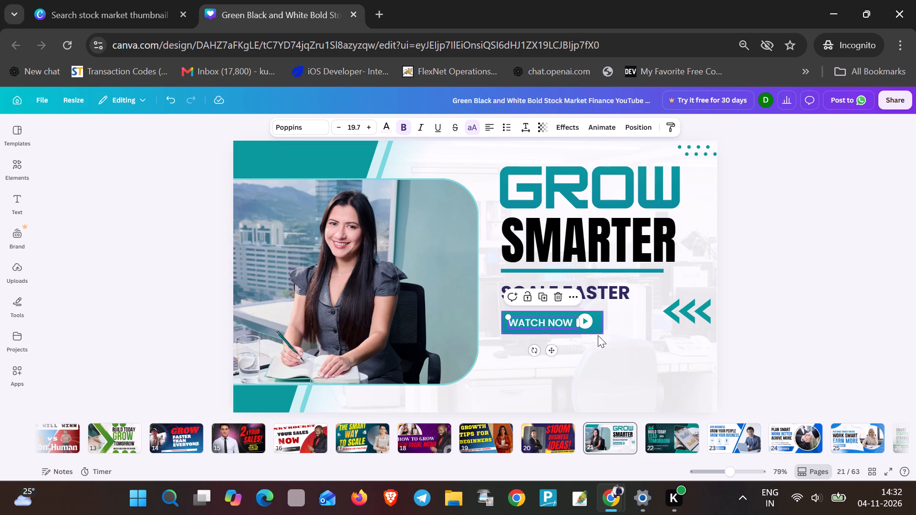
Enlarge the teal button rectangle downward and rightward until its right edge lines up with the divider line's end.
left_click(597, 331)
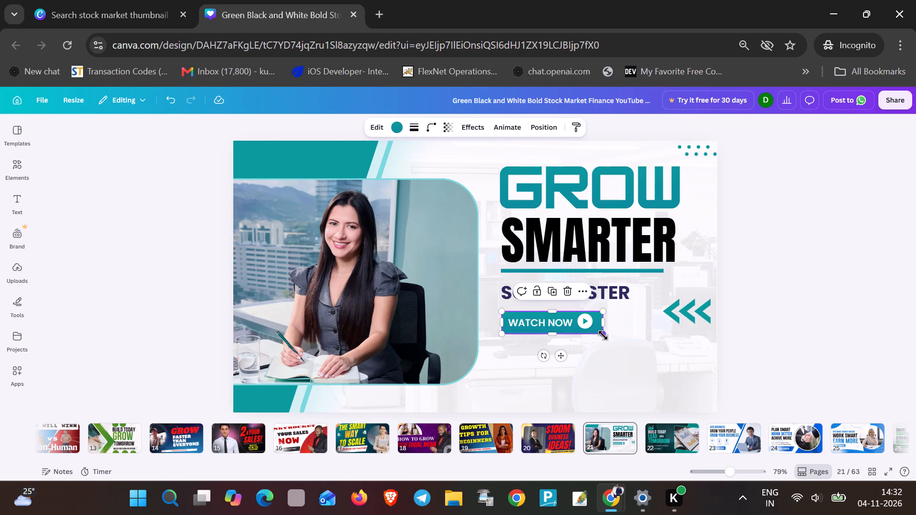
left_click_drag(603, 335, 622, 371)
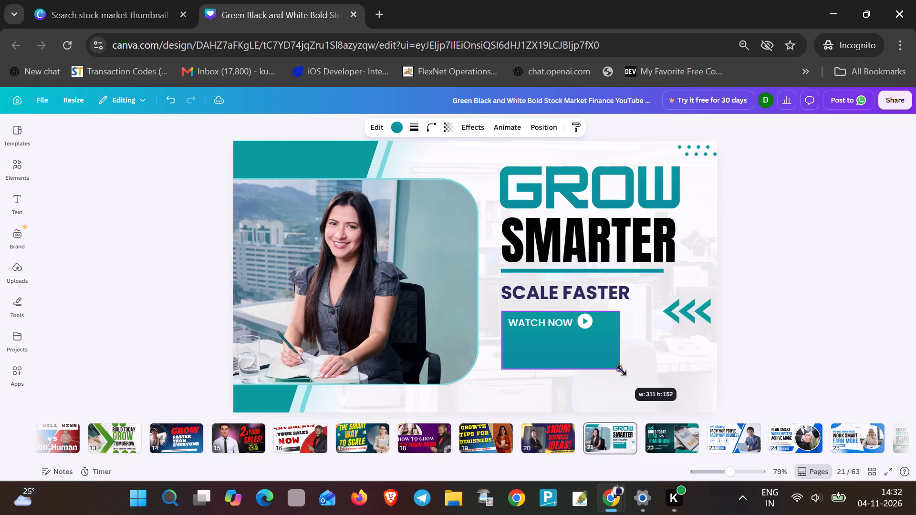
left_click_drag(622, 371, 662, 381)
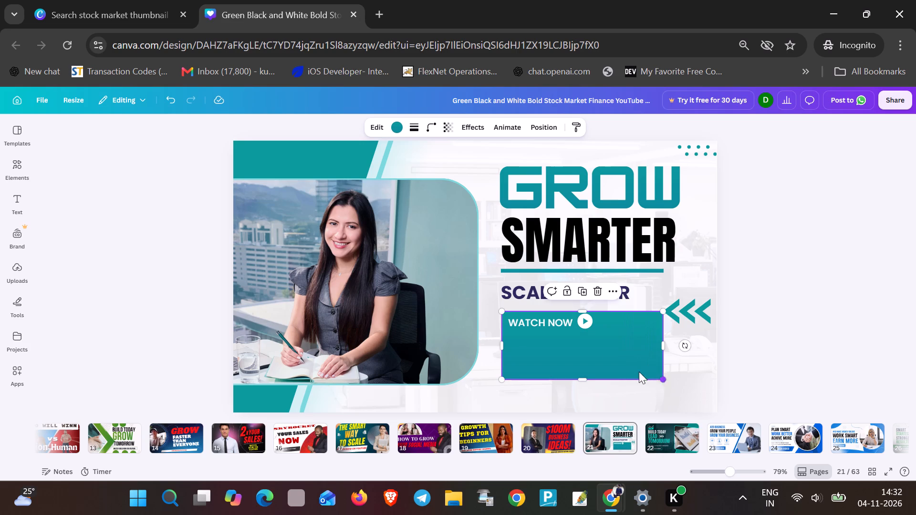
left_click(574, 336)
Move the play icon into the upper-right corner of the enlarged teal rectangle.
left_click(551, 319)
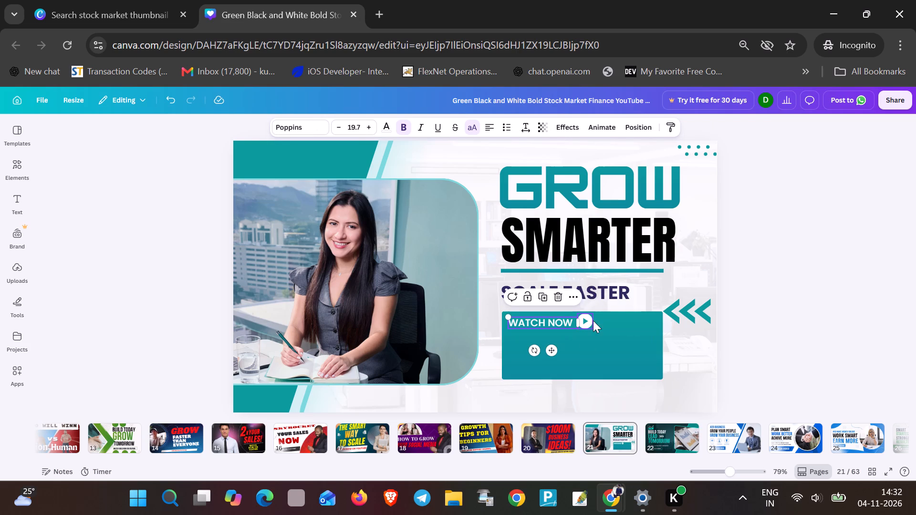
left_click(584, 320)
left_click_drag(587, 324, 635, 329)
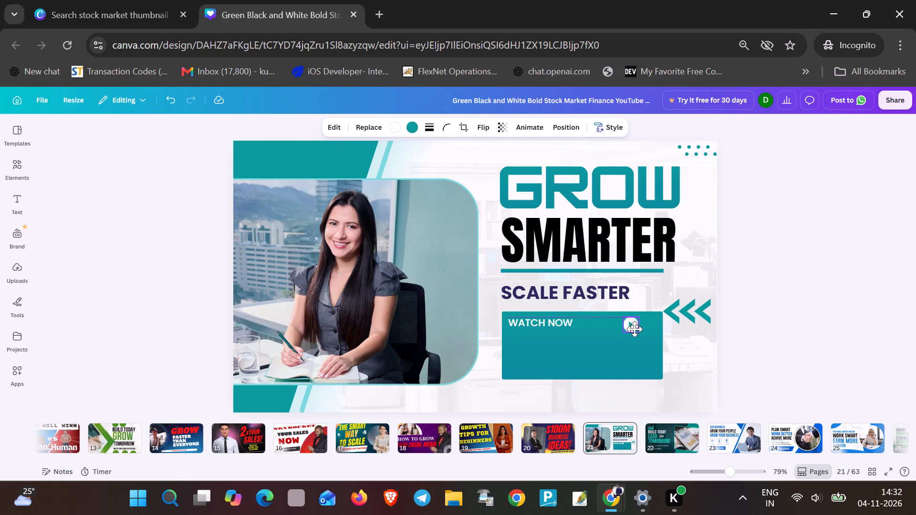
left_click_drag(635, 329, 653, 326)
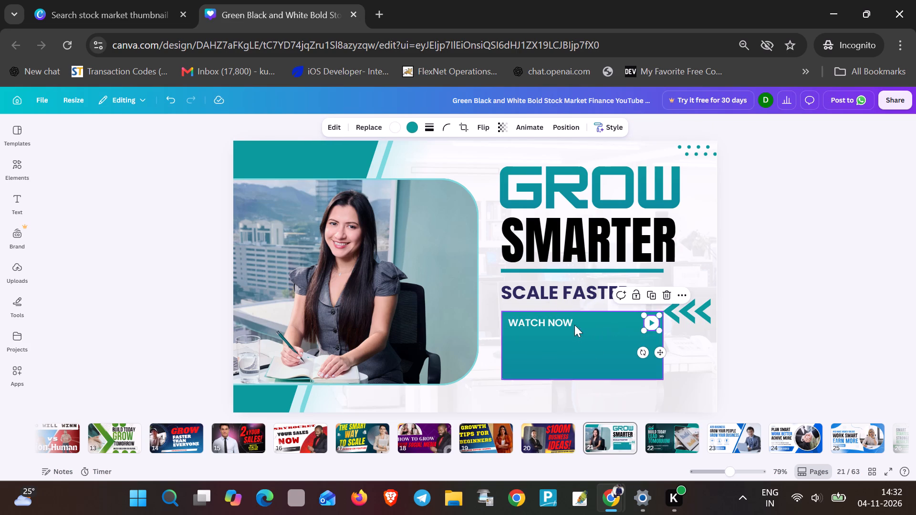
Retype the WATCH NOW button label as WATCH NOW ON YOUTUBE CHANNEL.
double_click(566, 324)
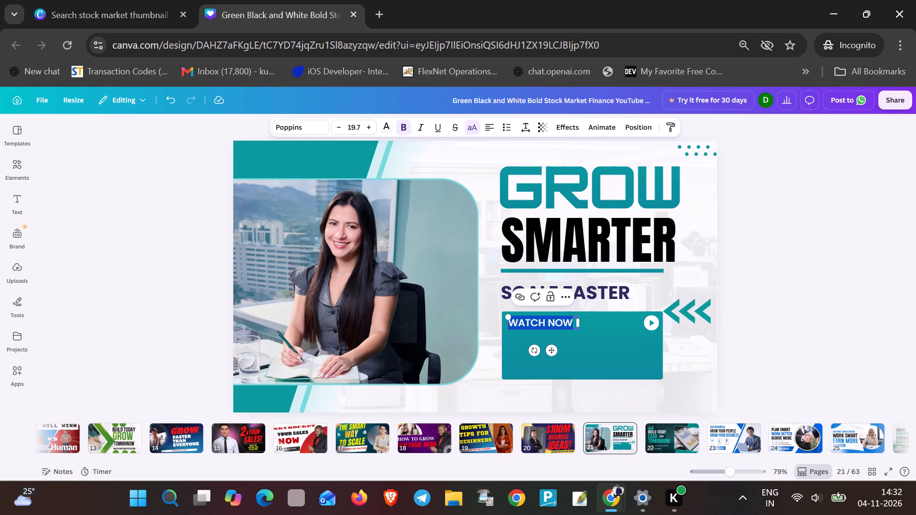
type("WATCH NOW ON YOUTUBE CHANNEL")
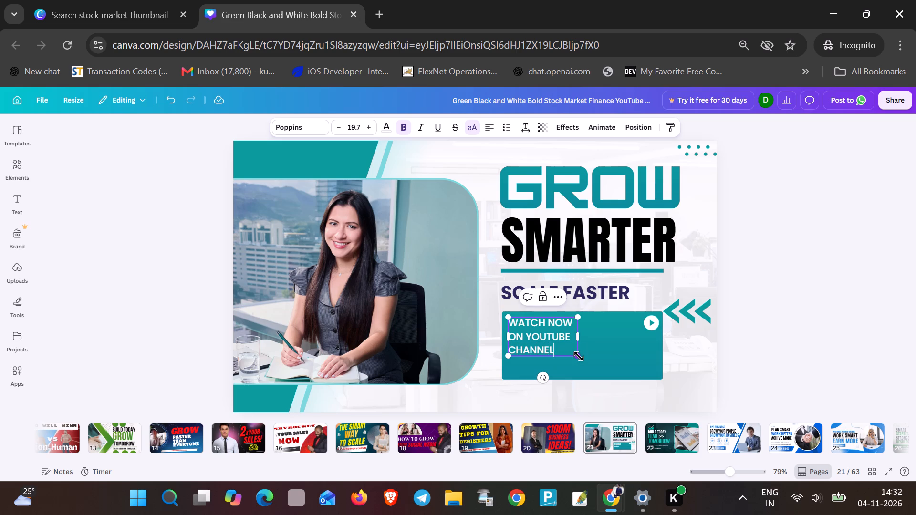
Enlarge the WATCH NOW ON YOUTUBE CHANNEL label to about size 36.1 and position its three lines to fill the teal rectangle.
left_click_drag(579, 356, 634, 374)
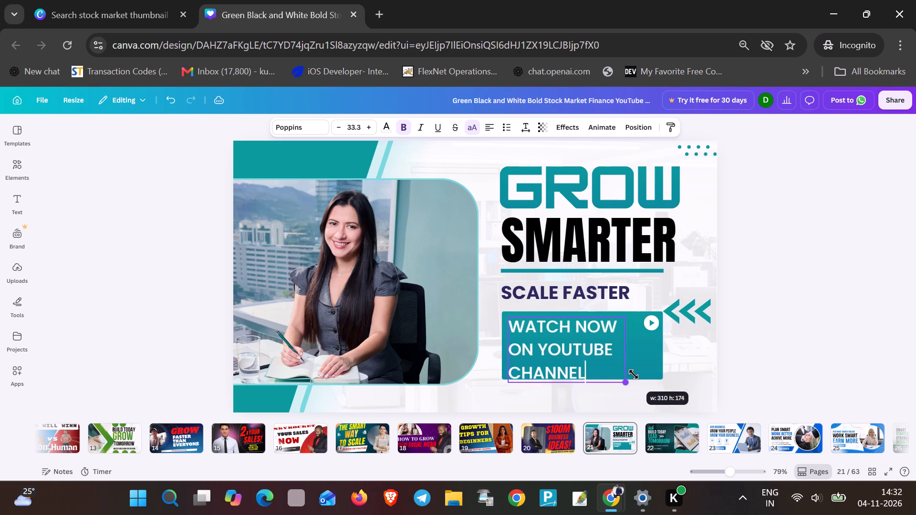
left_click_drag(634, 374, 639, 374)
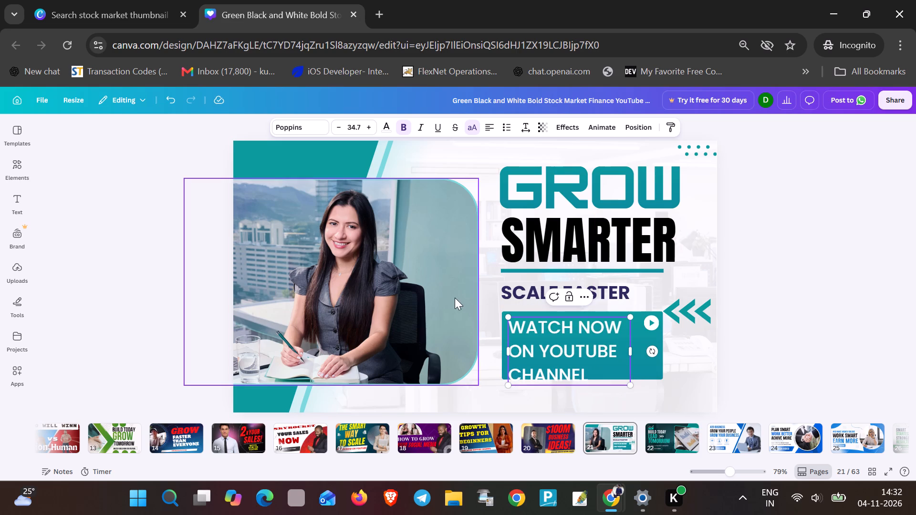
left_click(481, 343)
left_click_drag(553, 346, 559, 340)
left_click_drag(636, 379, 643, 379)
left_click(683, 360)
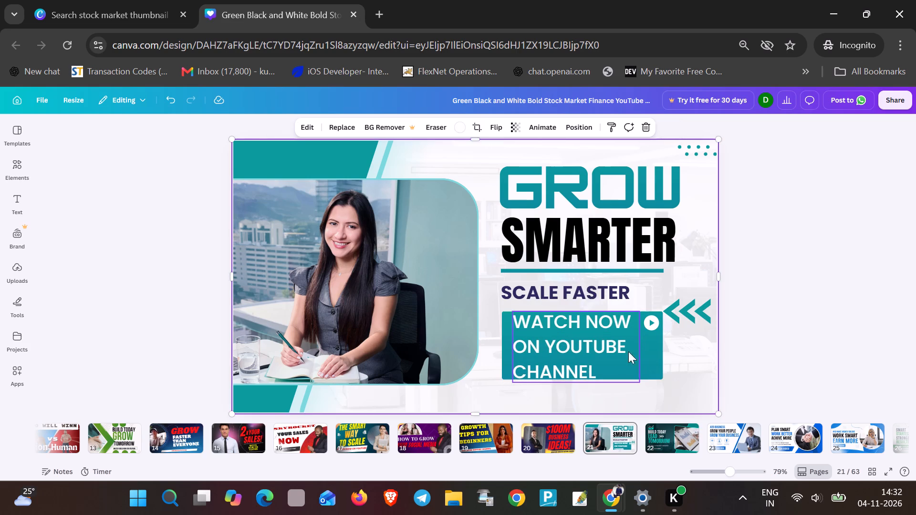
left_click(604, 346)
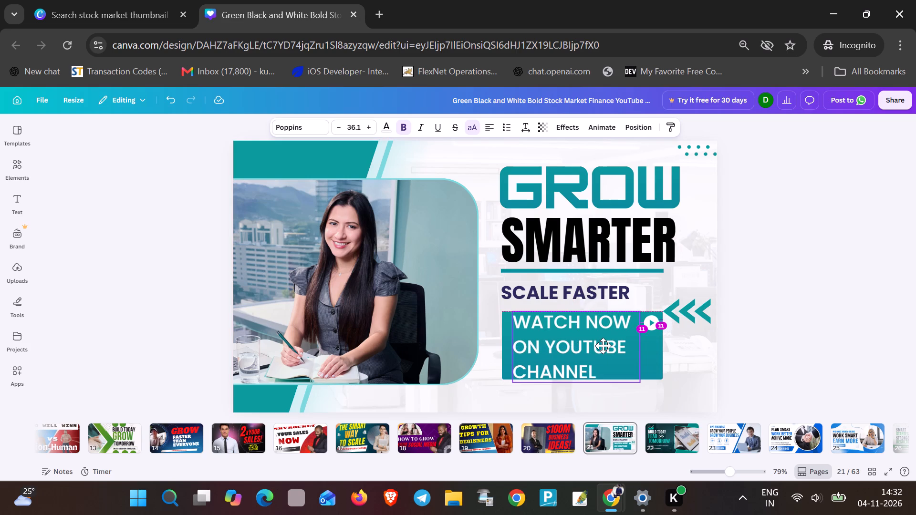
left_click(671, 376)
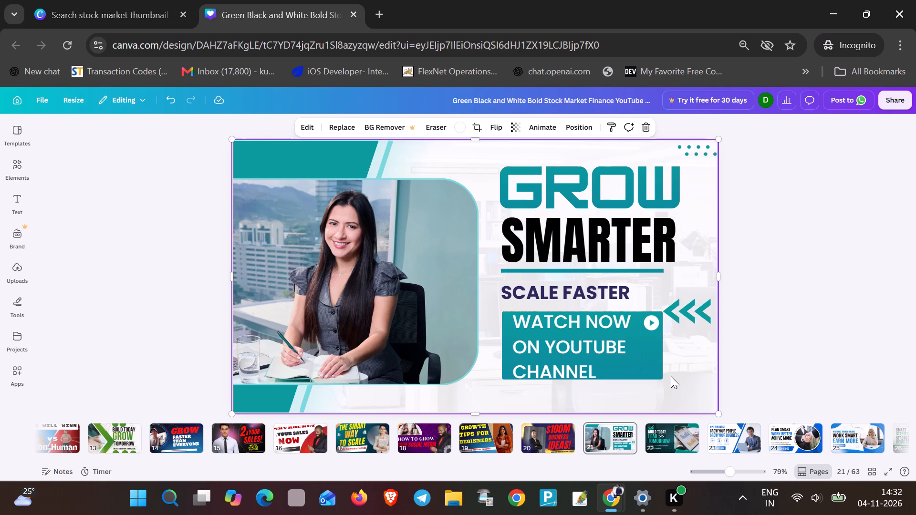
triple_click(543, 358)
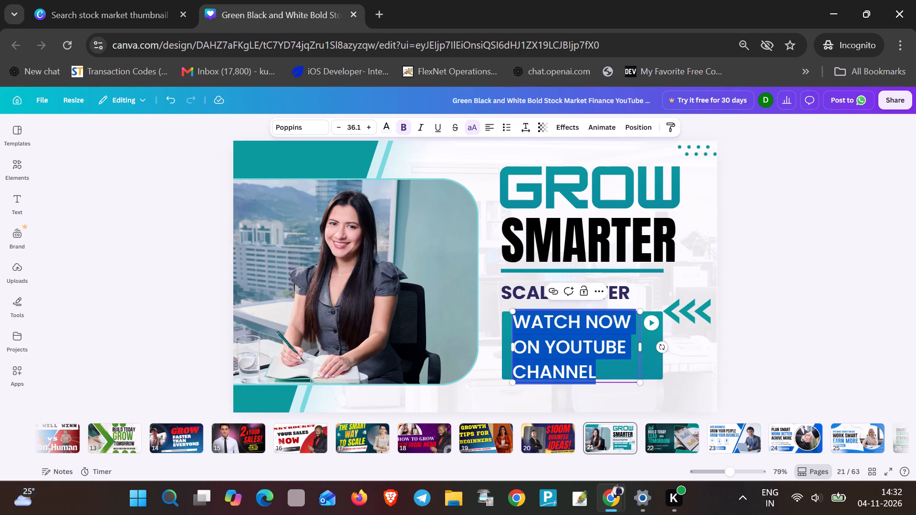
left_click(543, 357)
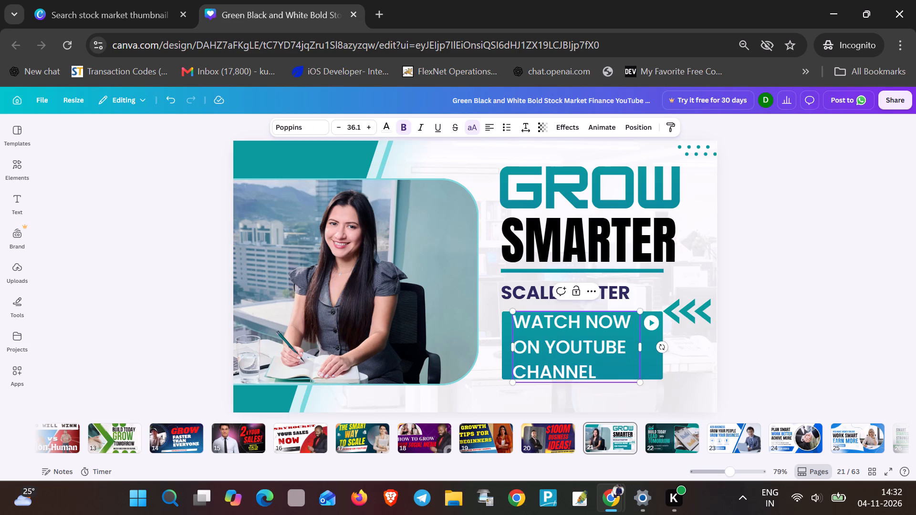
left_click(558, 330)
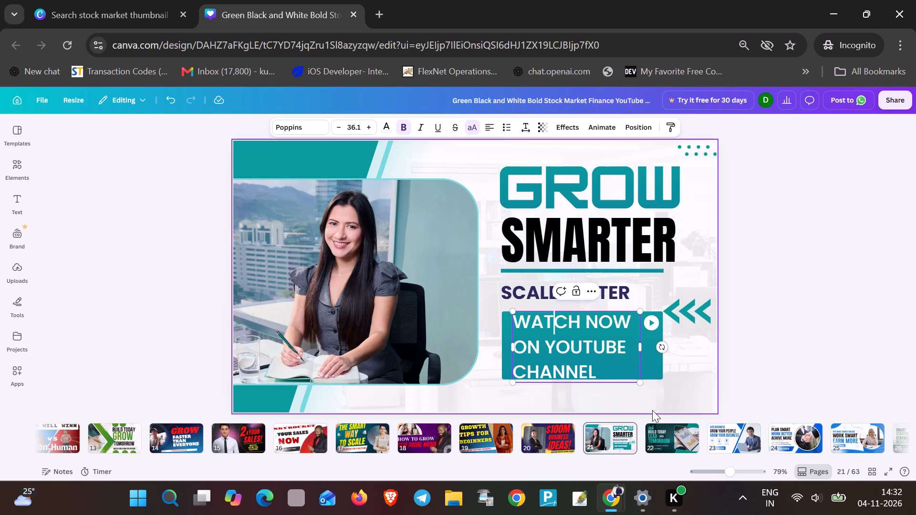